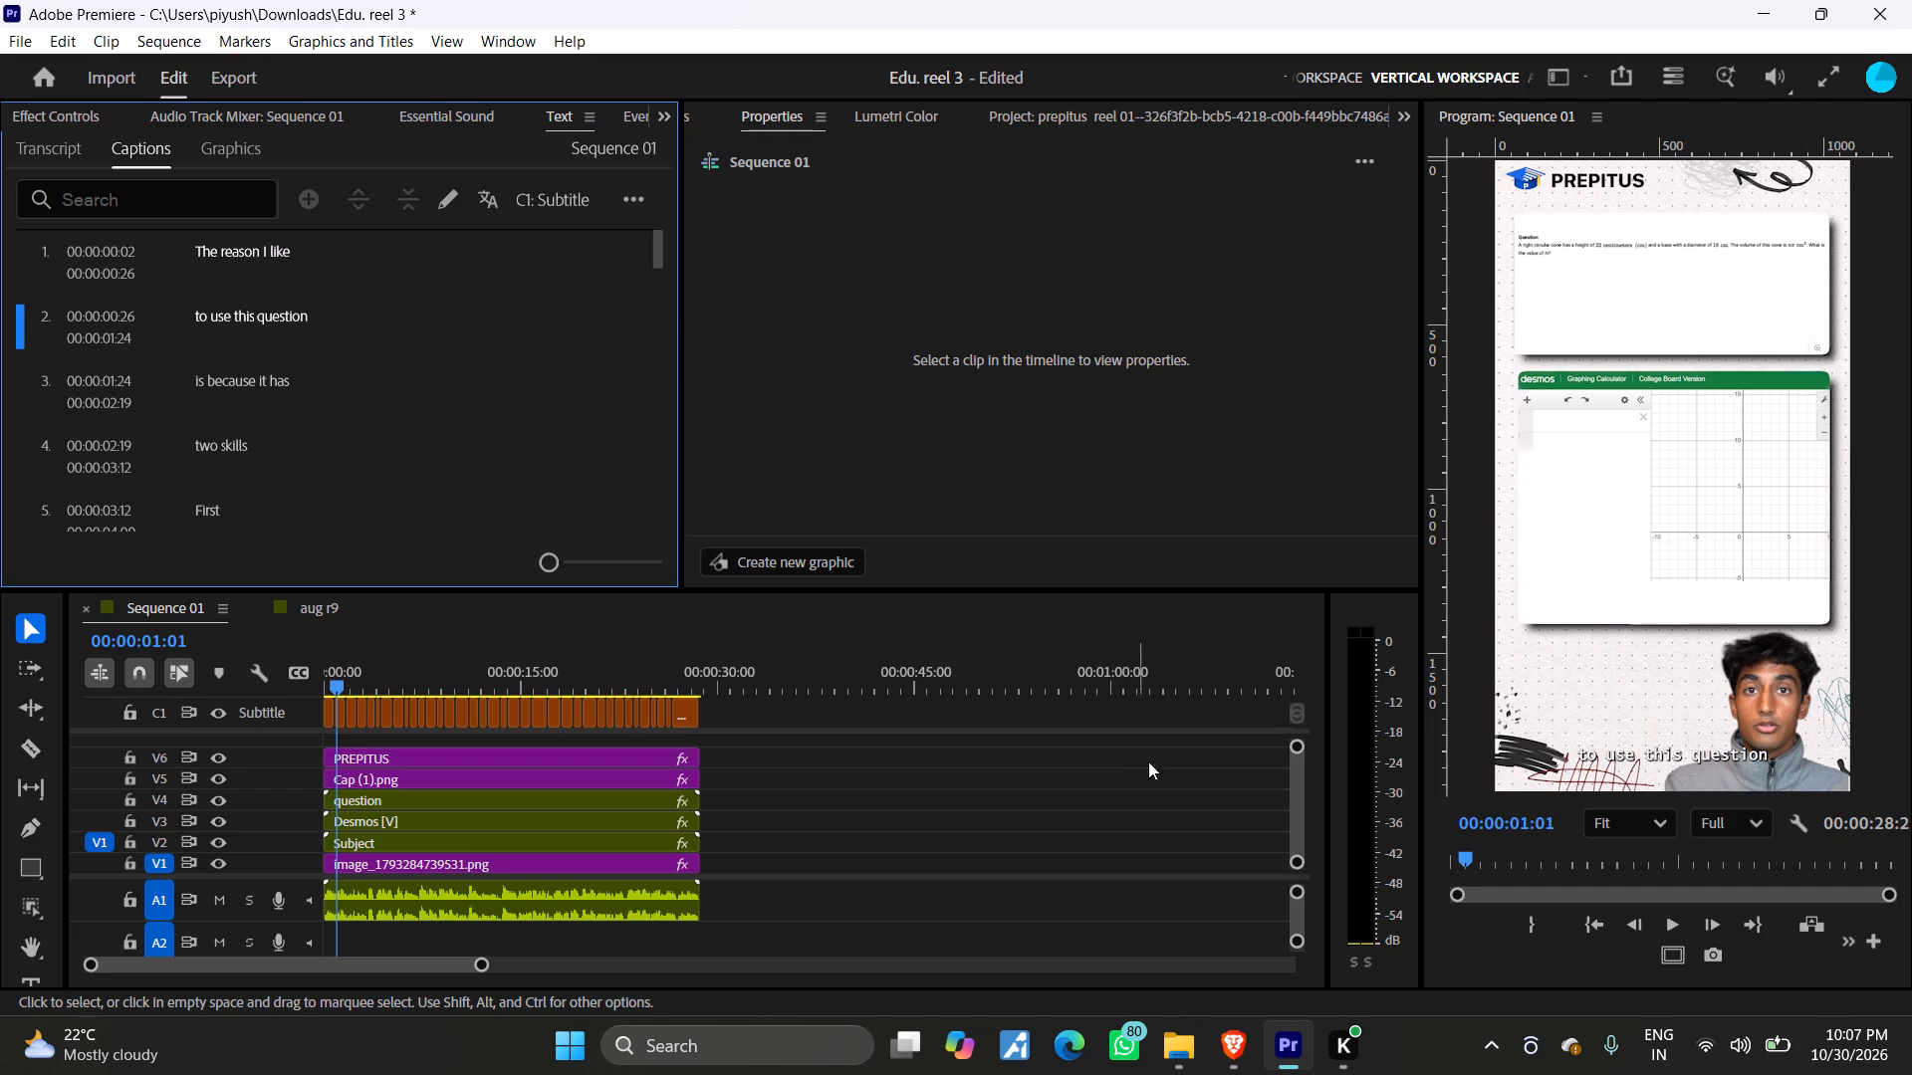
Play Sequence 01 from the start and check the caption list against the speech through caption 22, "pi r squared".
drag(496, 671, 343, 674)
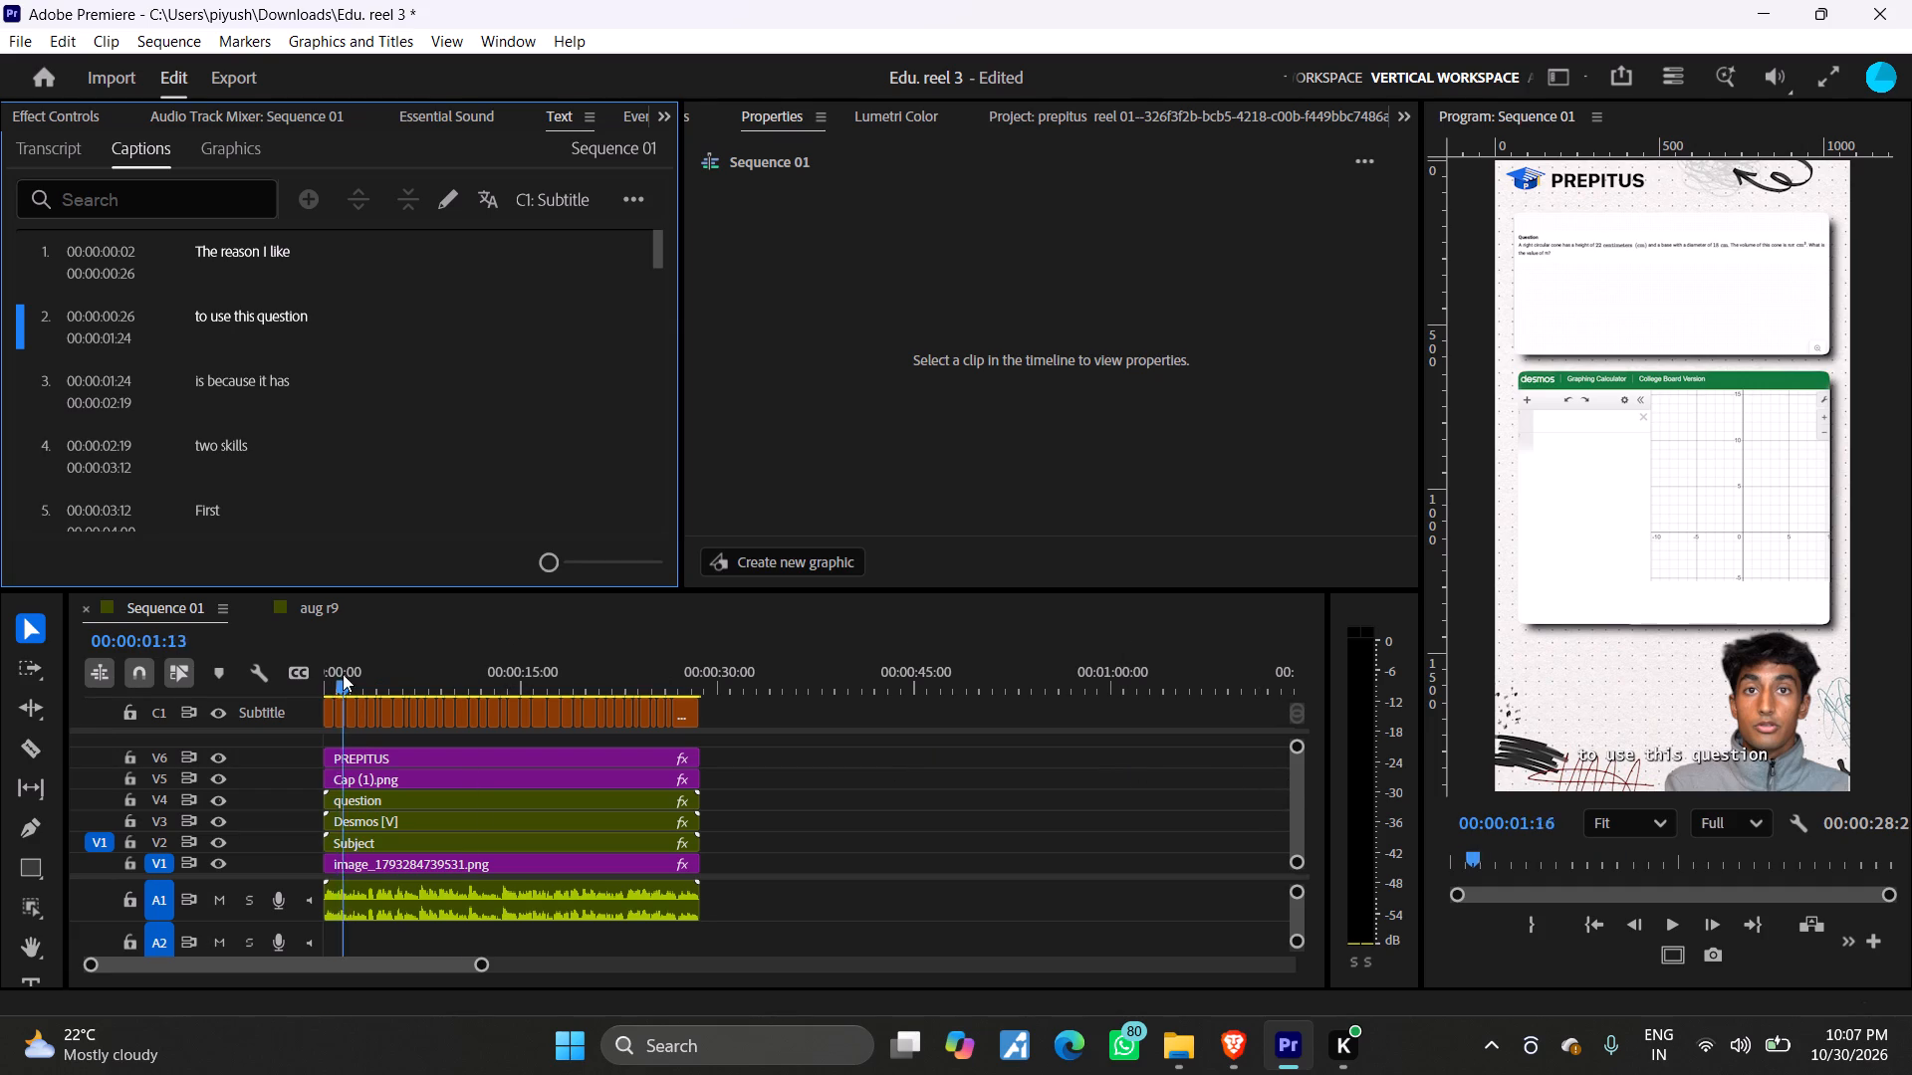
drag(343, 674, 308, 676)
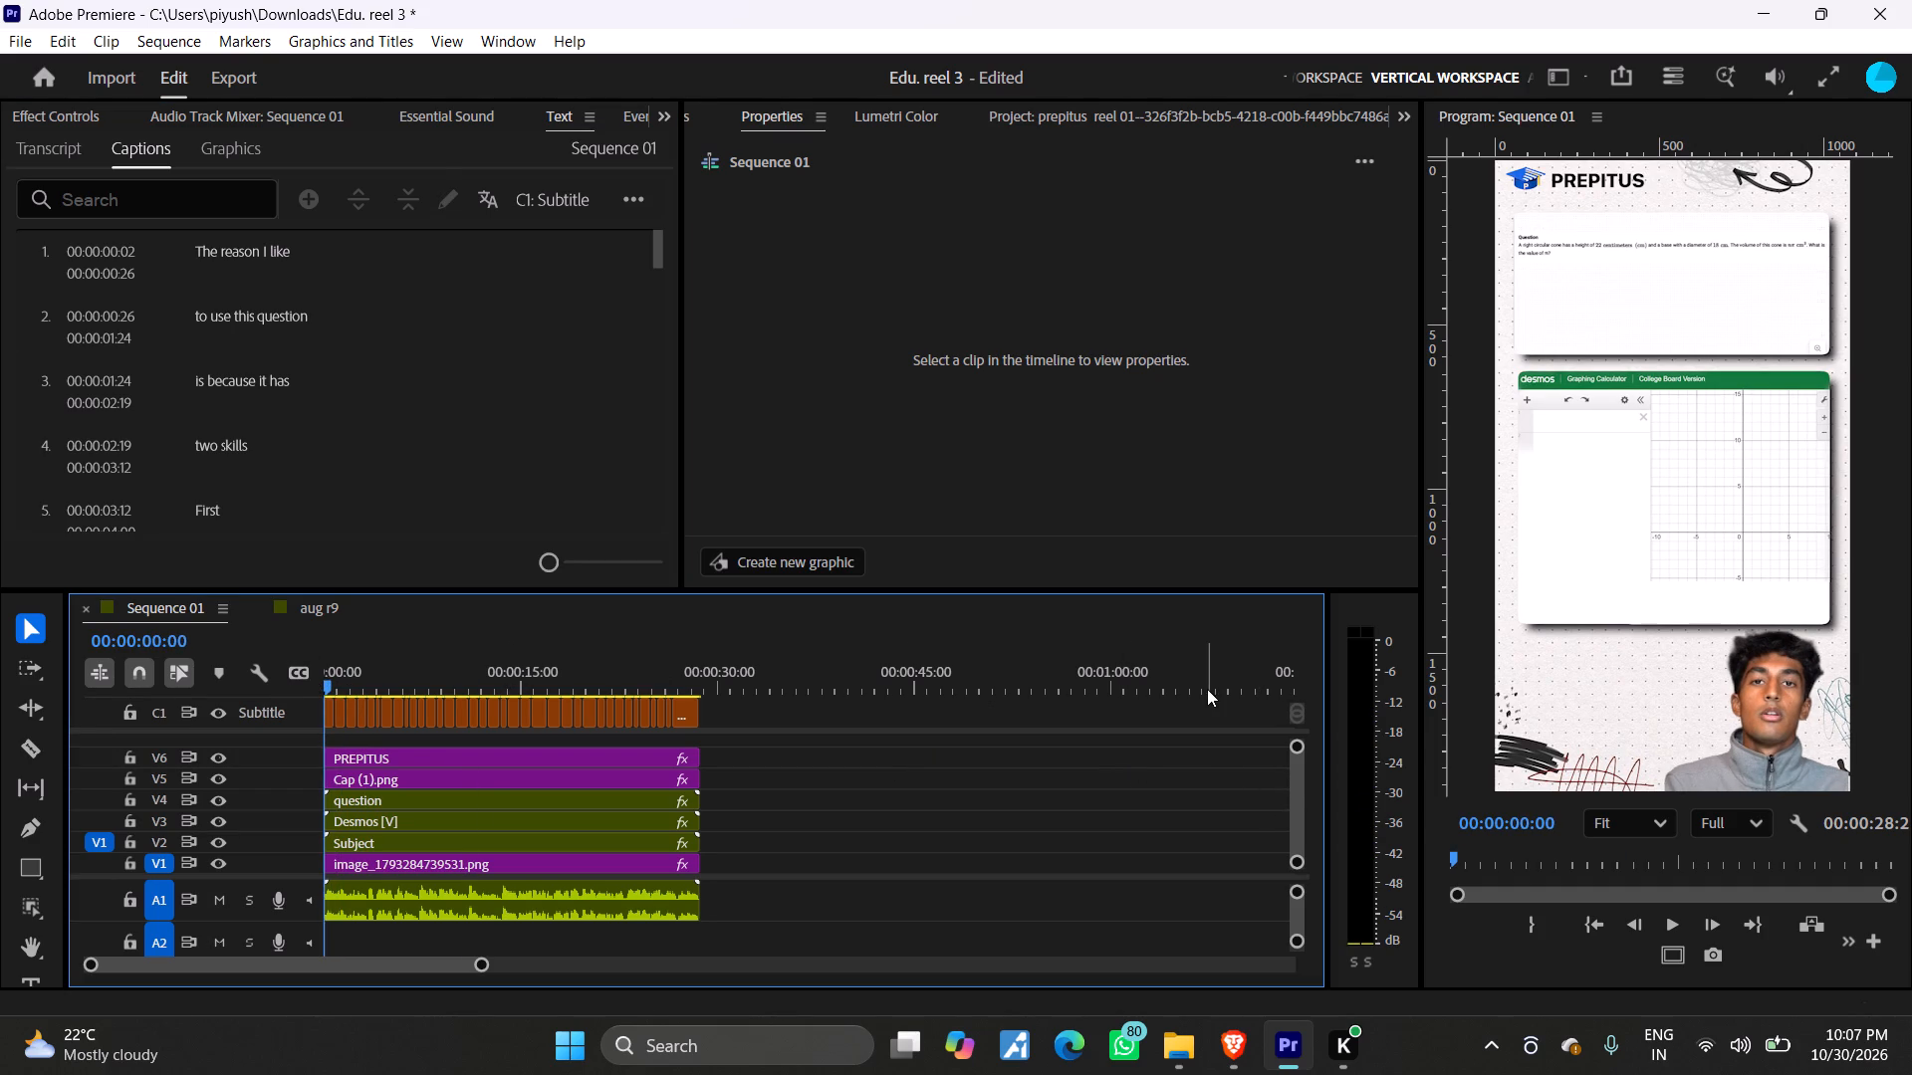
key(space)
scroll(359, 405, down, 14)
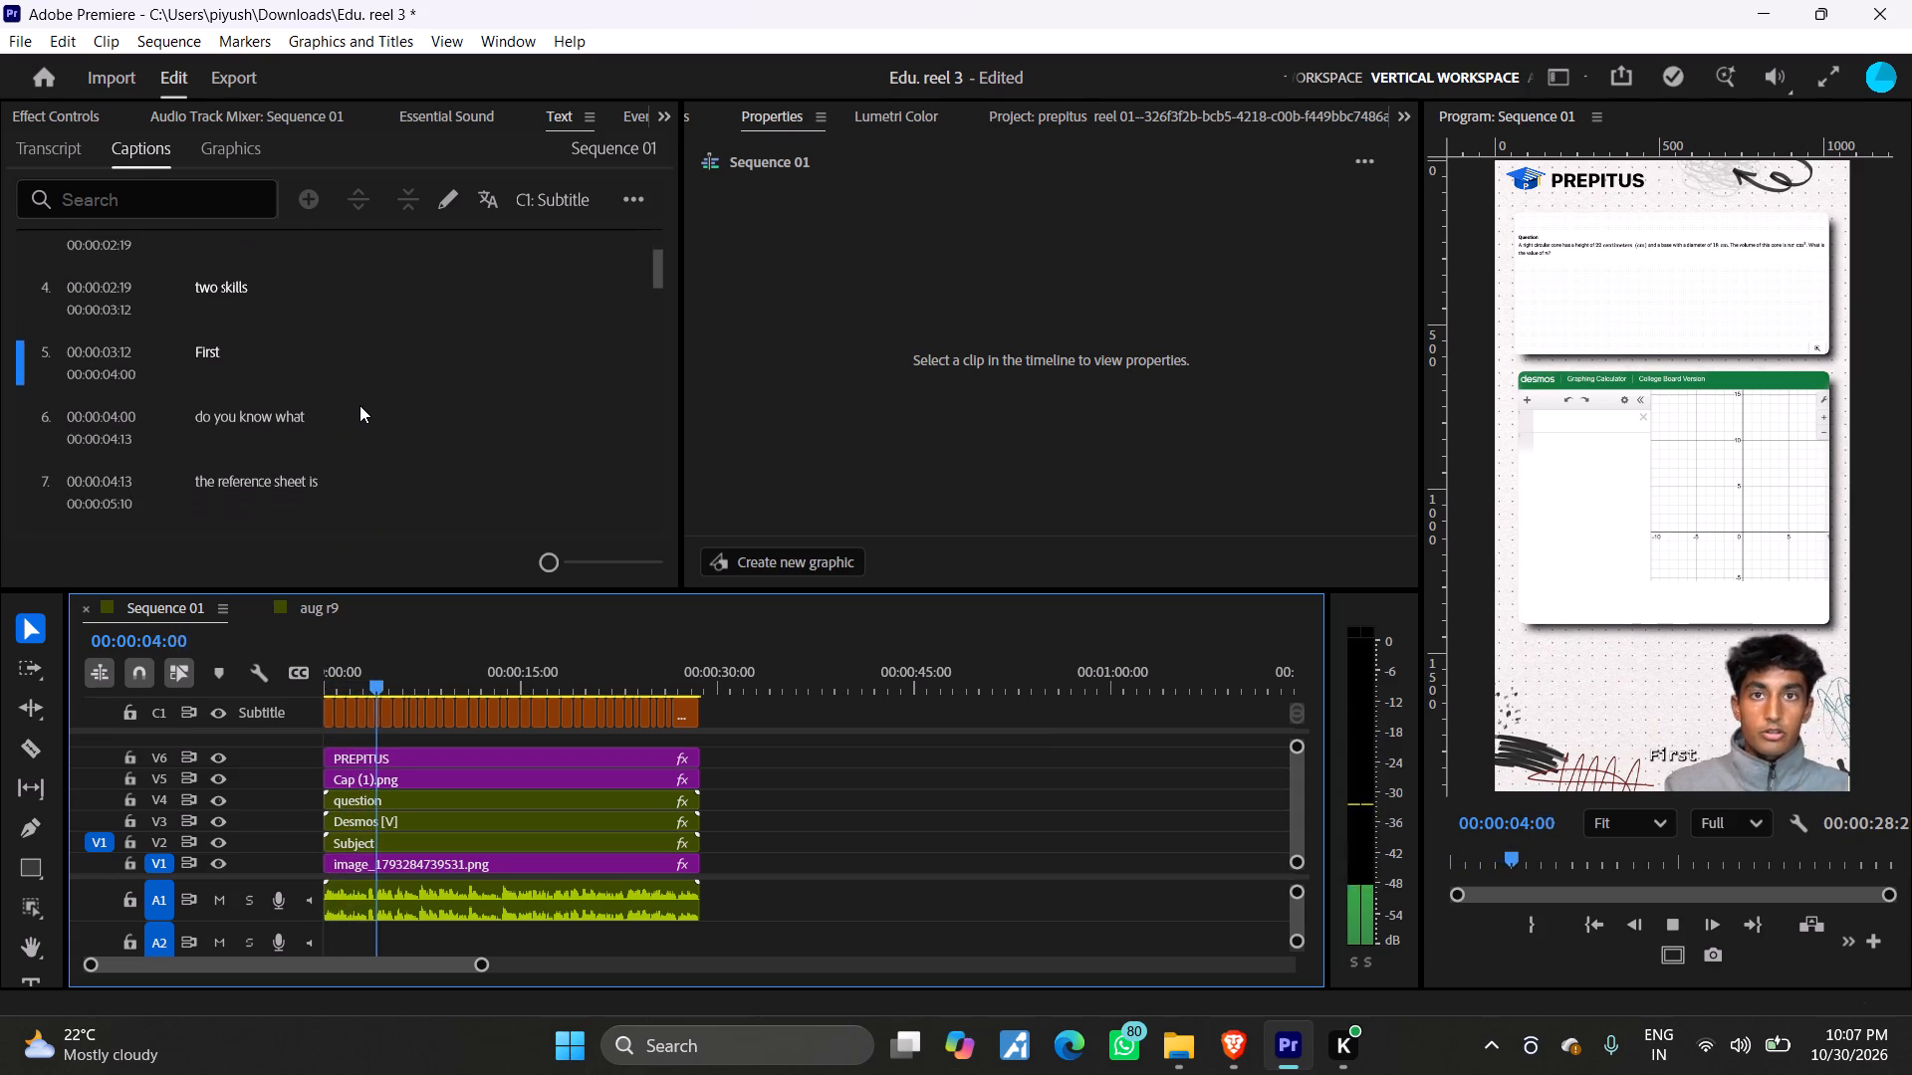
scroll(359, 405, down, 12)
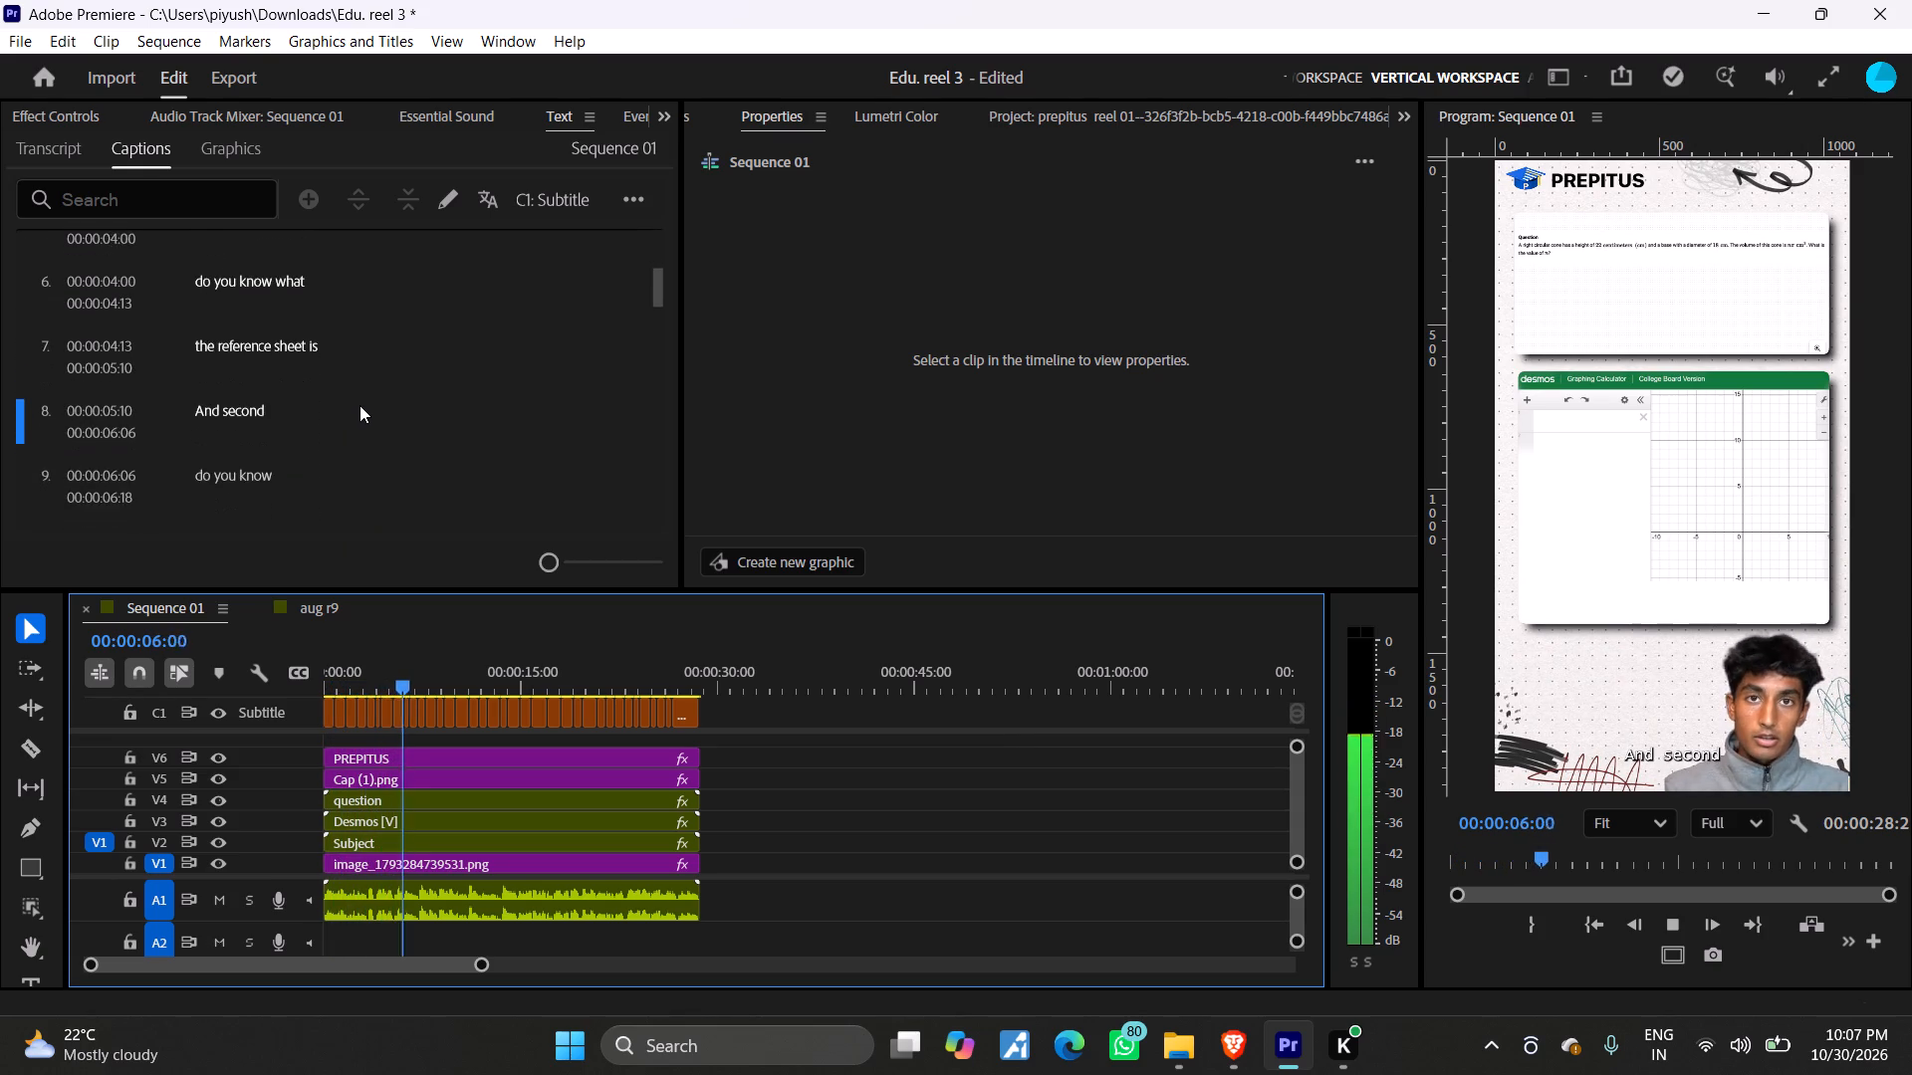
scroll(359, 405, down, 17)
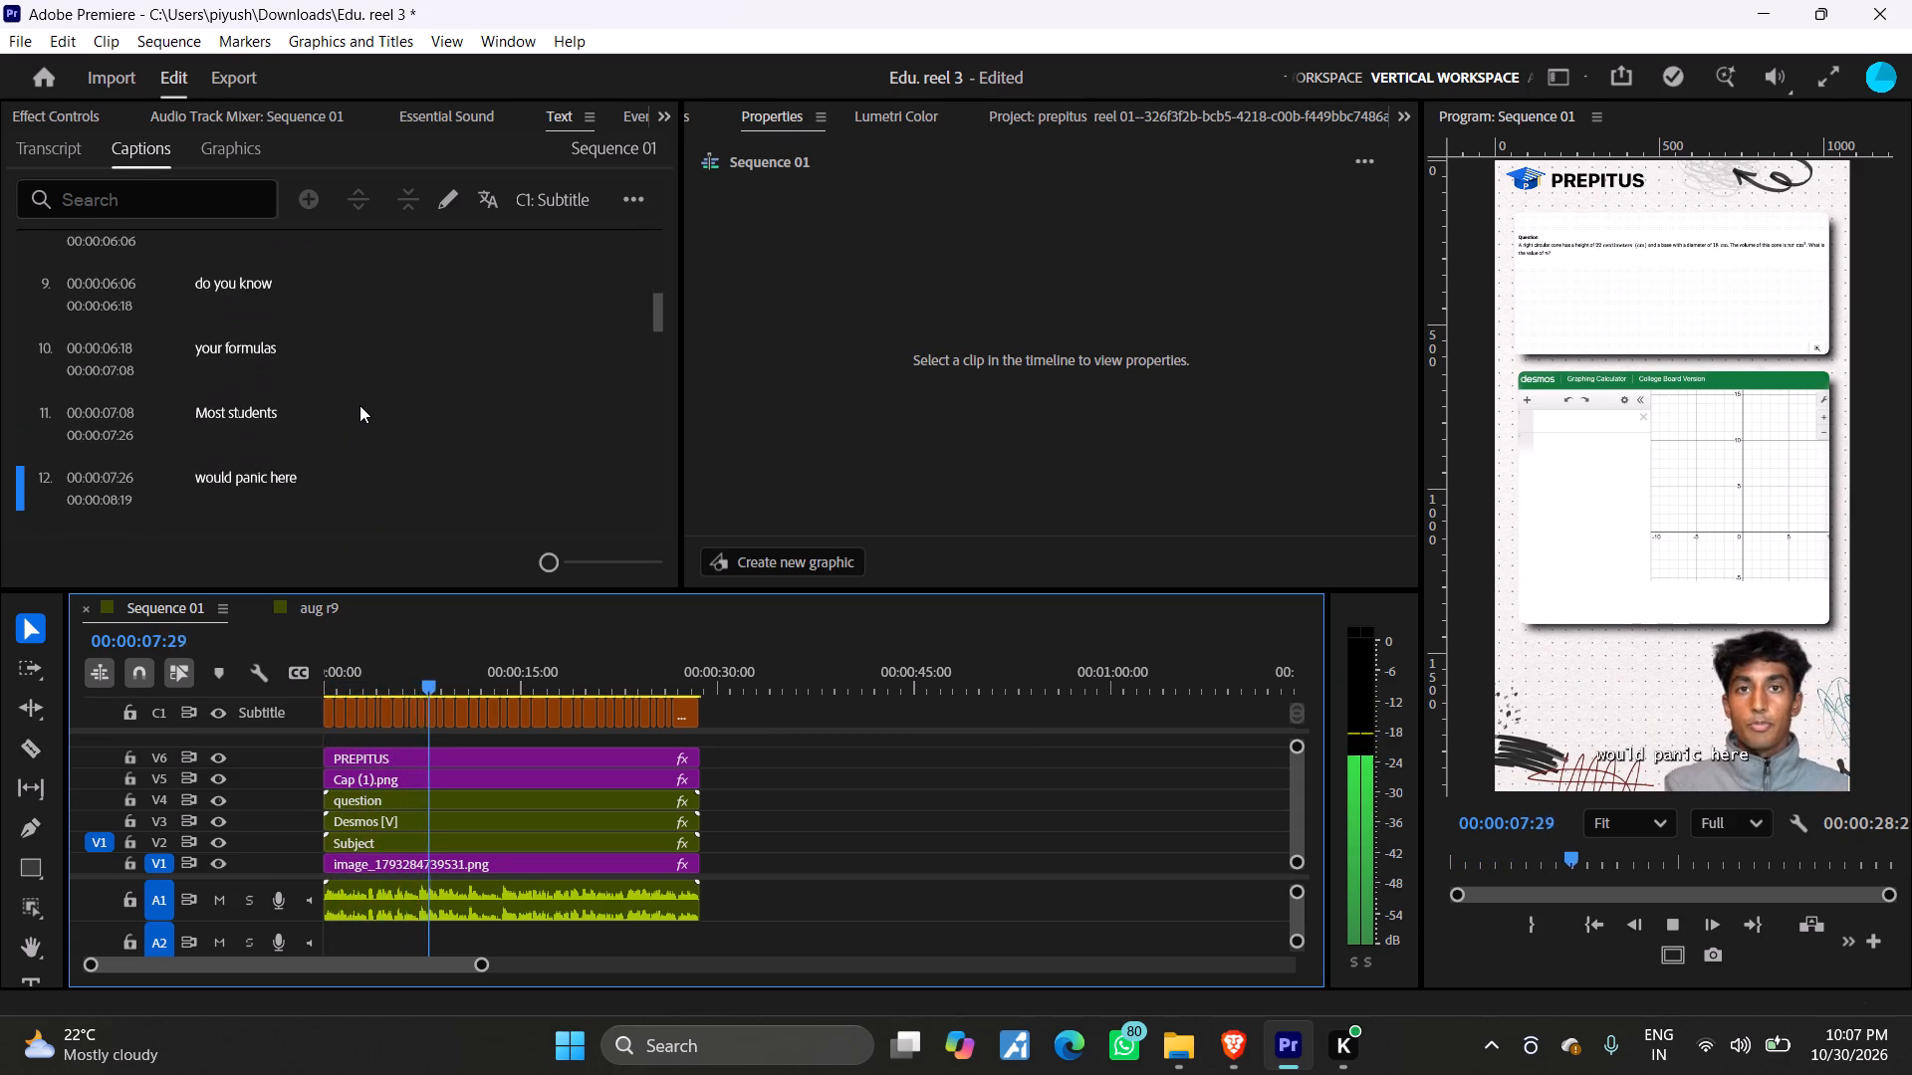
scroll(359, 405, down, 14)
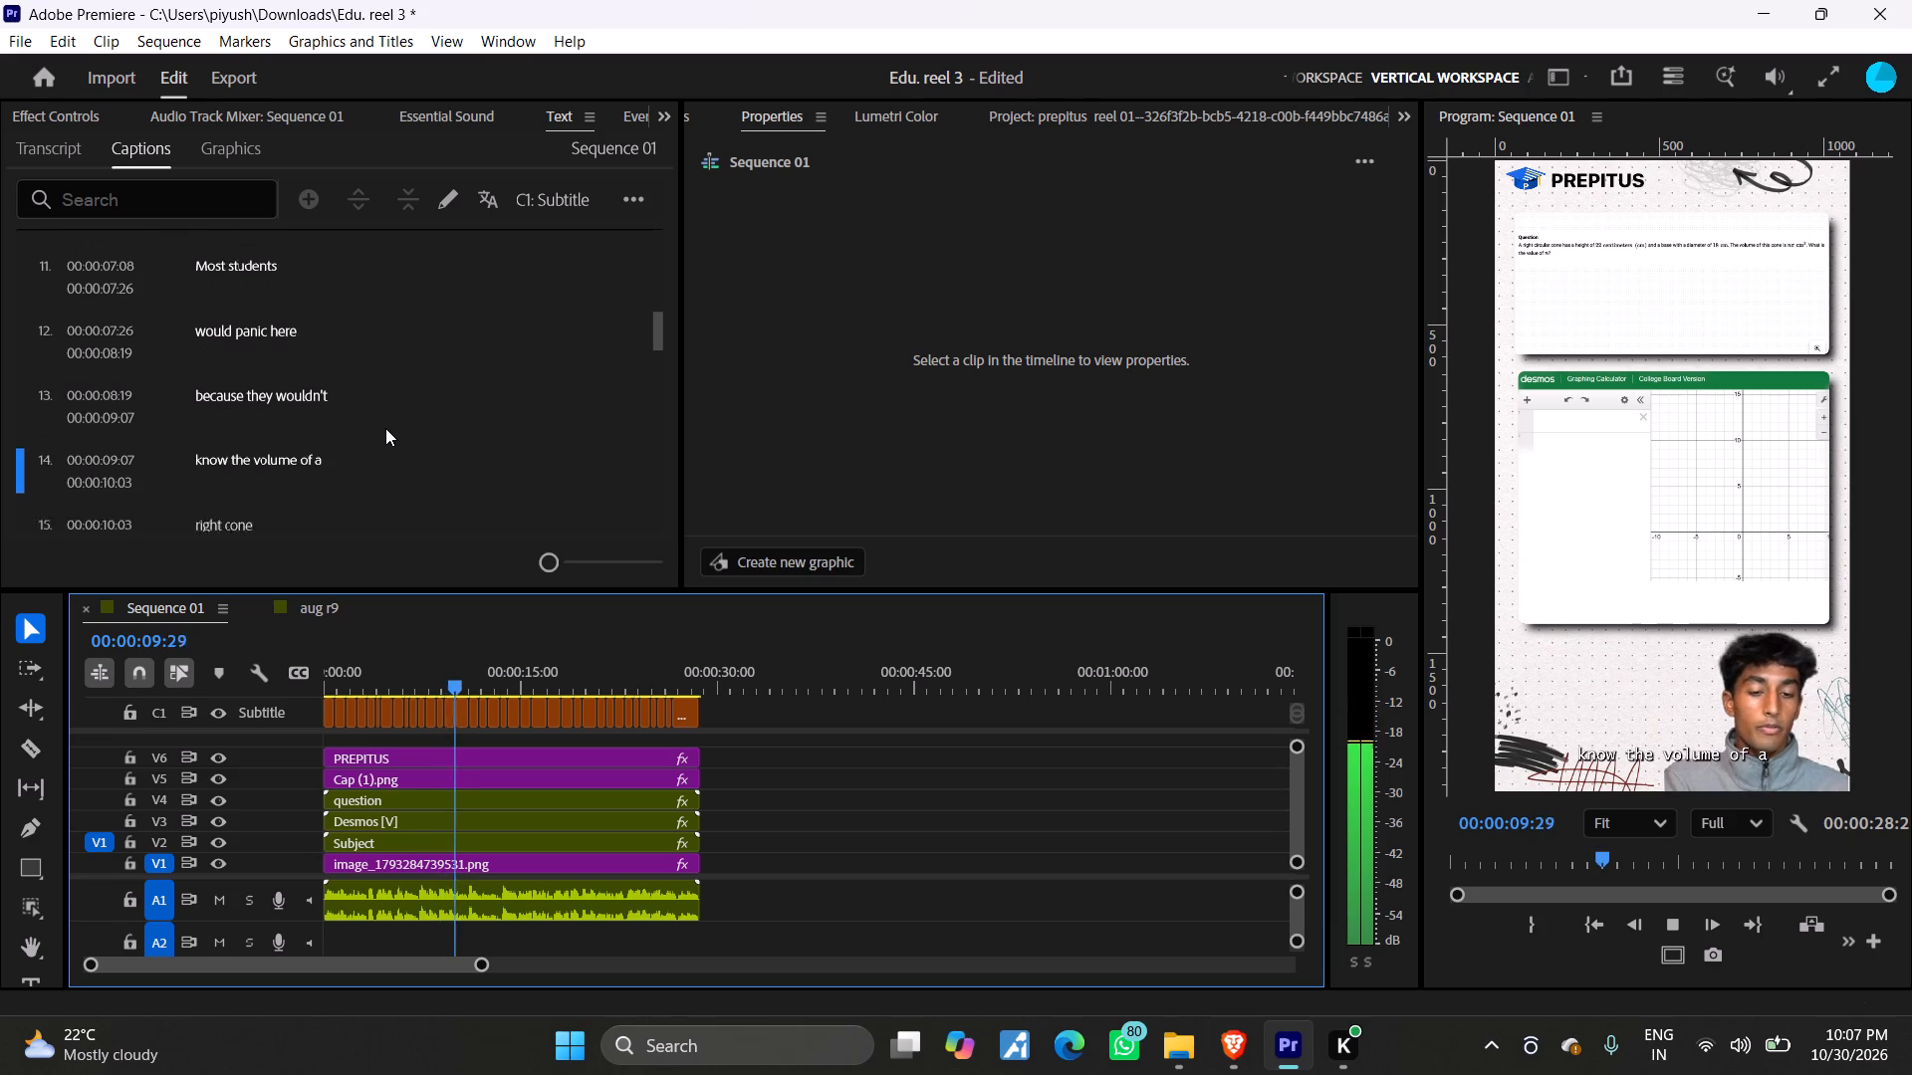
scroll(385, 428, down, 6)
key(space)
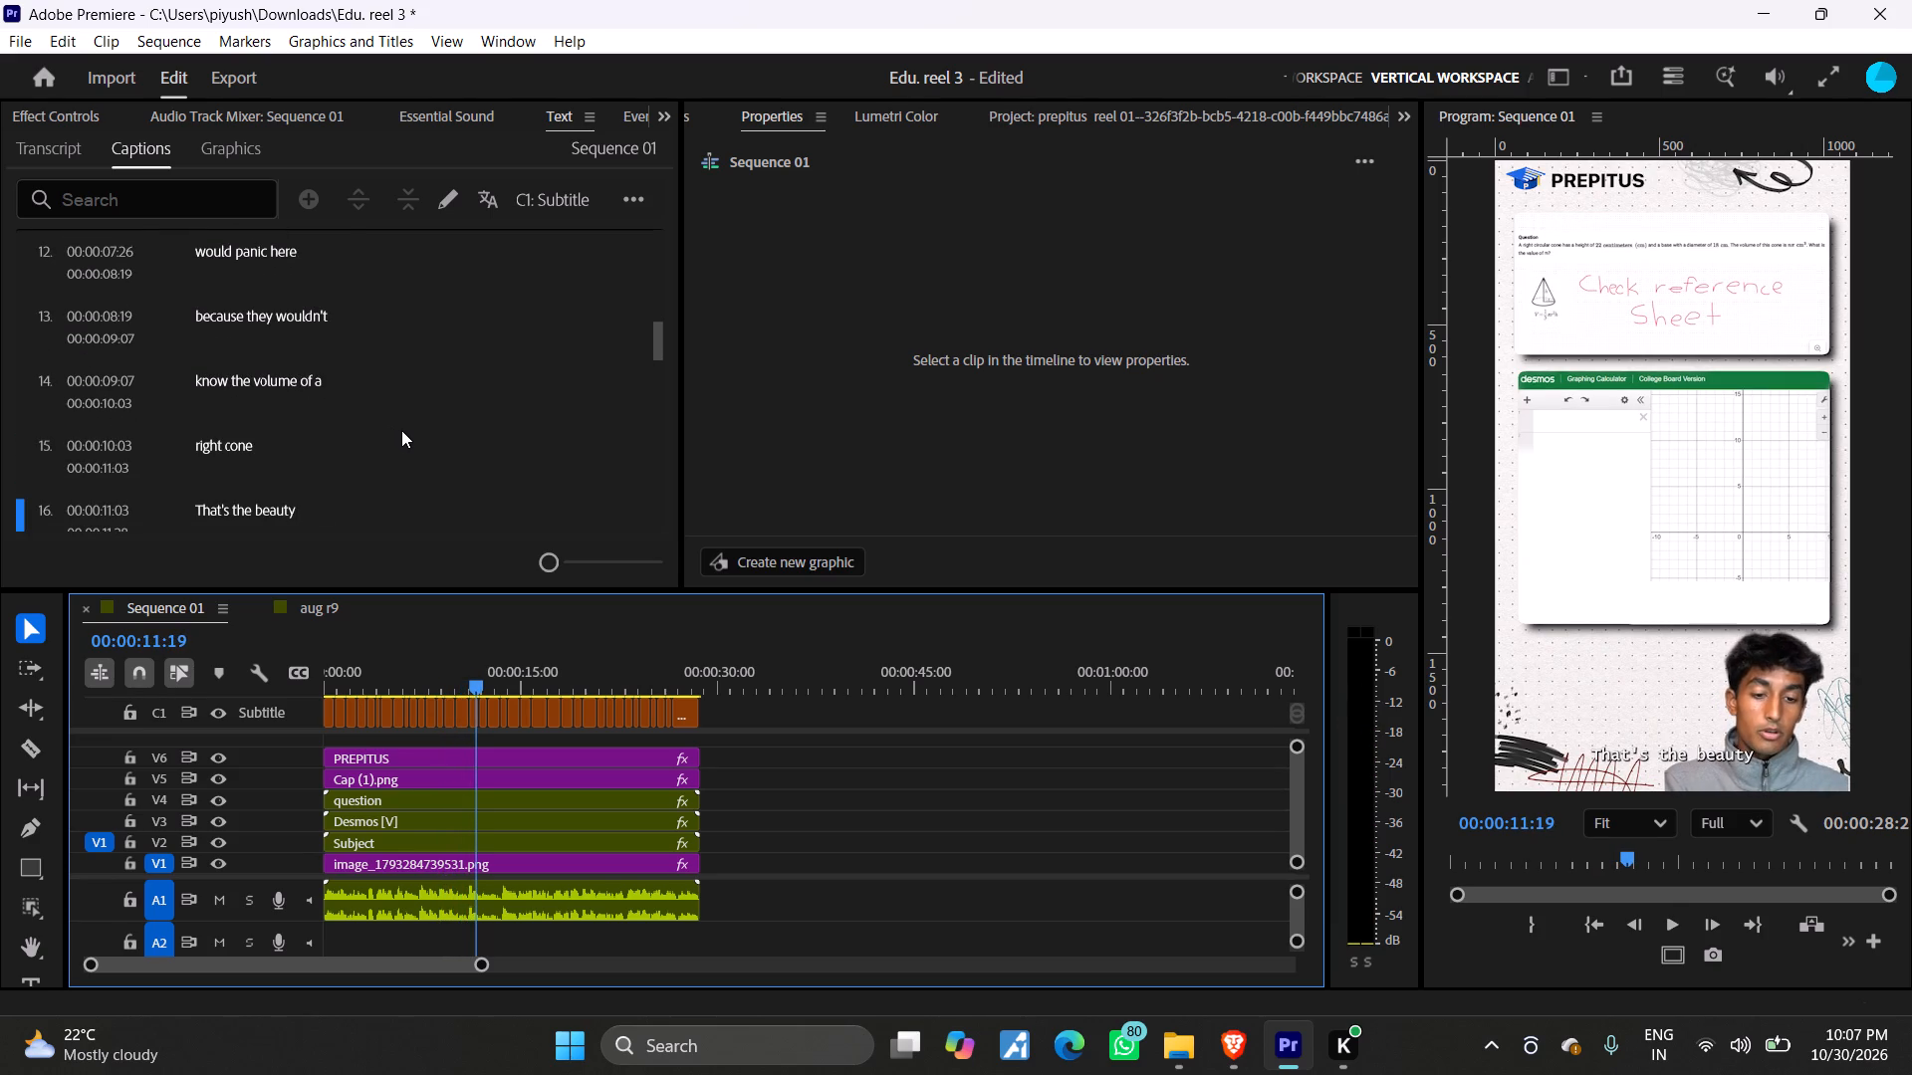
key(space)
scroll(403, 430, down, 12)
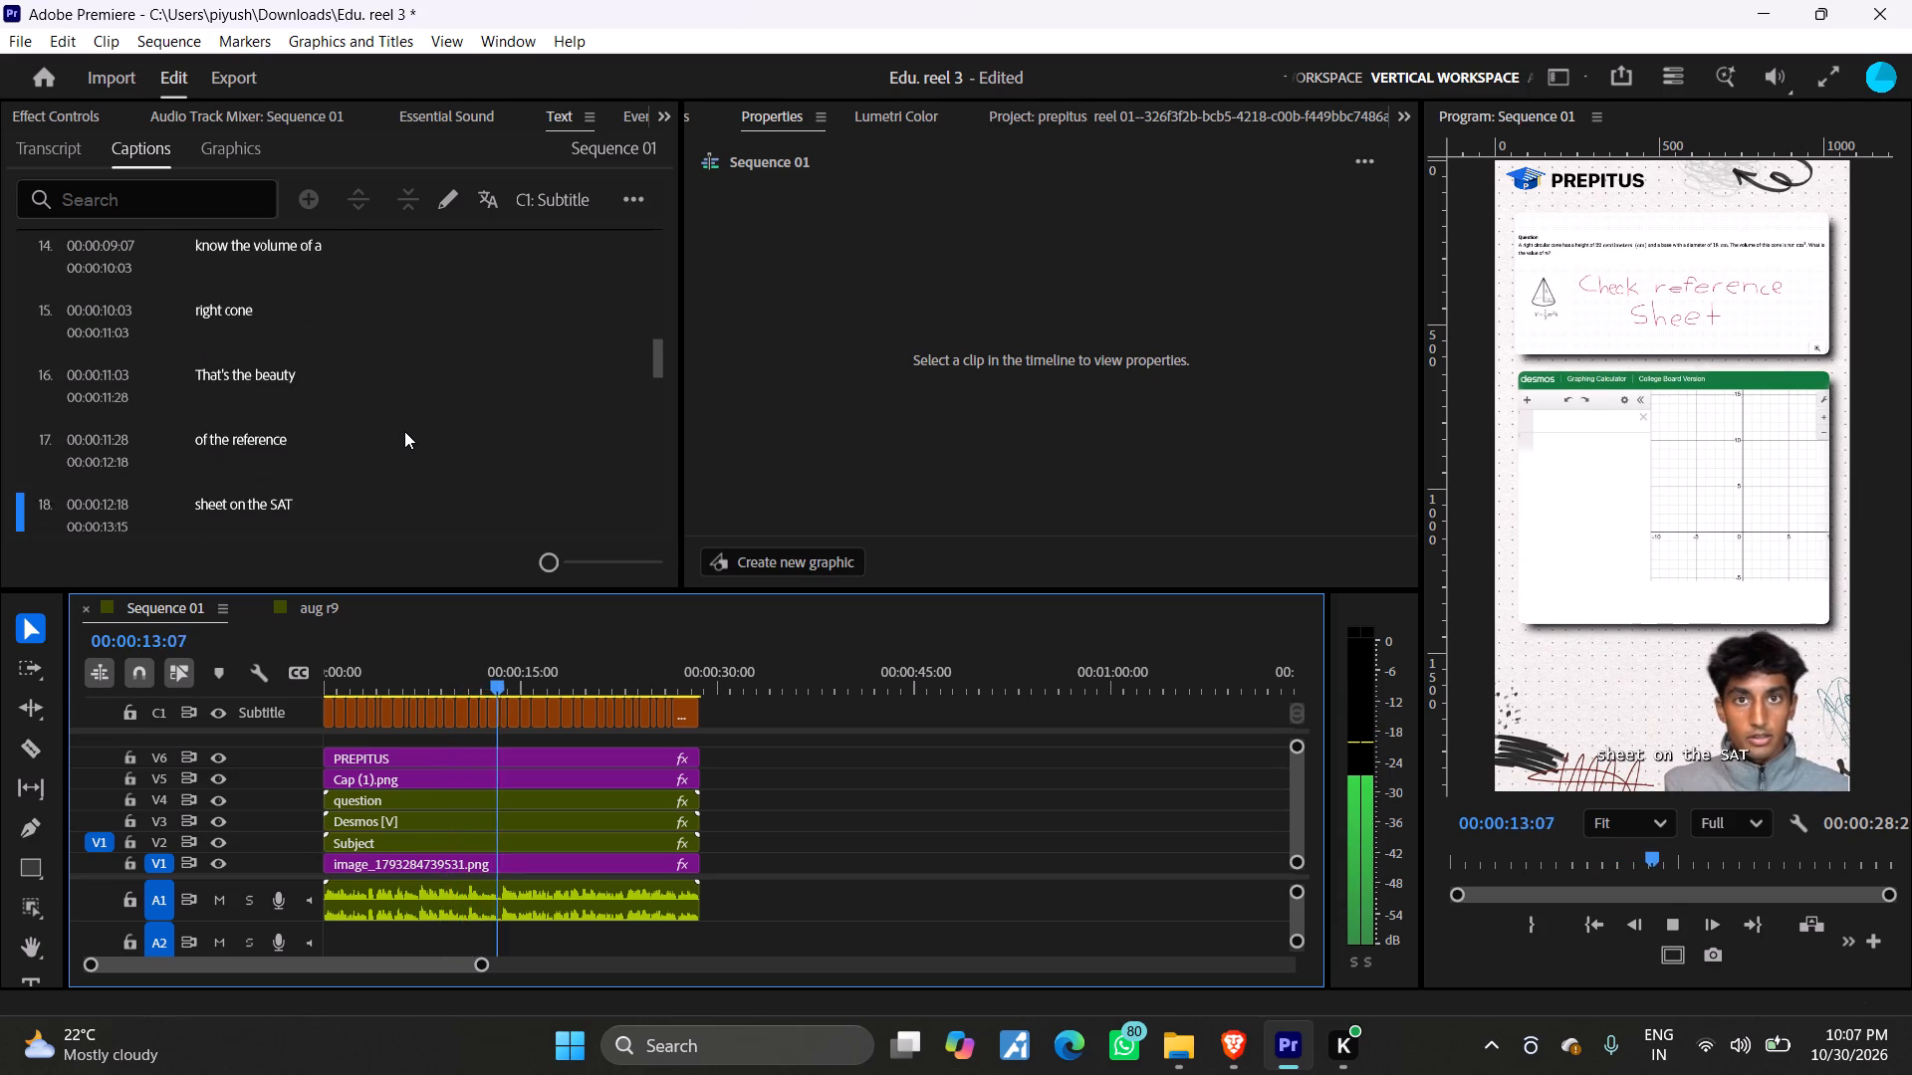
scroll(404, 431, down, 20)
key(space)
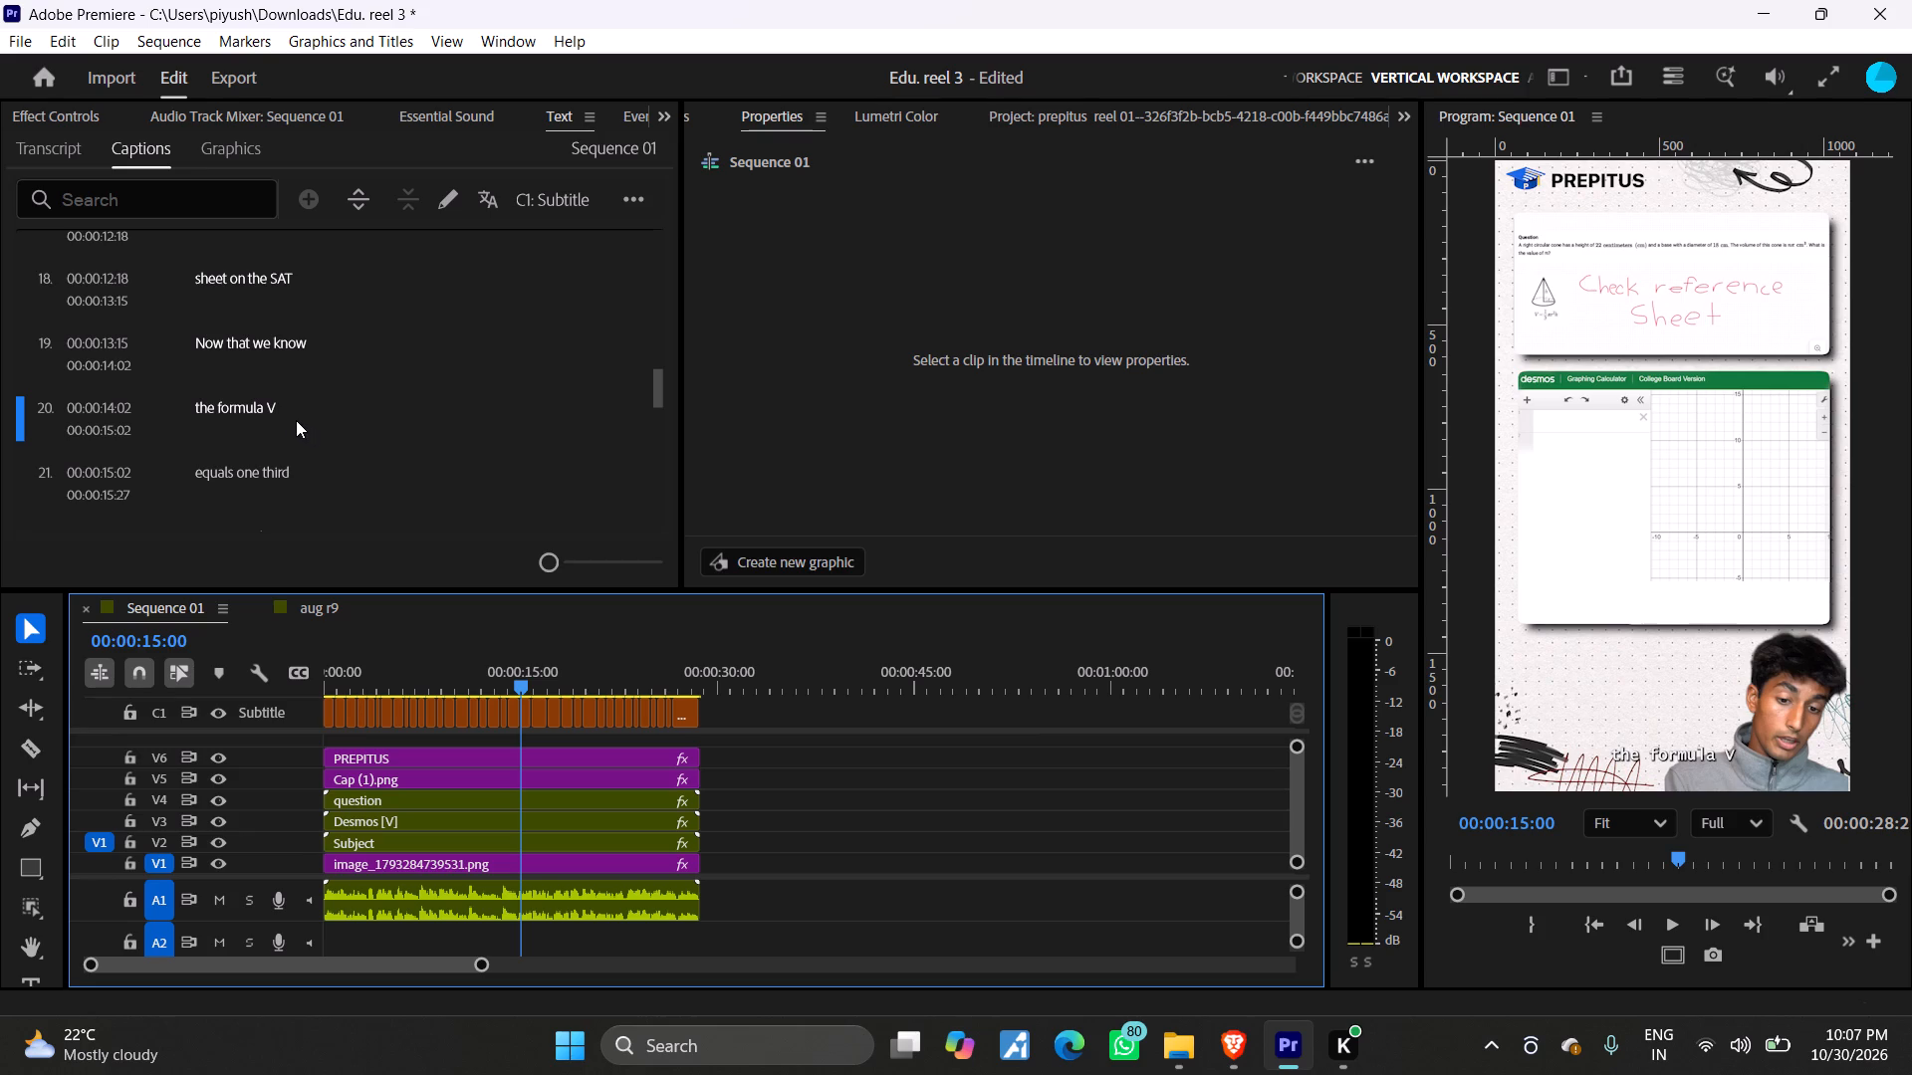
scroll(322, 458, down, 4)
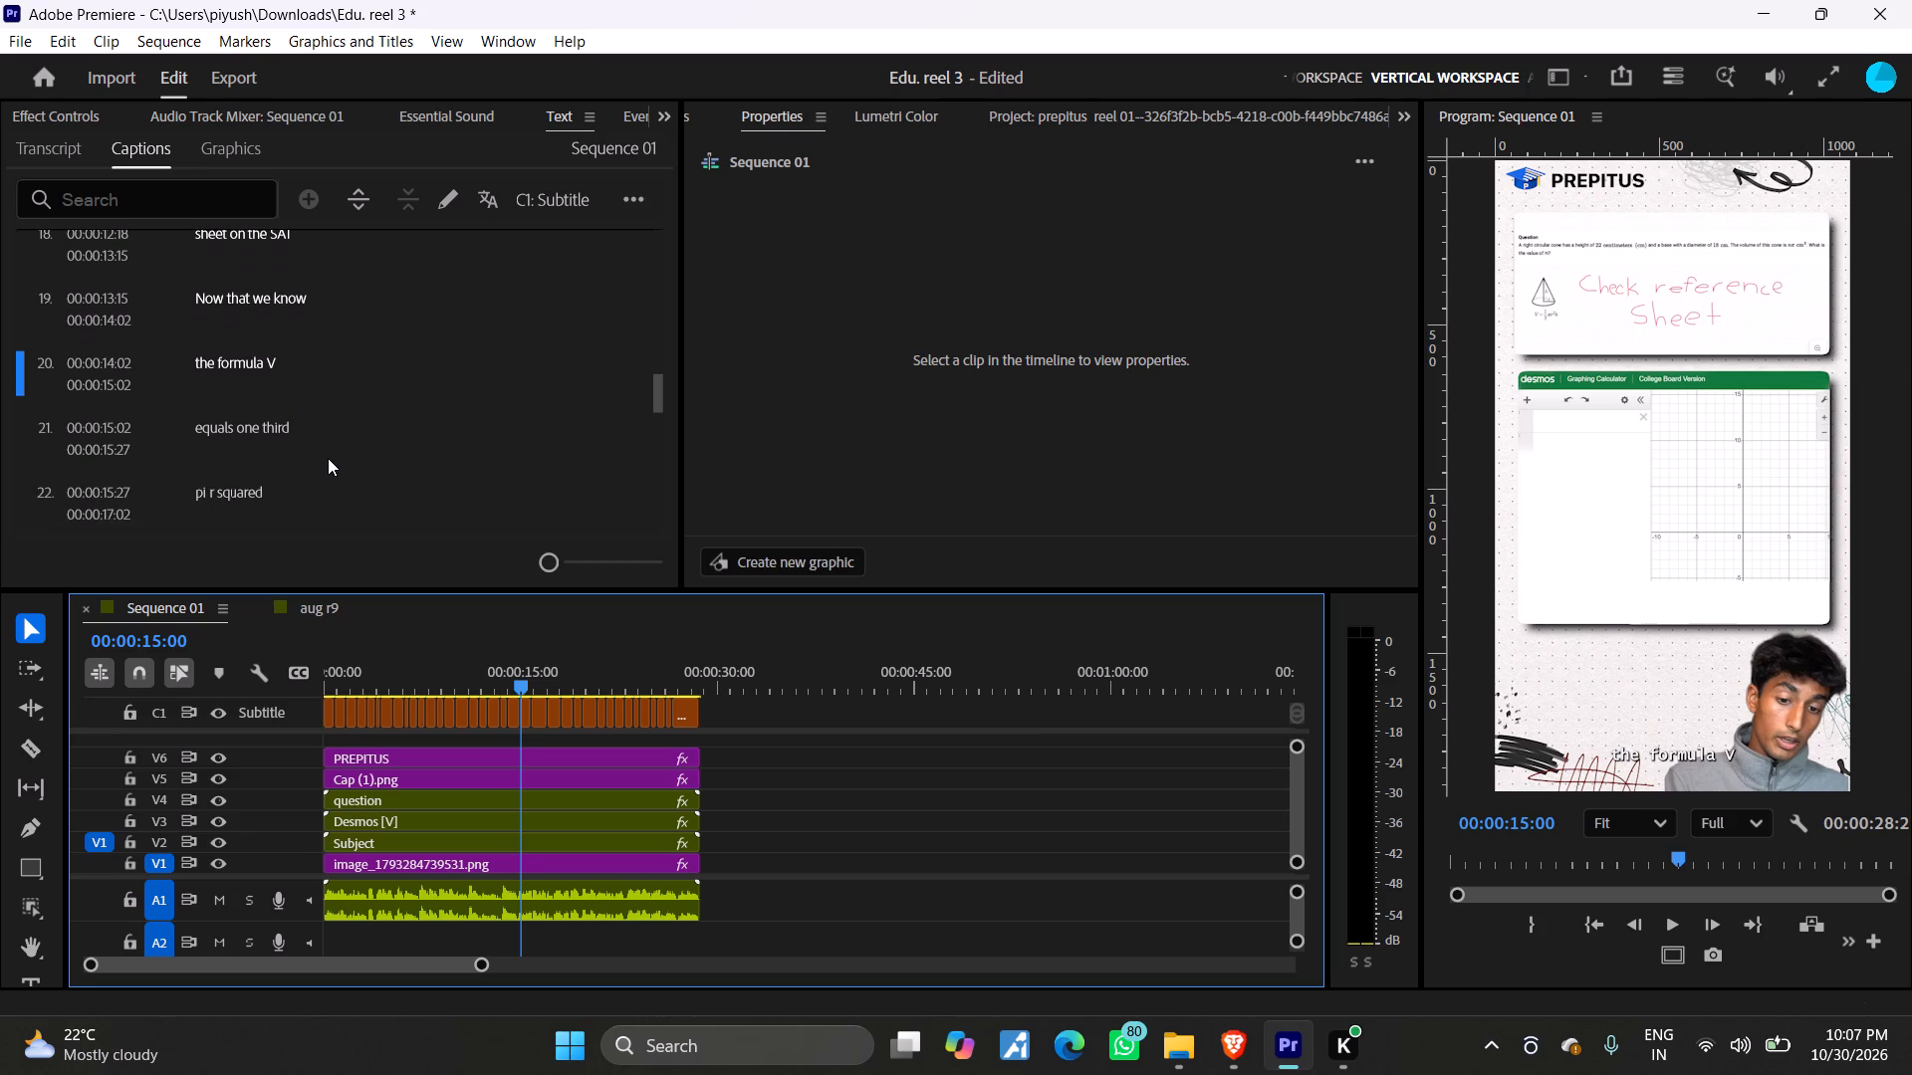
key(space)
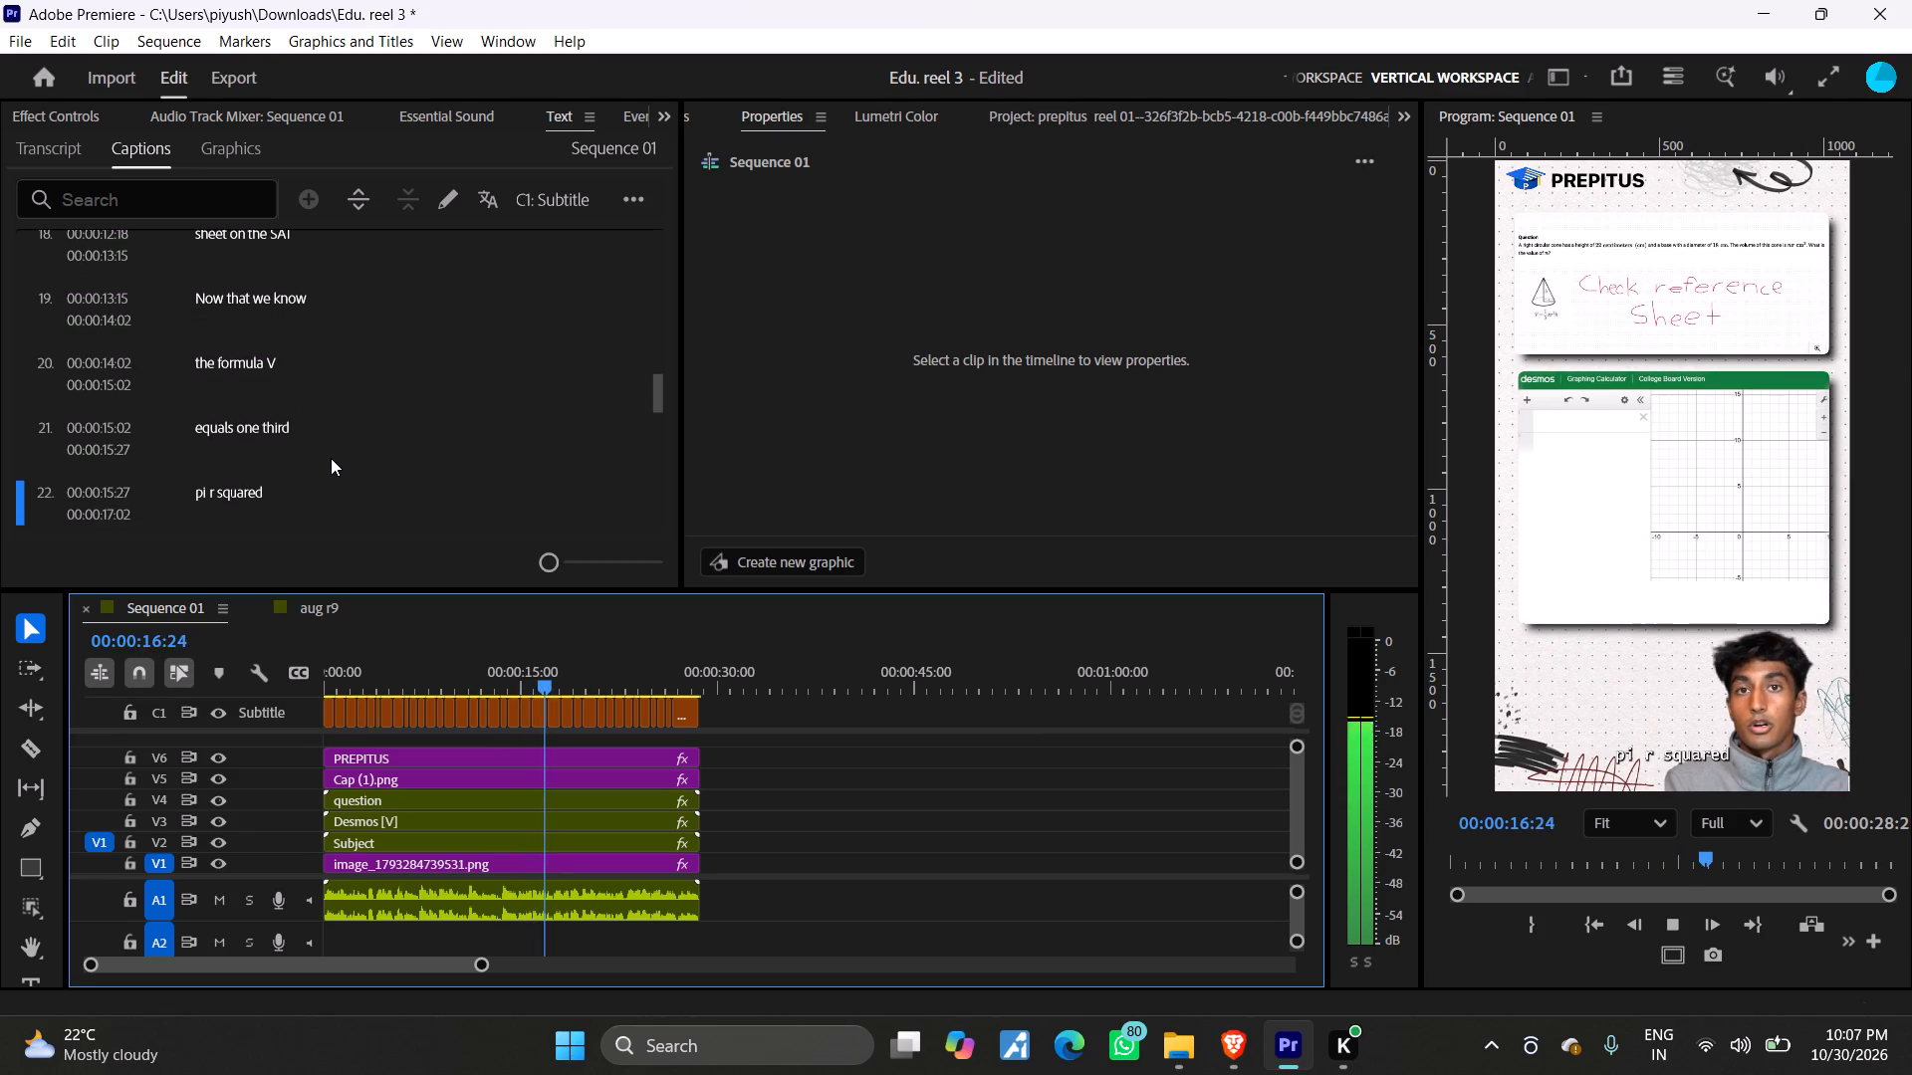
key(space)
Replay the spoken volume formula and compare captions 19 to 23 with the audio to examine their wording and breaks.
click(254, 498)
double_click(255, 495)
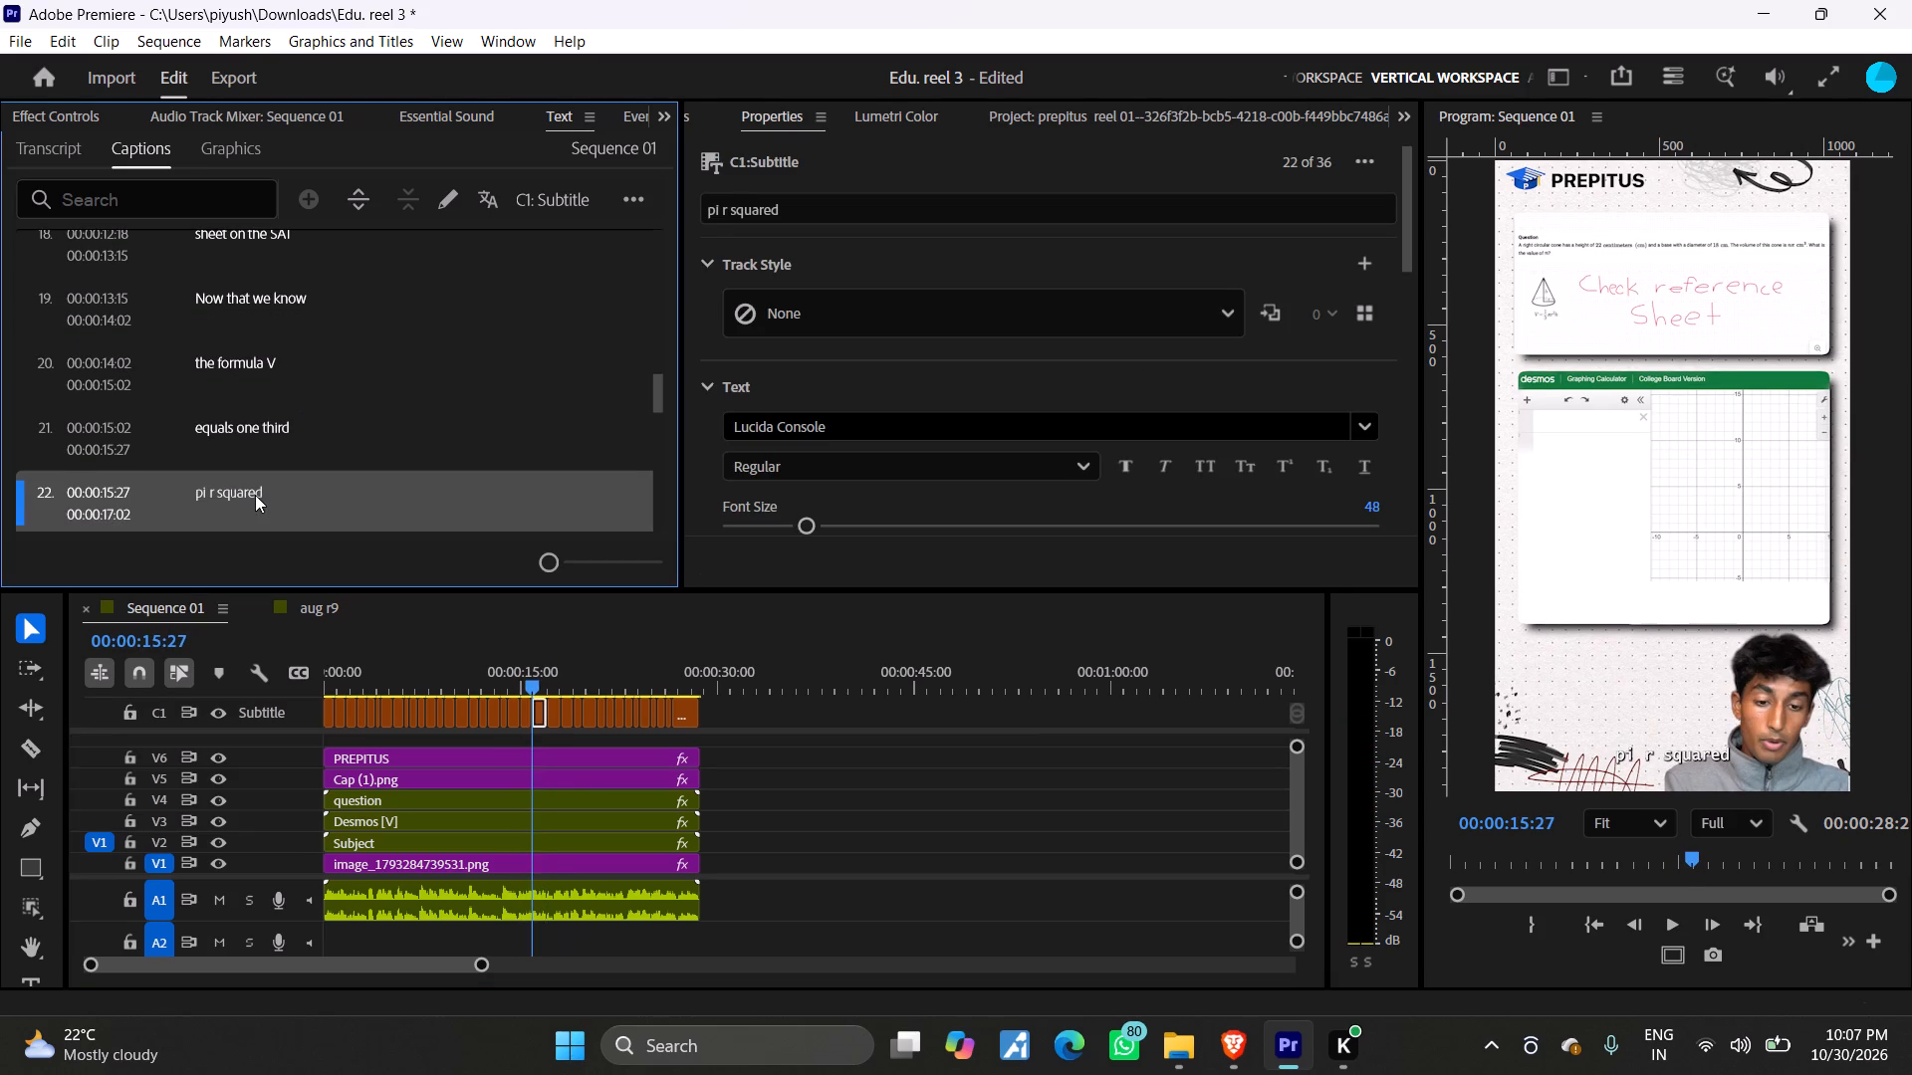
click(280, 491)
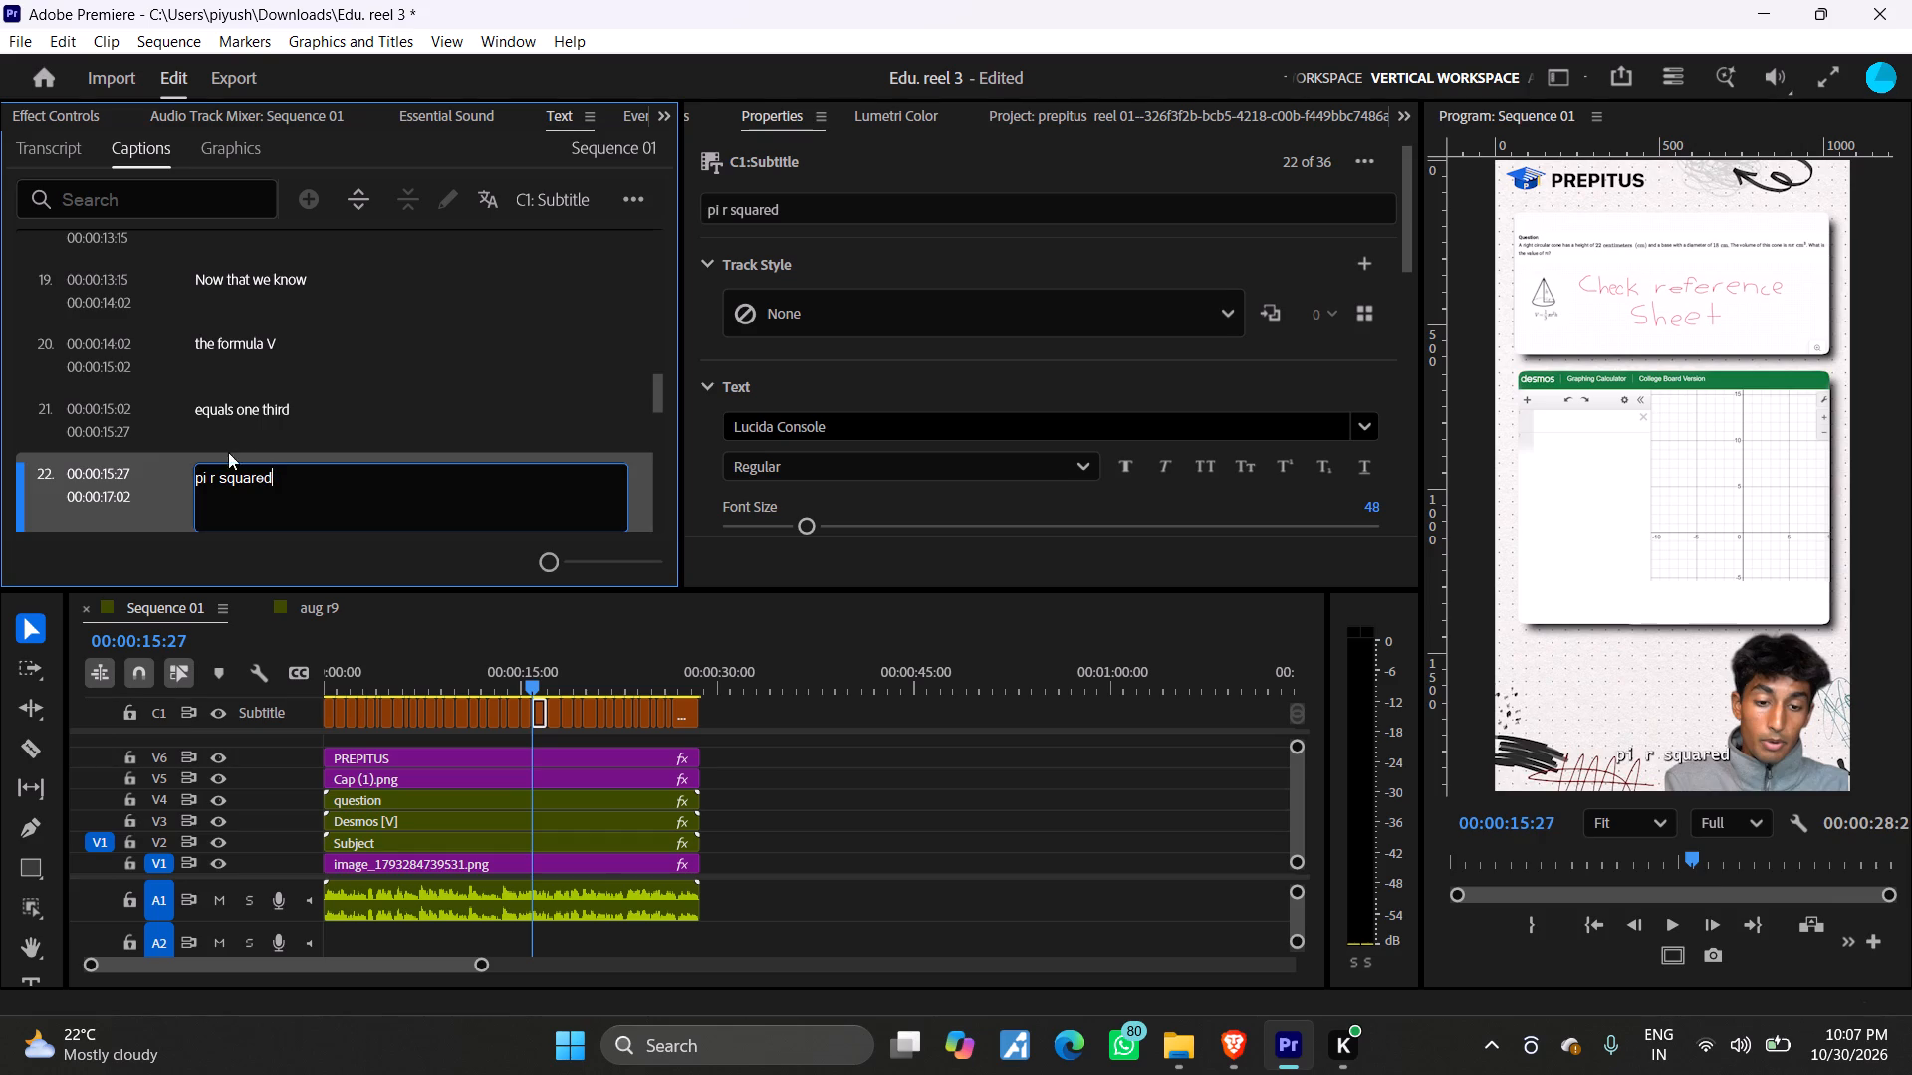
click(172, 447)
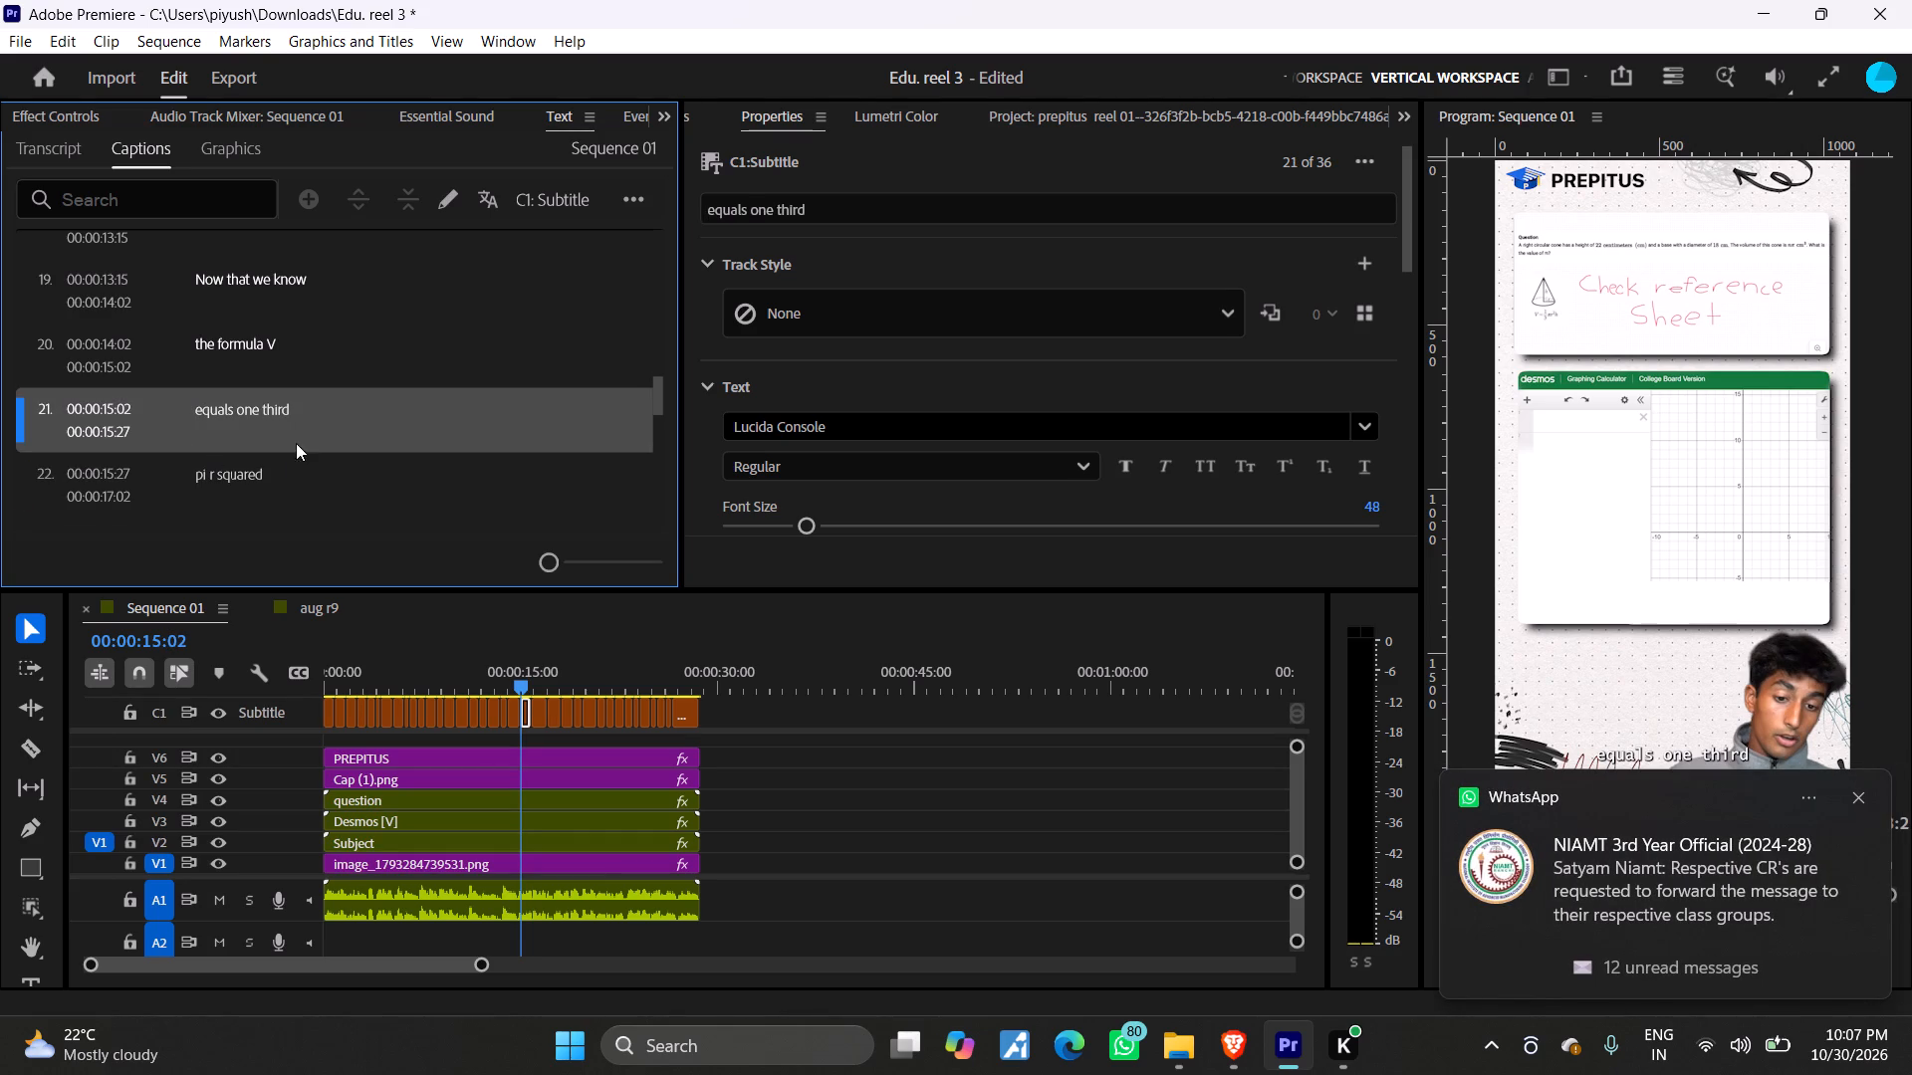
click(238, 353)
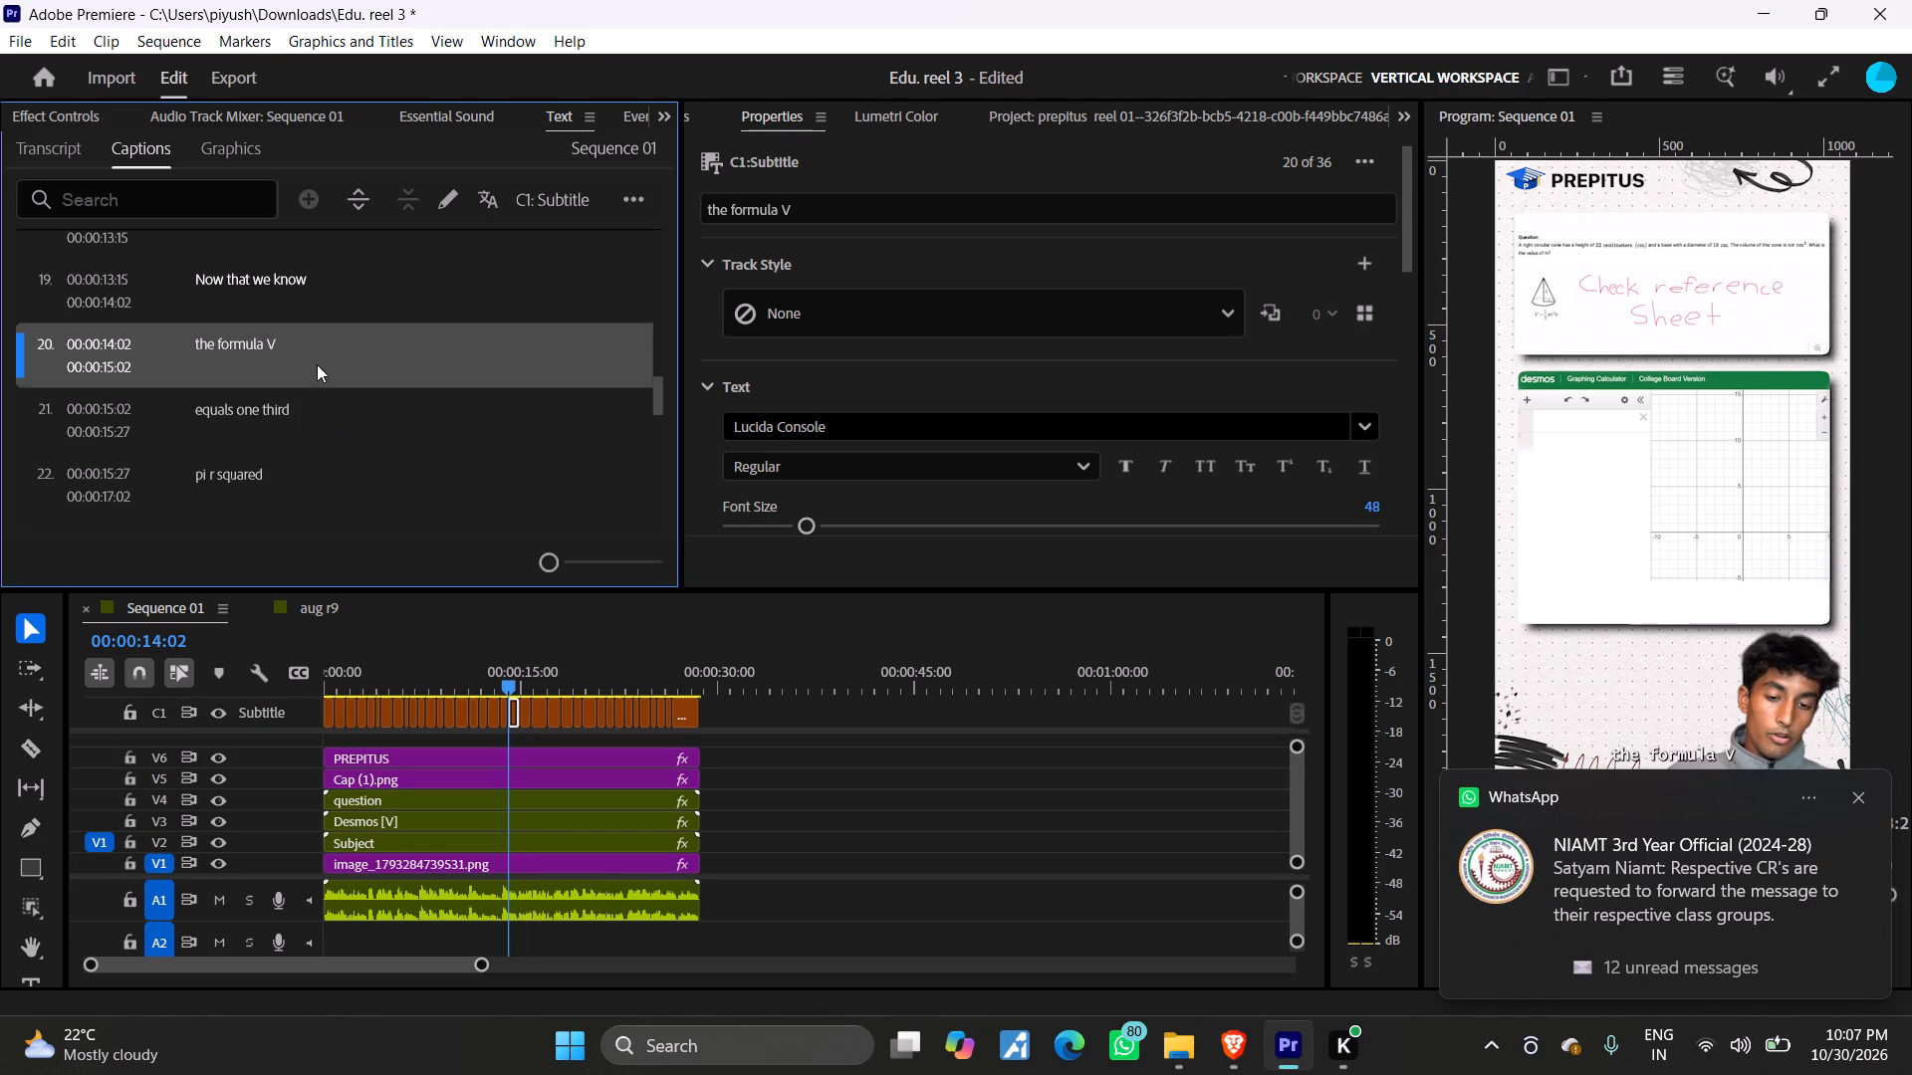
click(319, 300)
key(space)
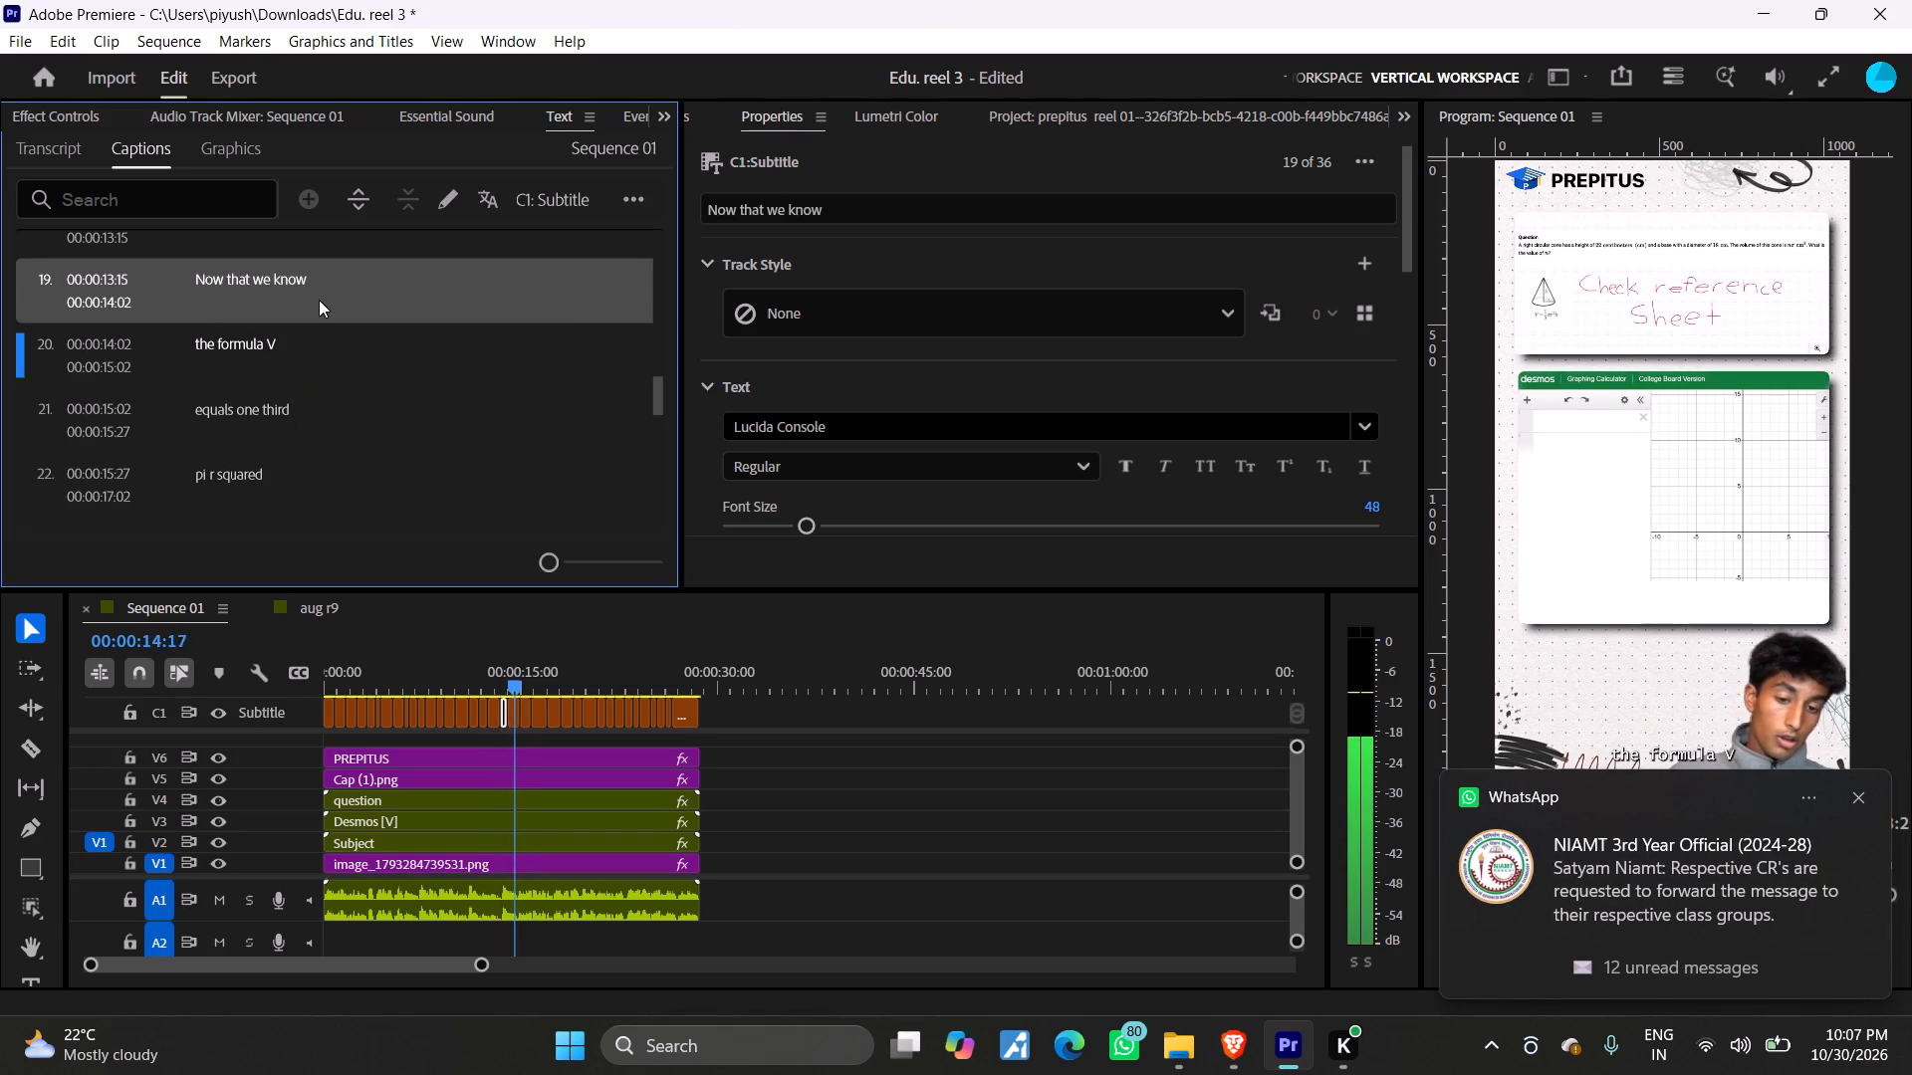
key(space)
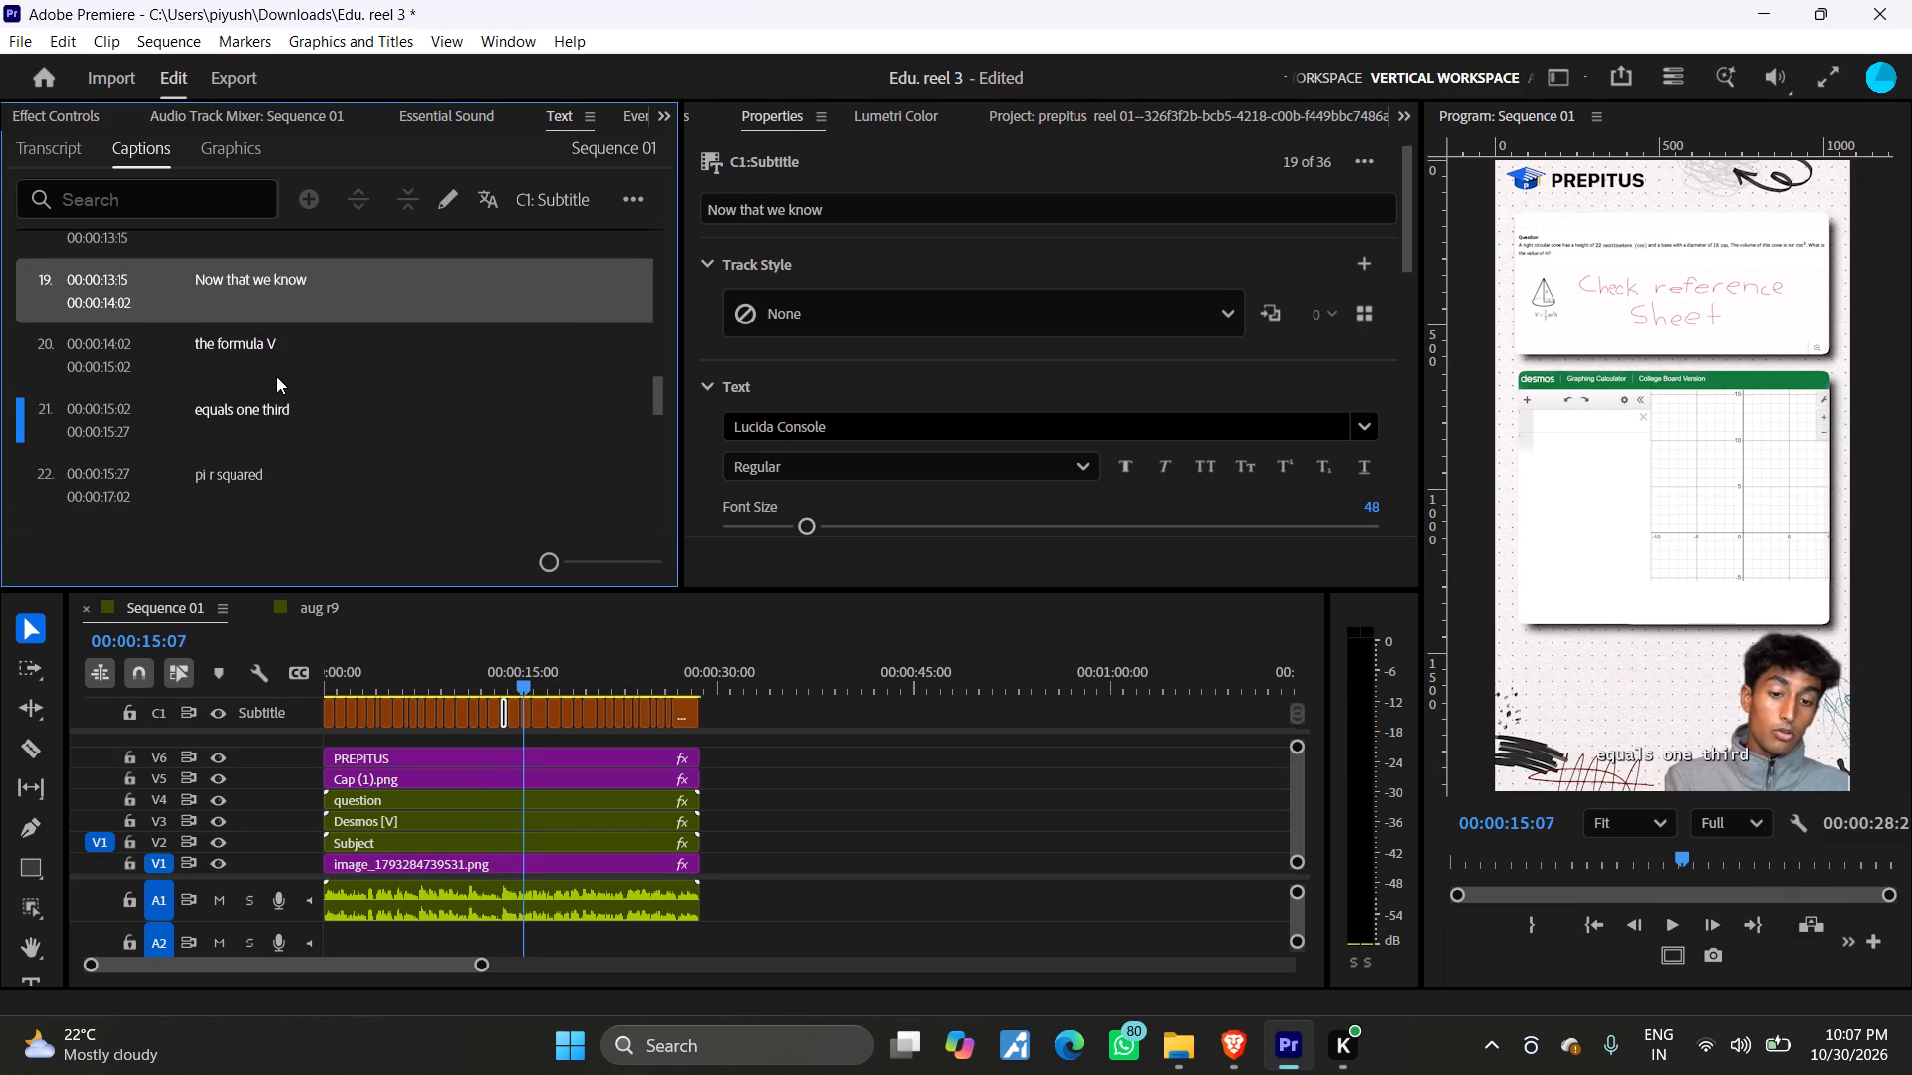
key(space)
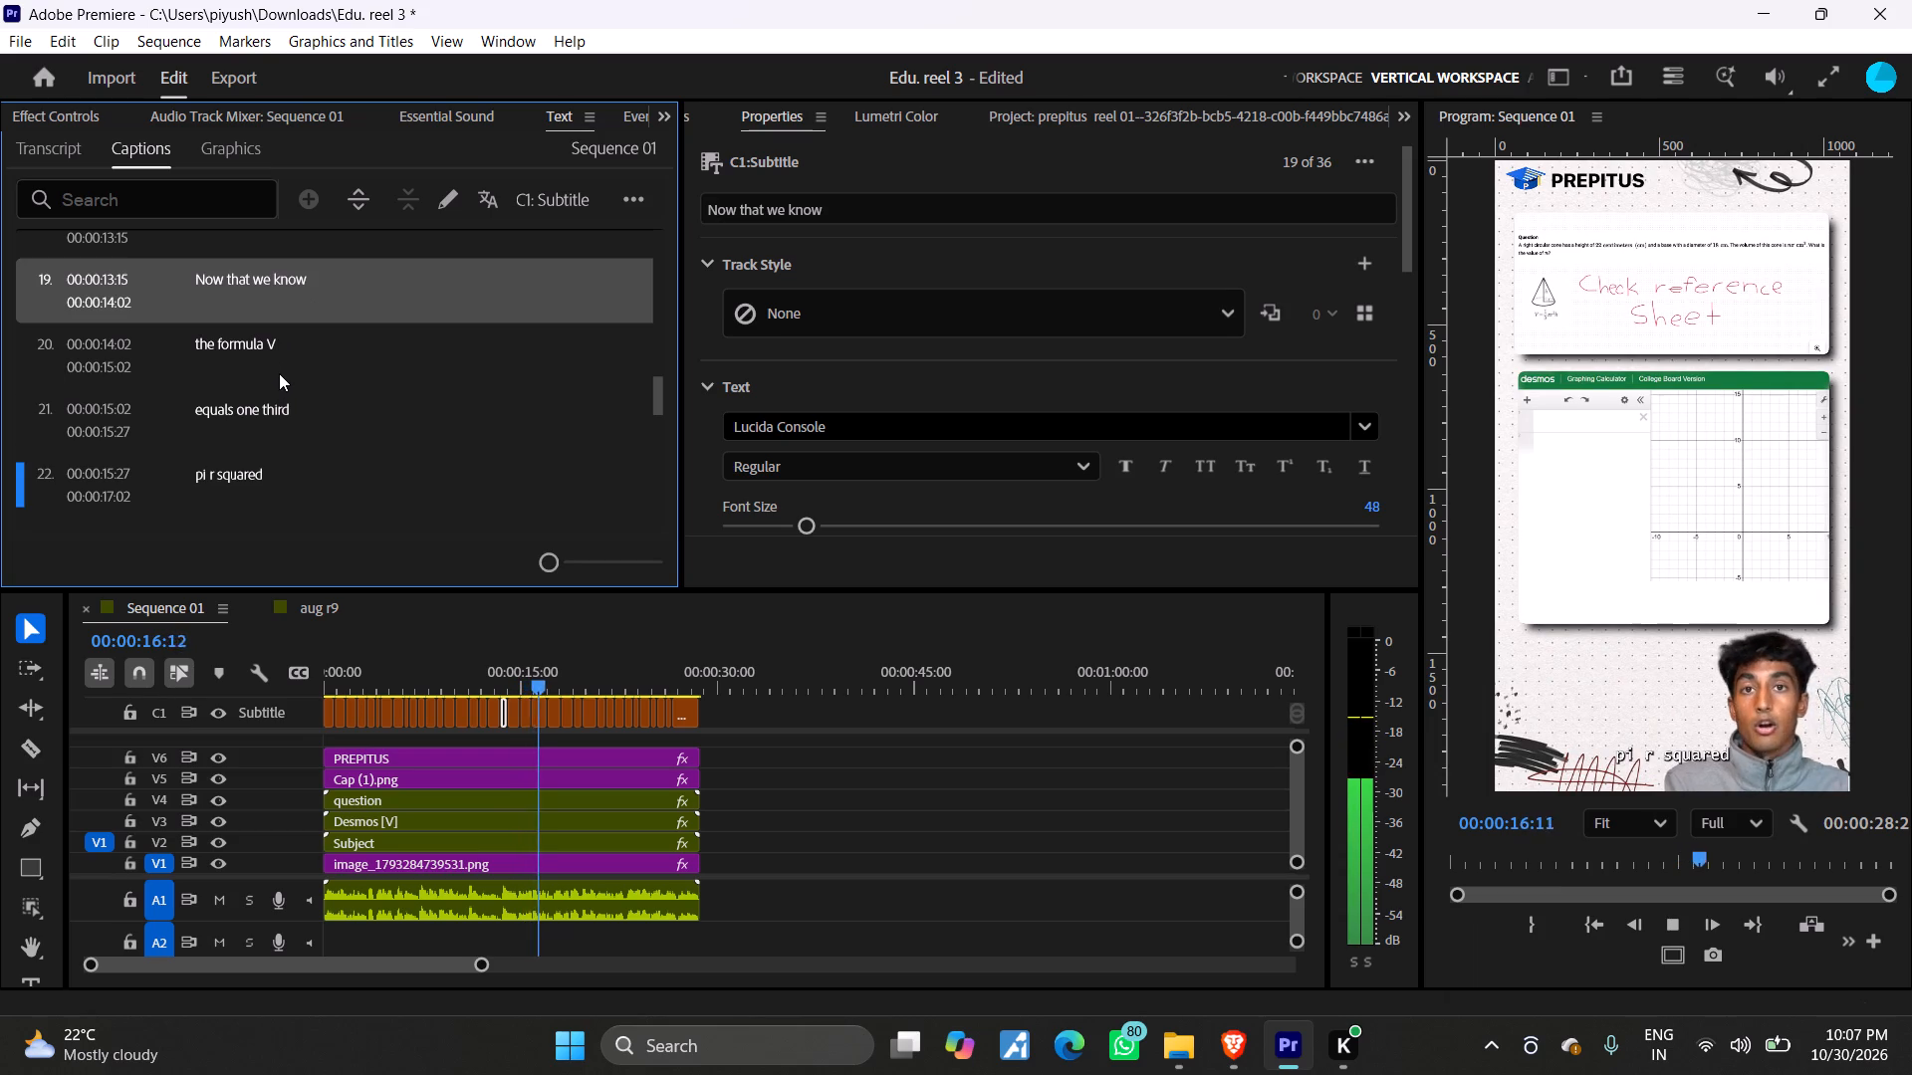
key(space)
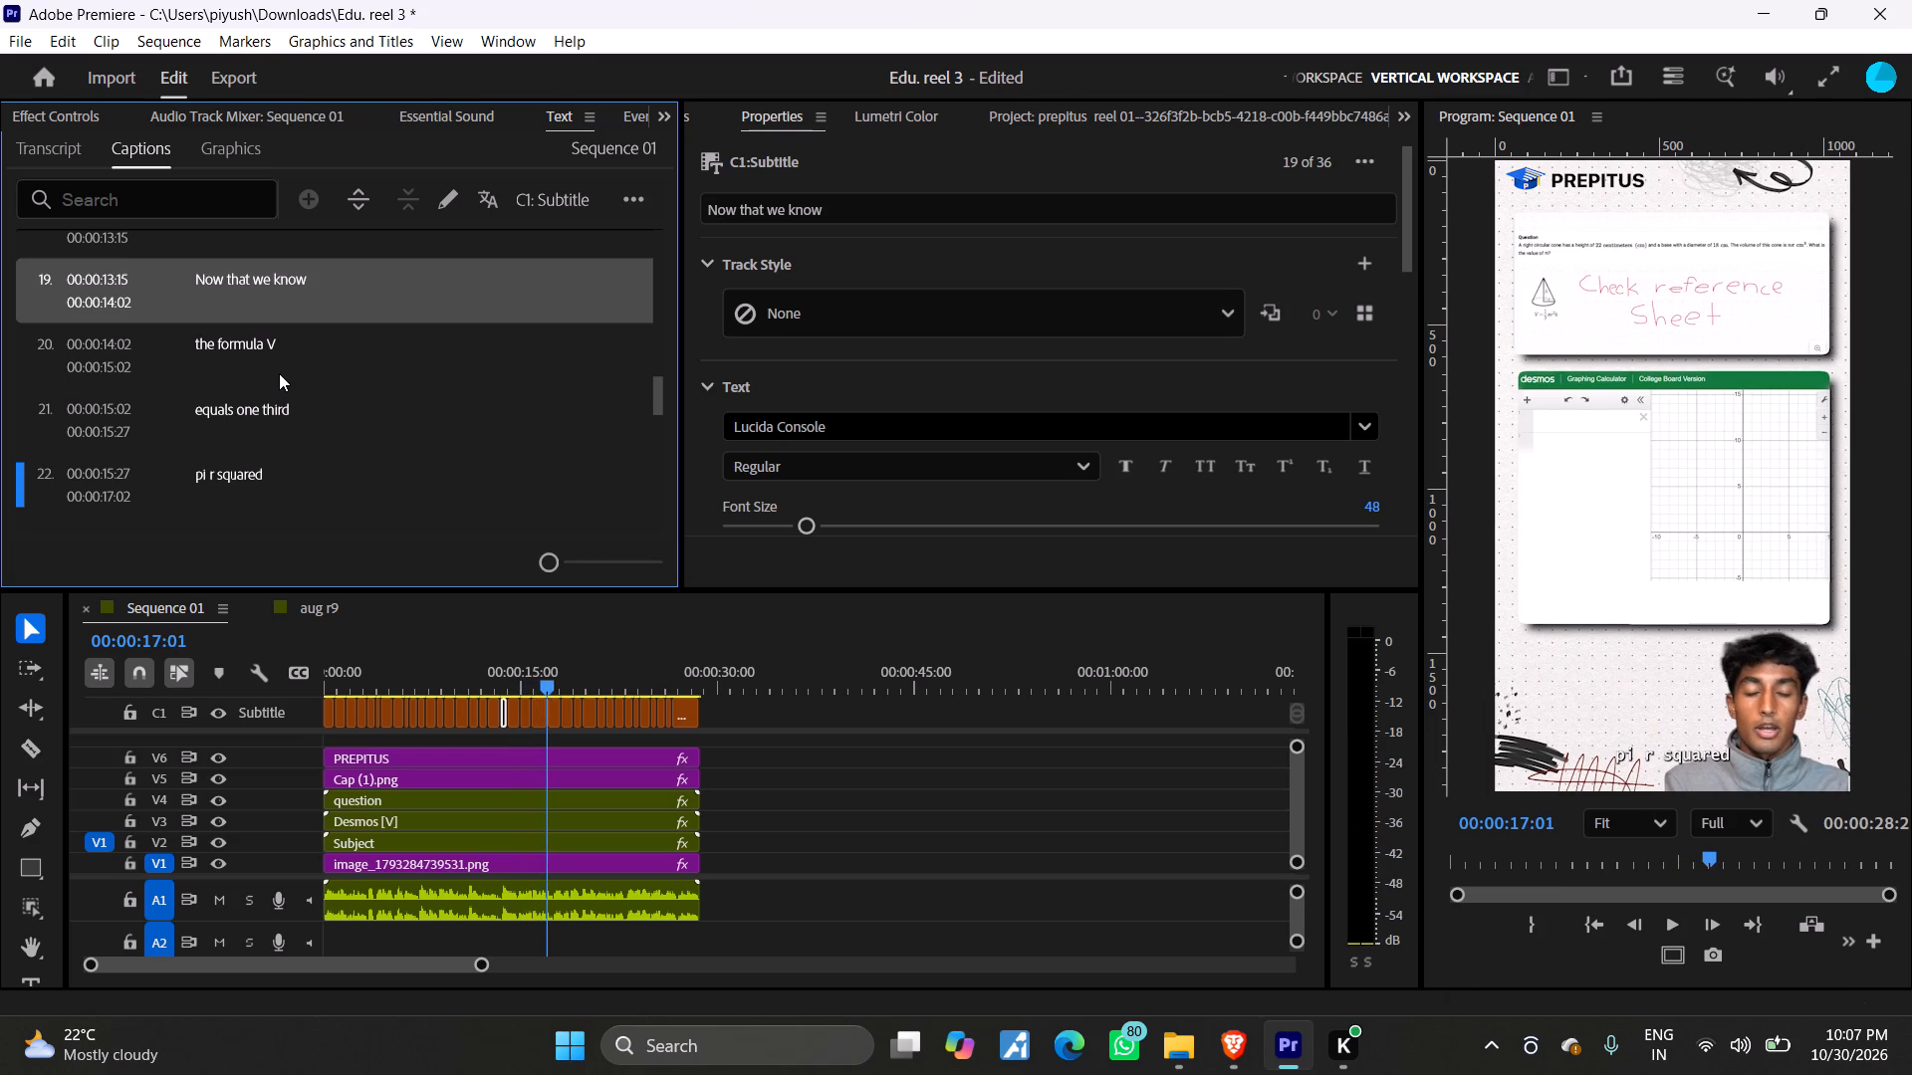
scroll(309, 450, down, 4)
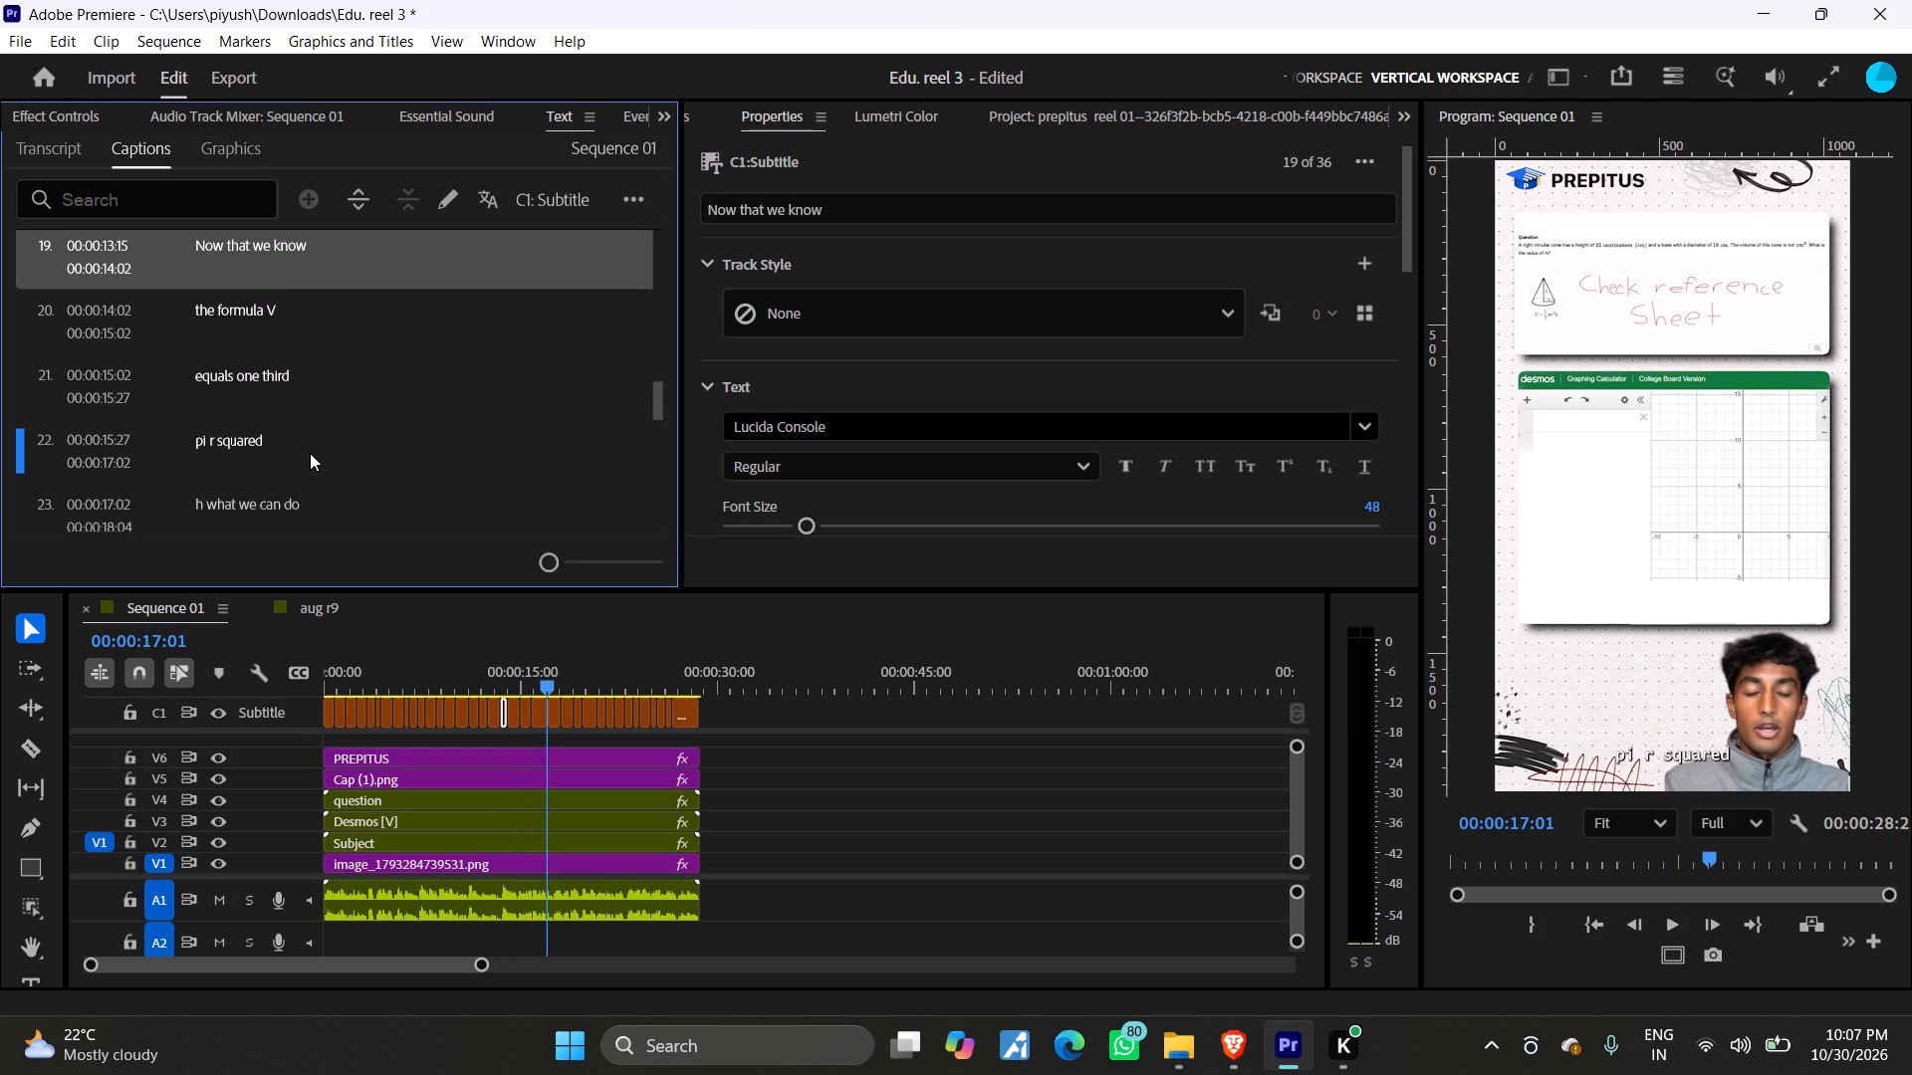
scroll(310, 453, down, 6)
key(space)
key(space)
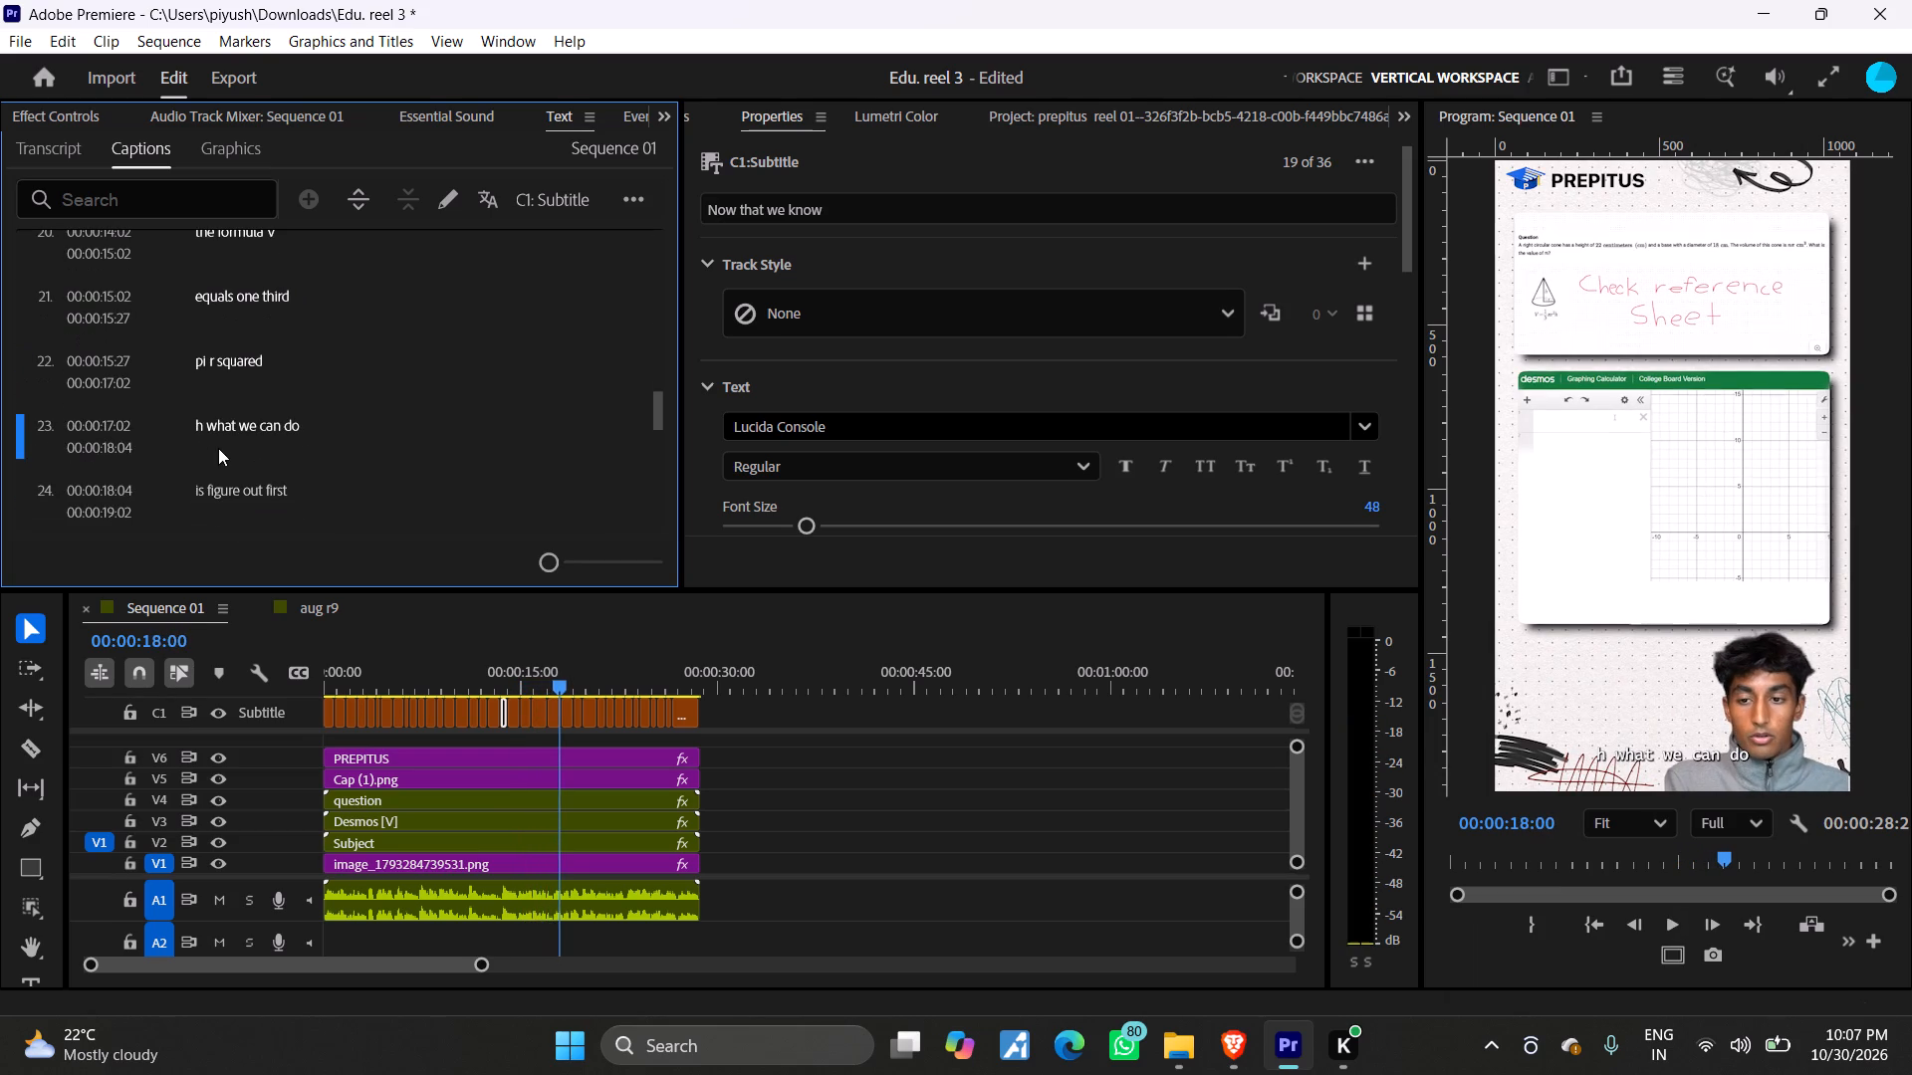
click(210, 429)
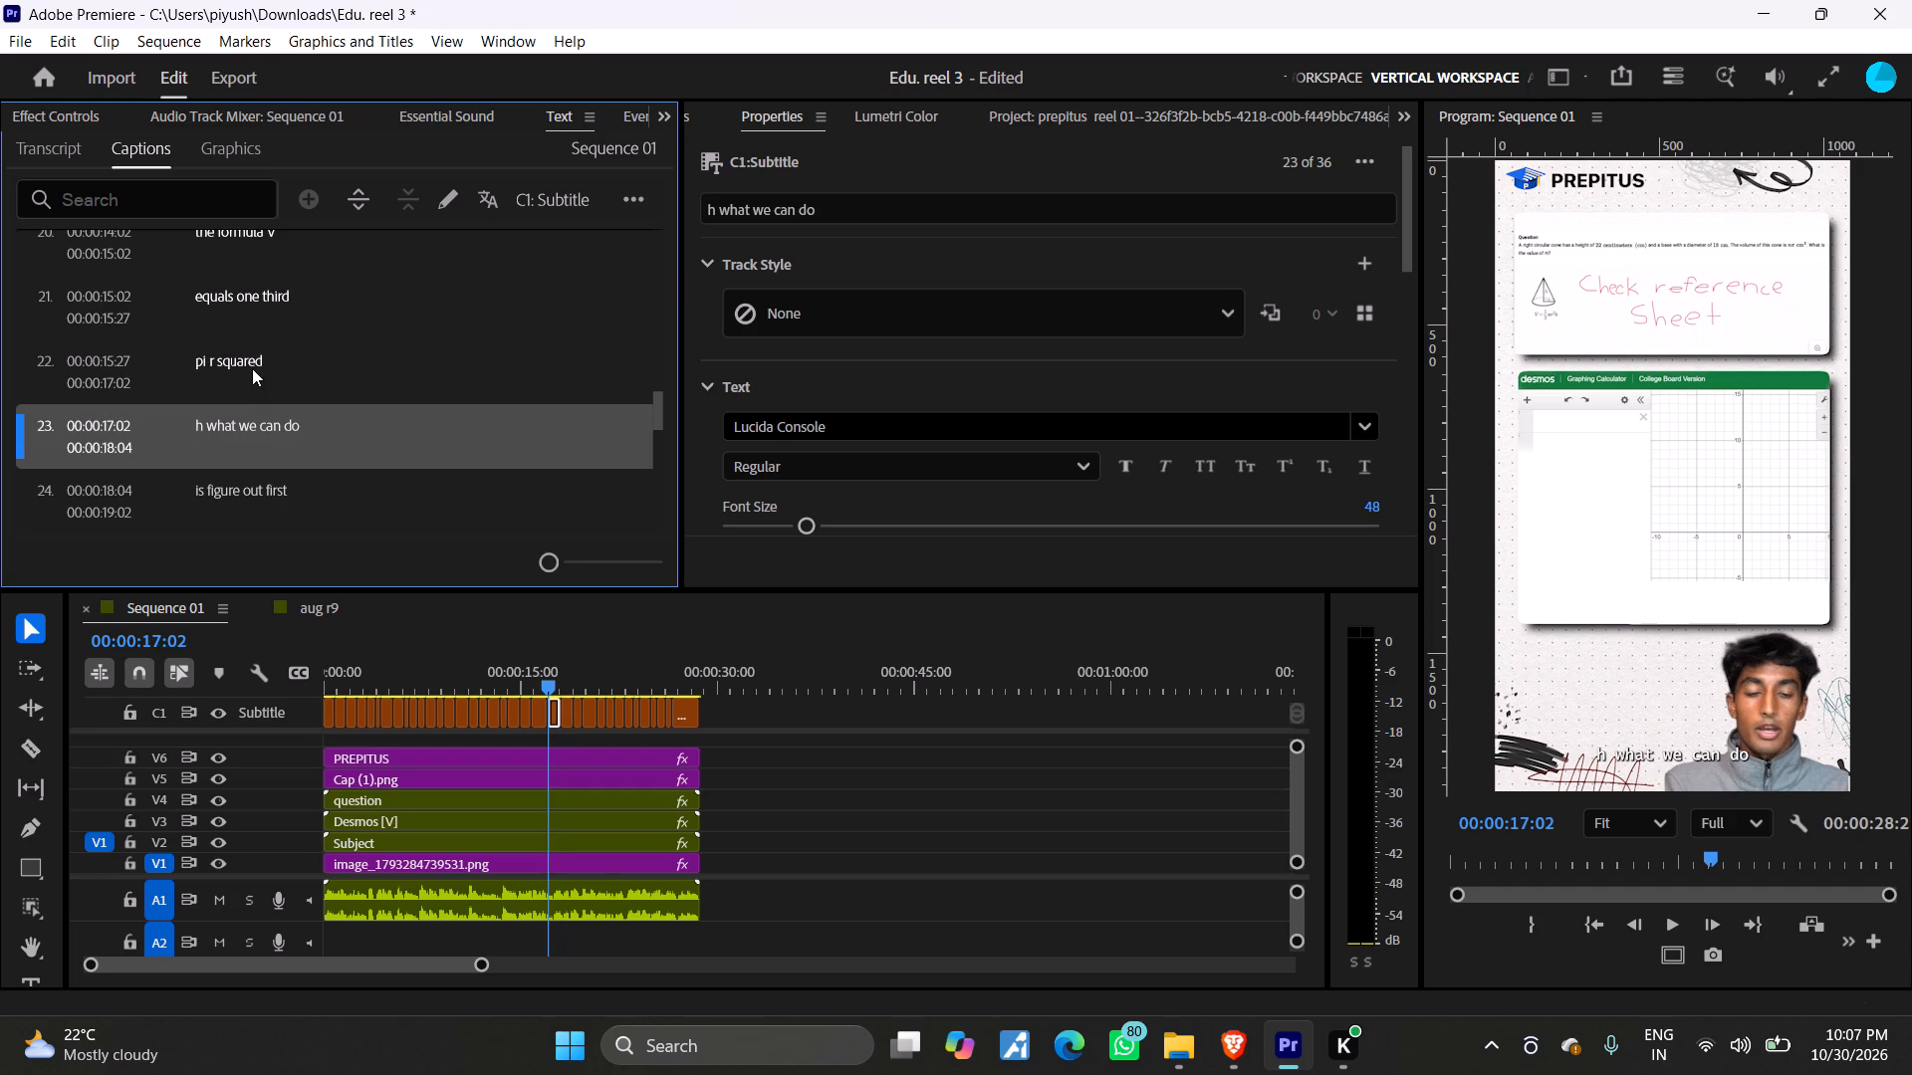
Shorten "squared" in caption 22 and add the height so it reads "pi r Sq. h".
double_click(254, 362)
click(291, 366)
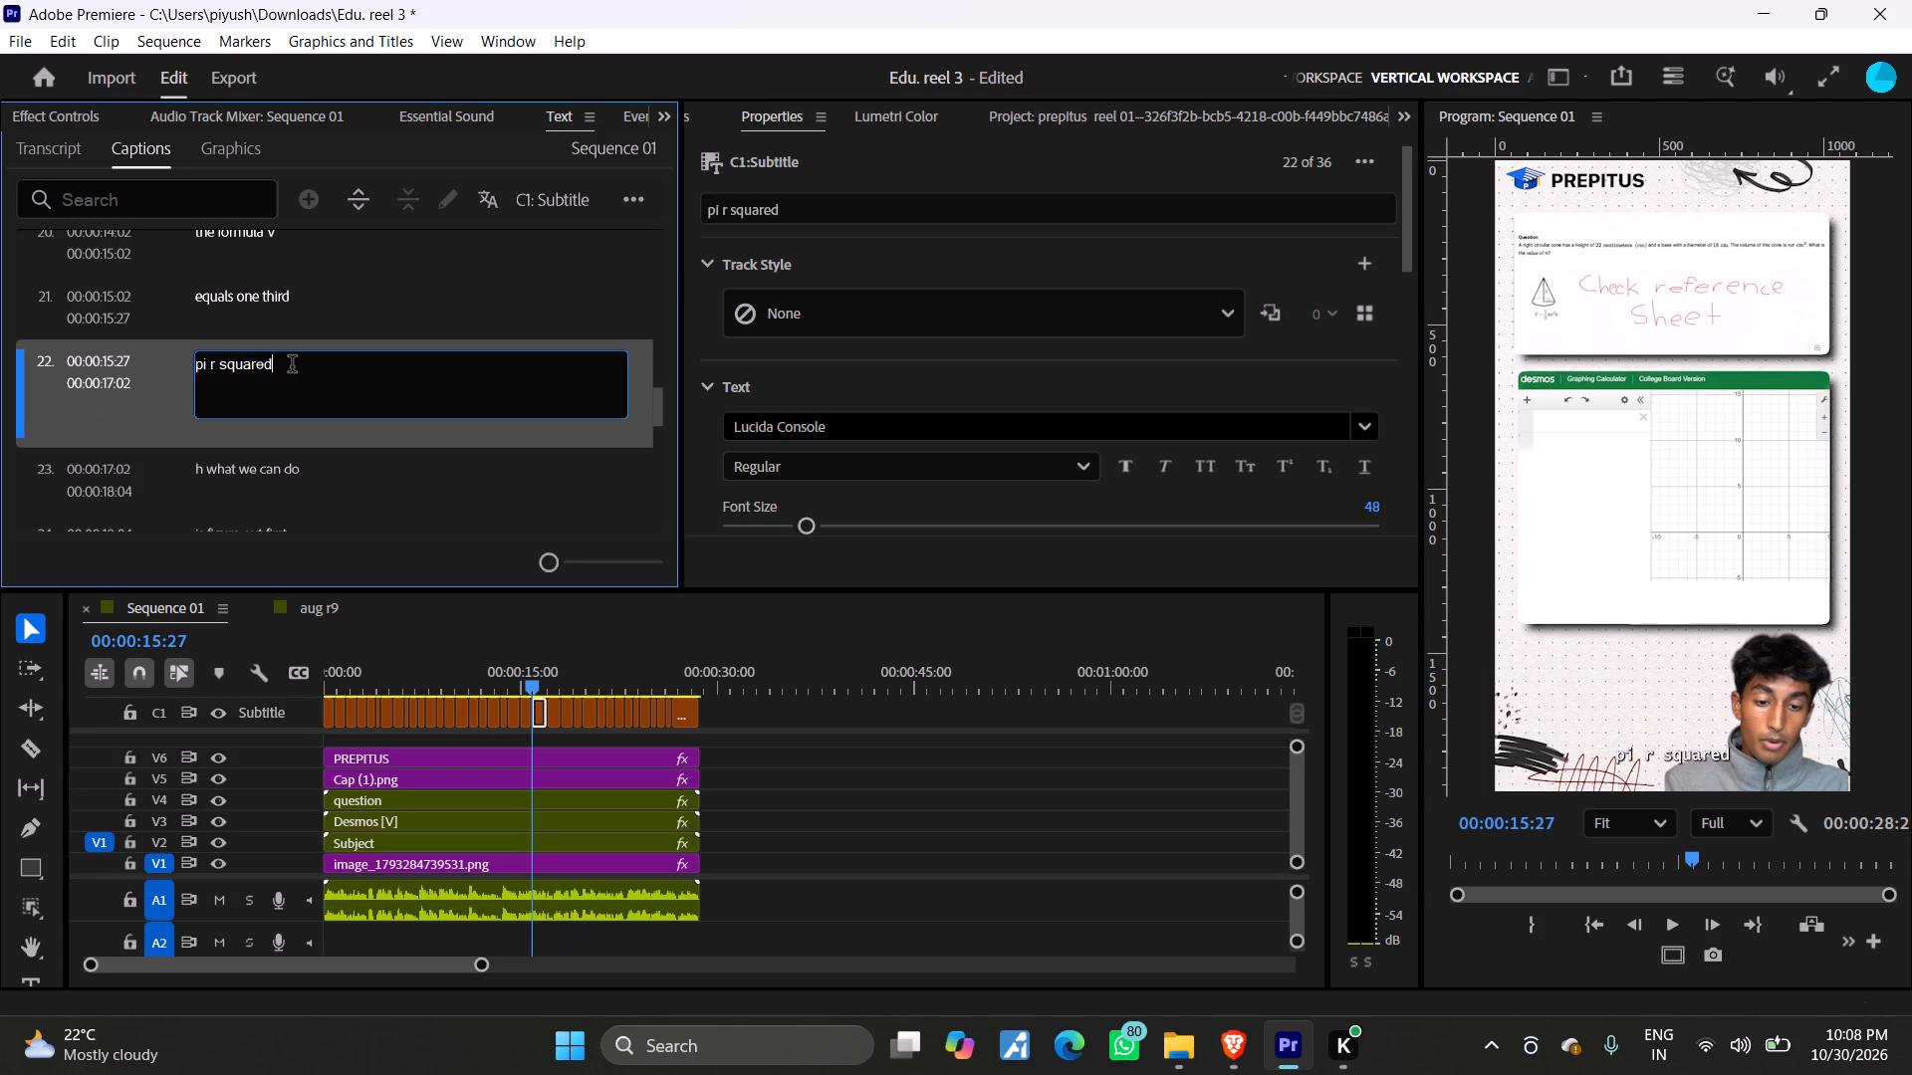
key(BackSpace)
key(BackSpace)
key(BackSpace)
key(BackSpace)
key(BackSpace)
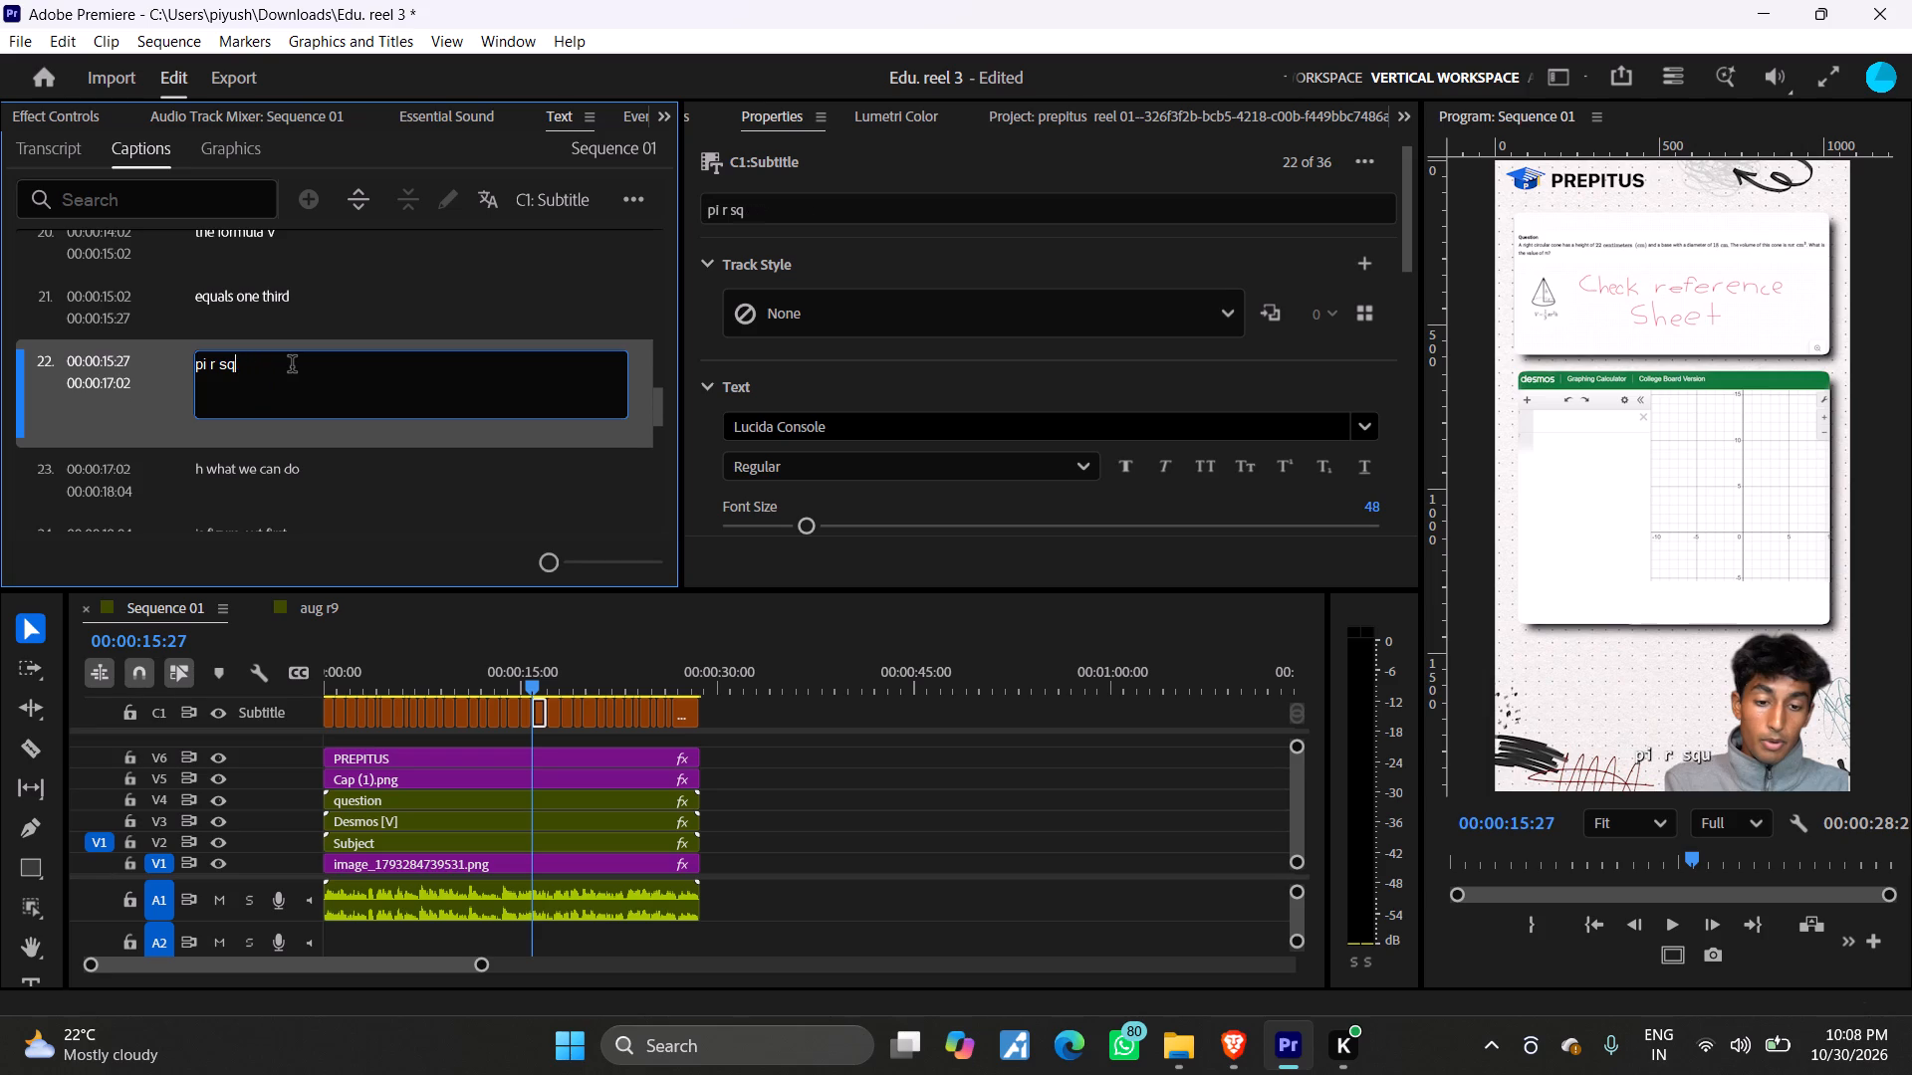
key(BackSpace)
key(BackSpace)
text(q.)
key(space)
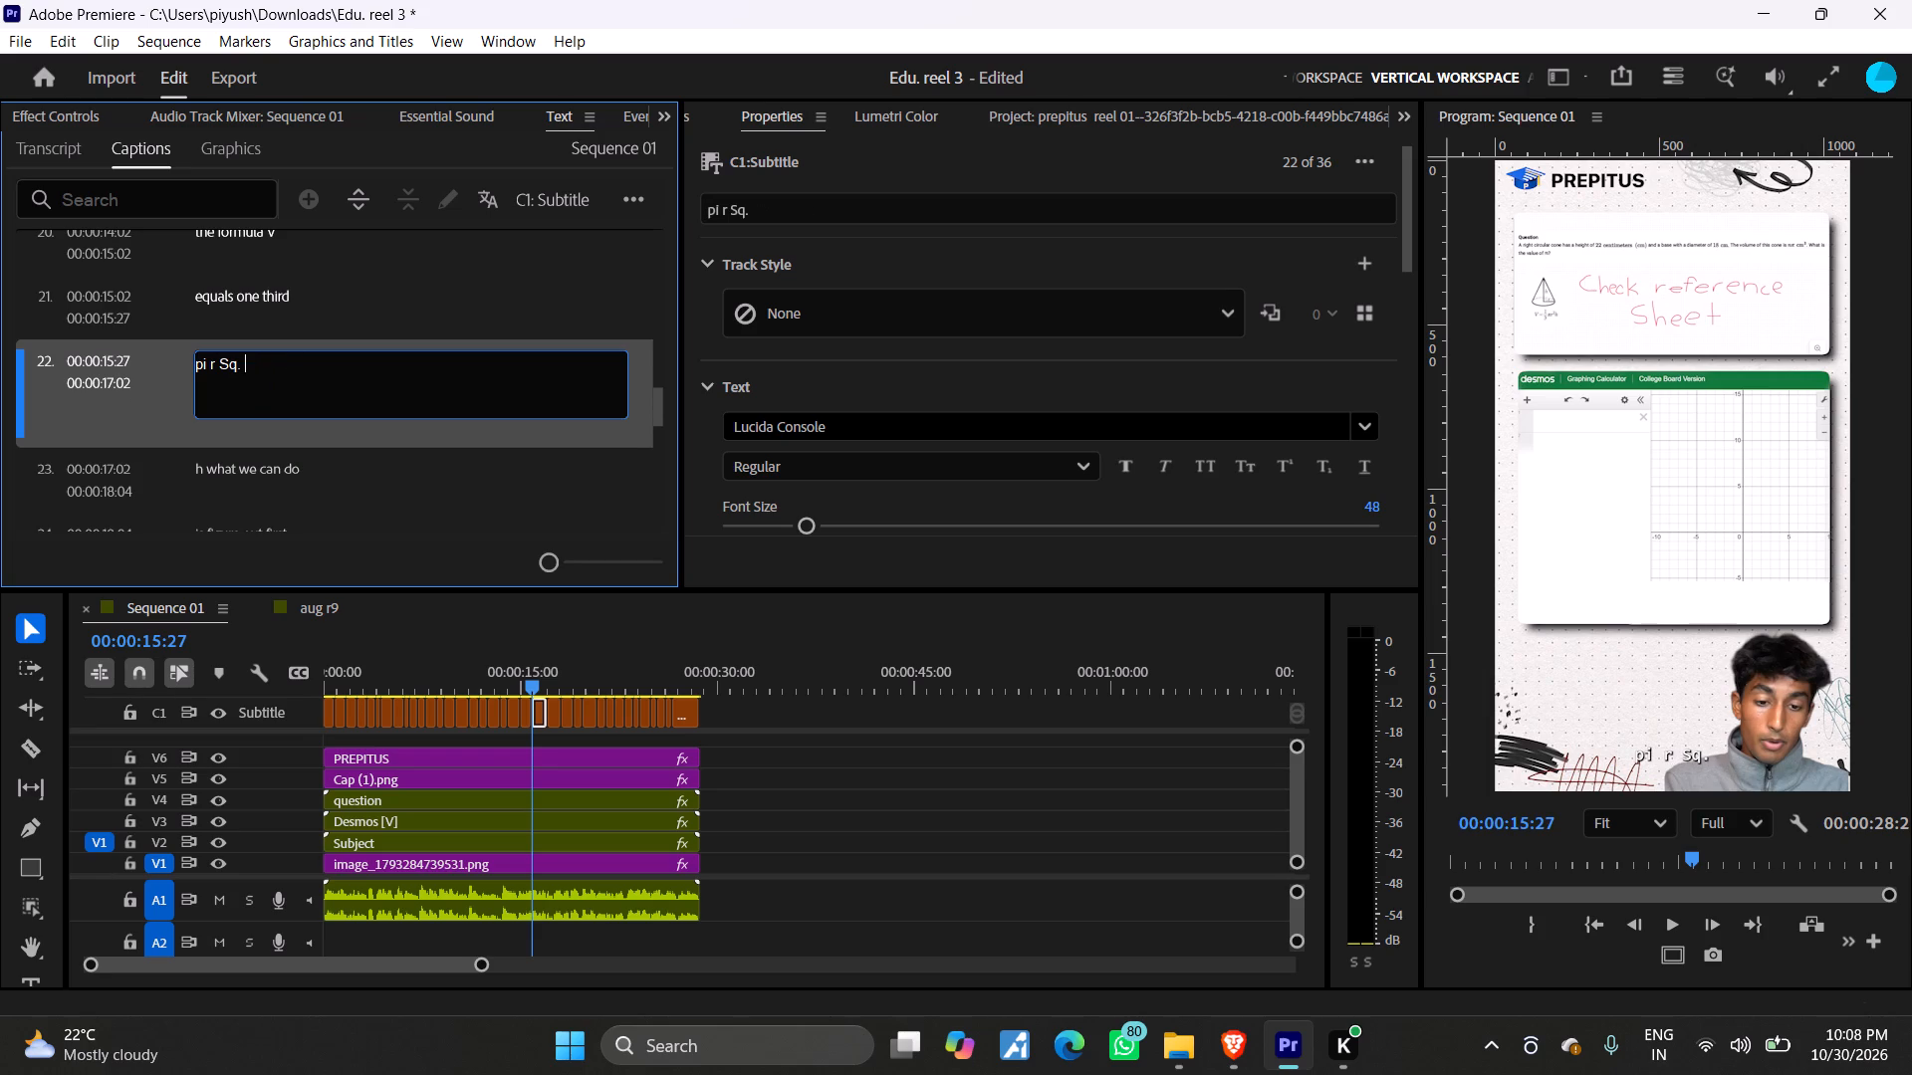
key(h)
Insert "V=1/3 " at the beginning of caption 22, before "pi r Sq. h".
click(198, 371)
key(v)
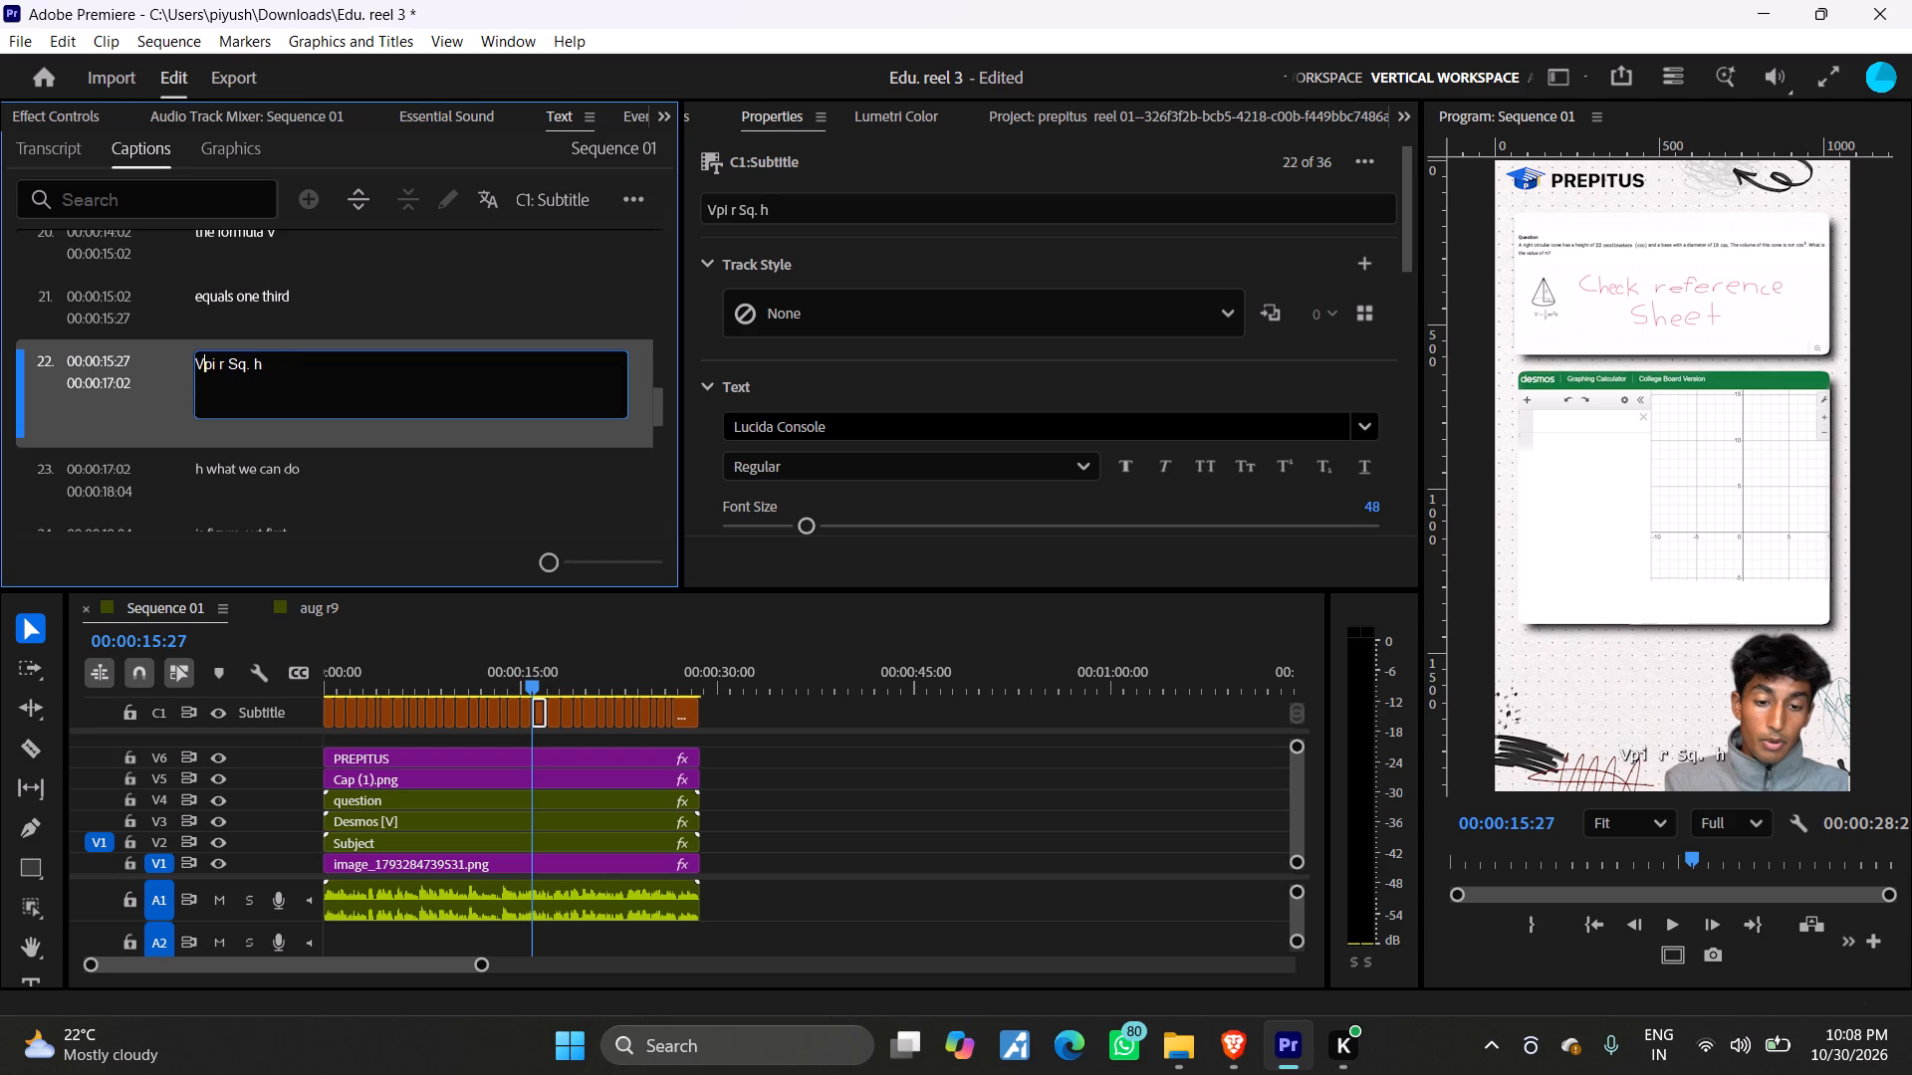
key(equal)
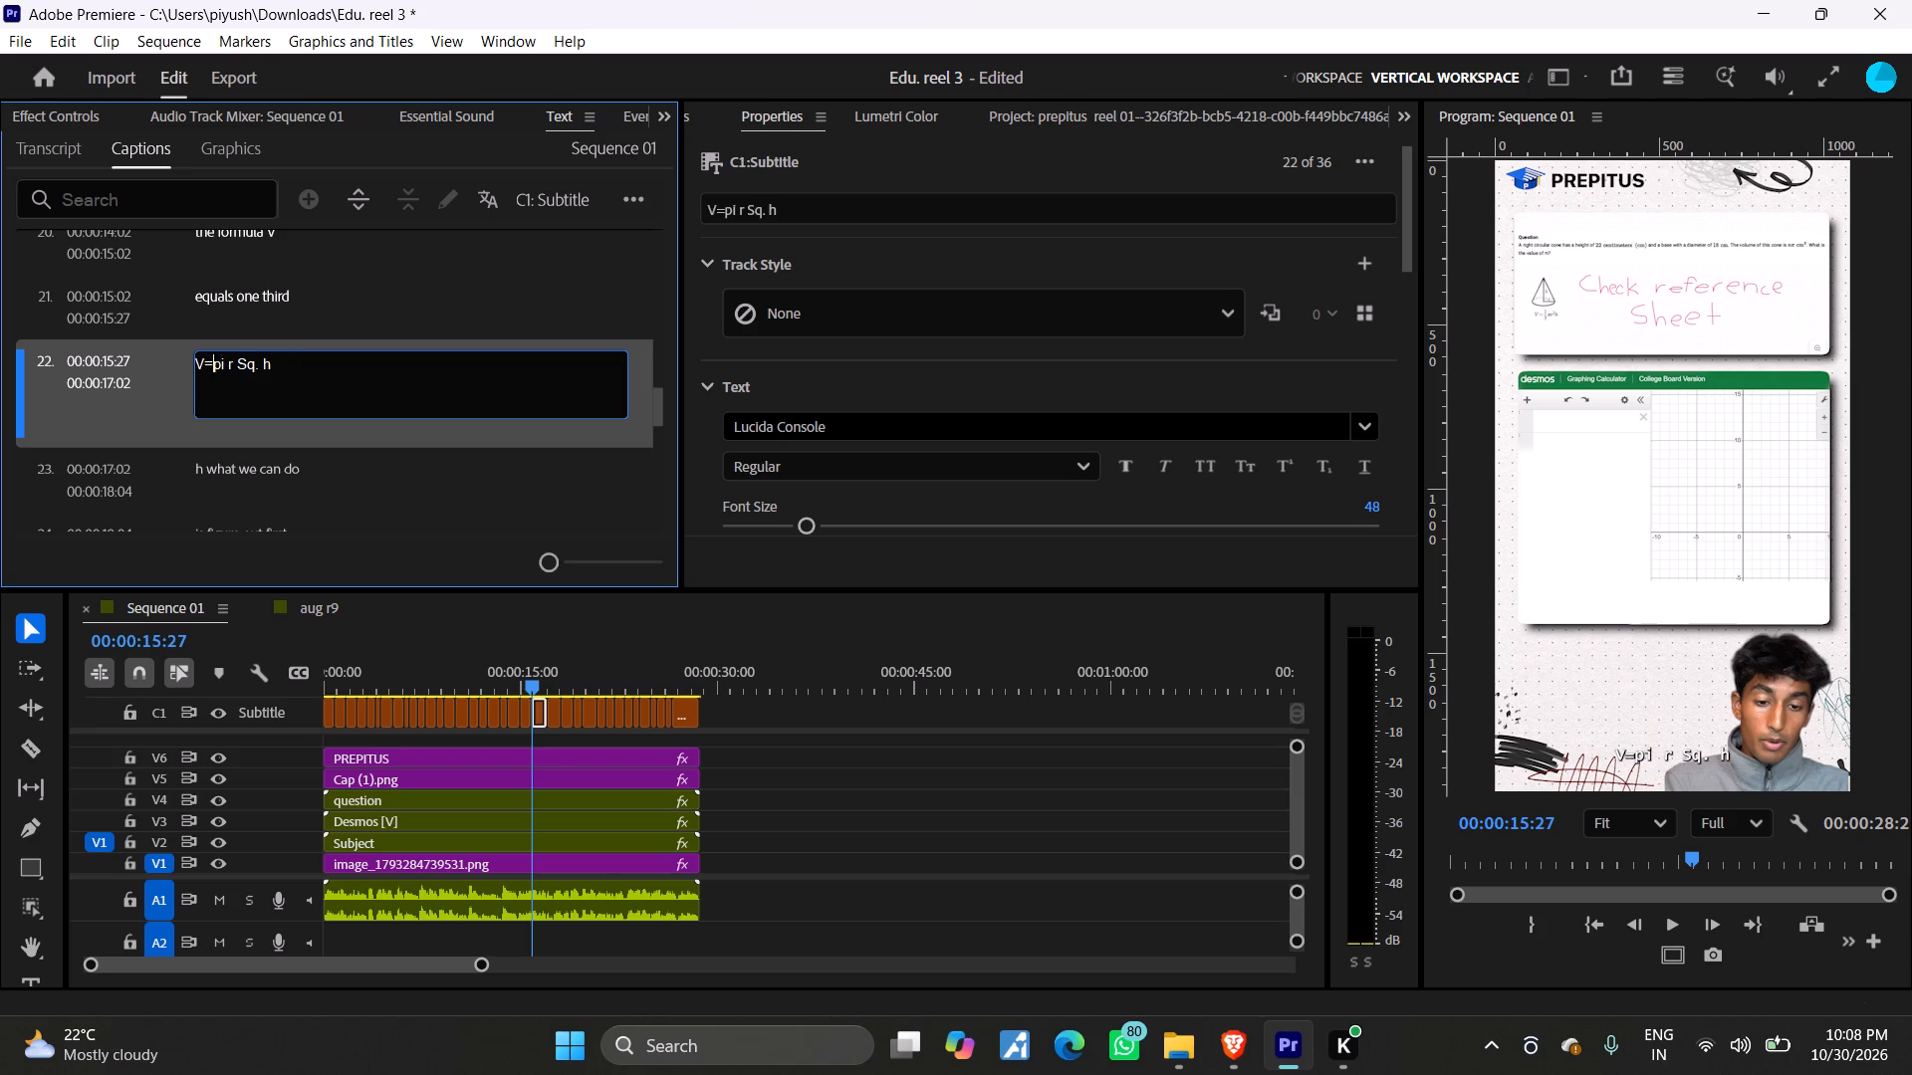
text(1/)
key(3)
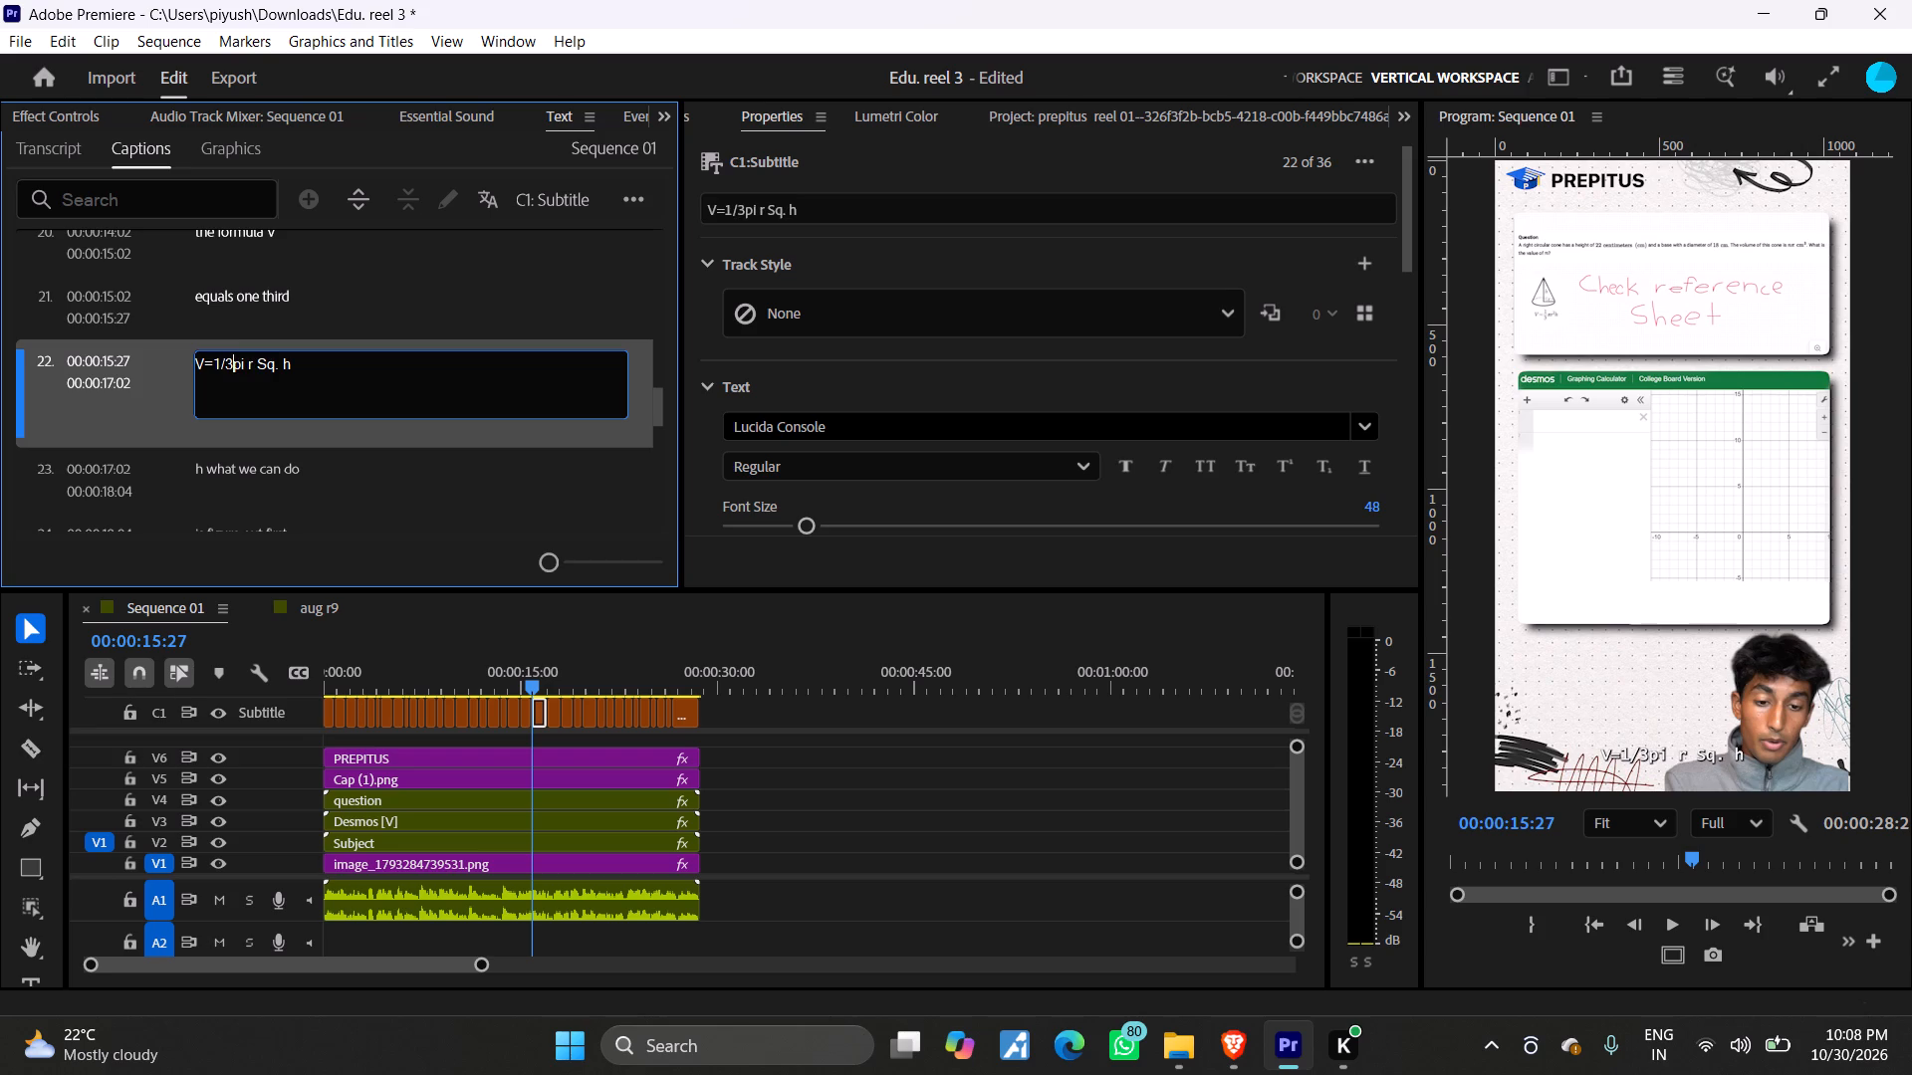
key(space)
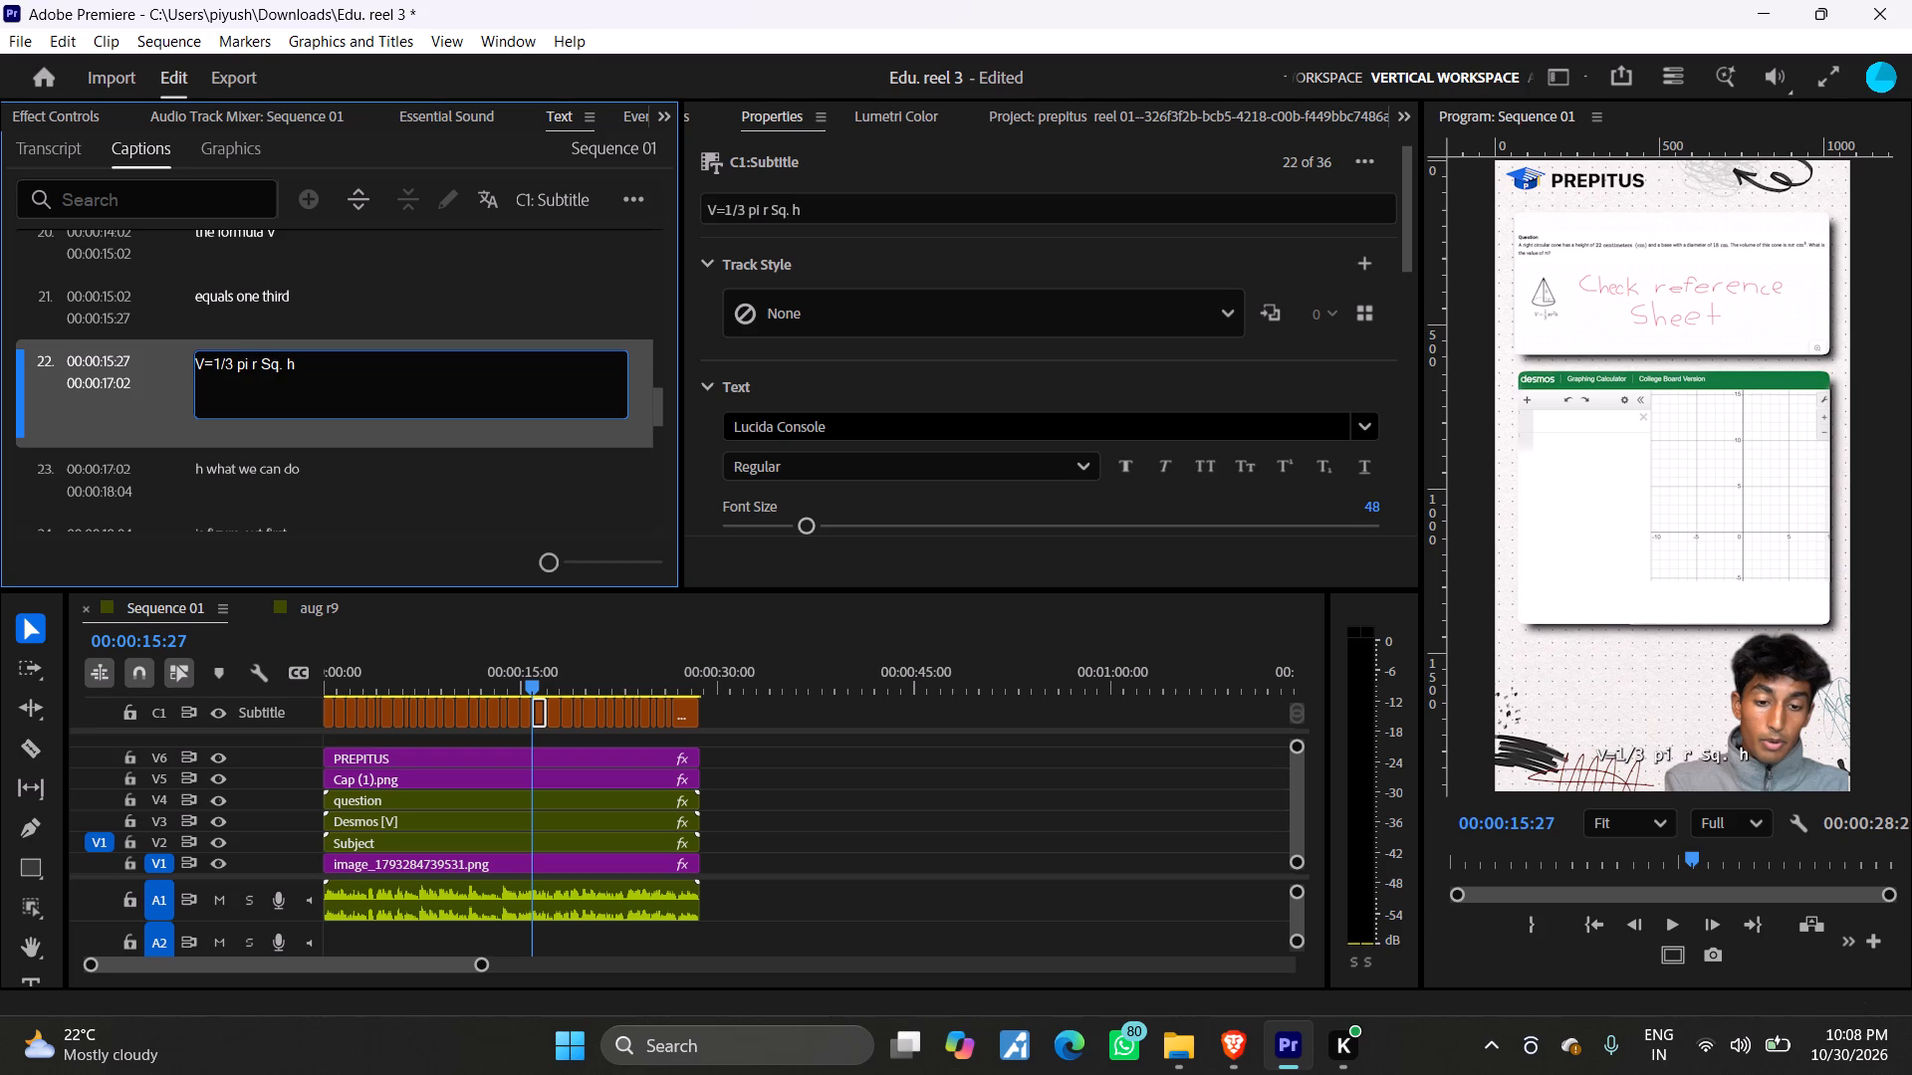
Delete the "equals one third" caption, number 21.
double_click(253, 298)
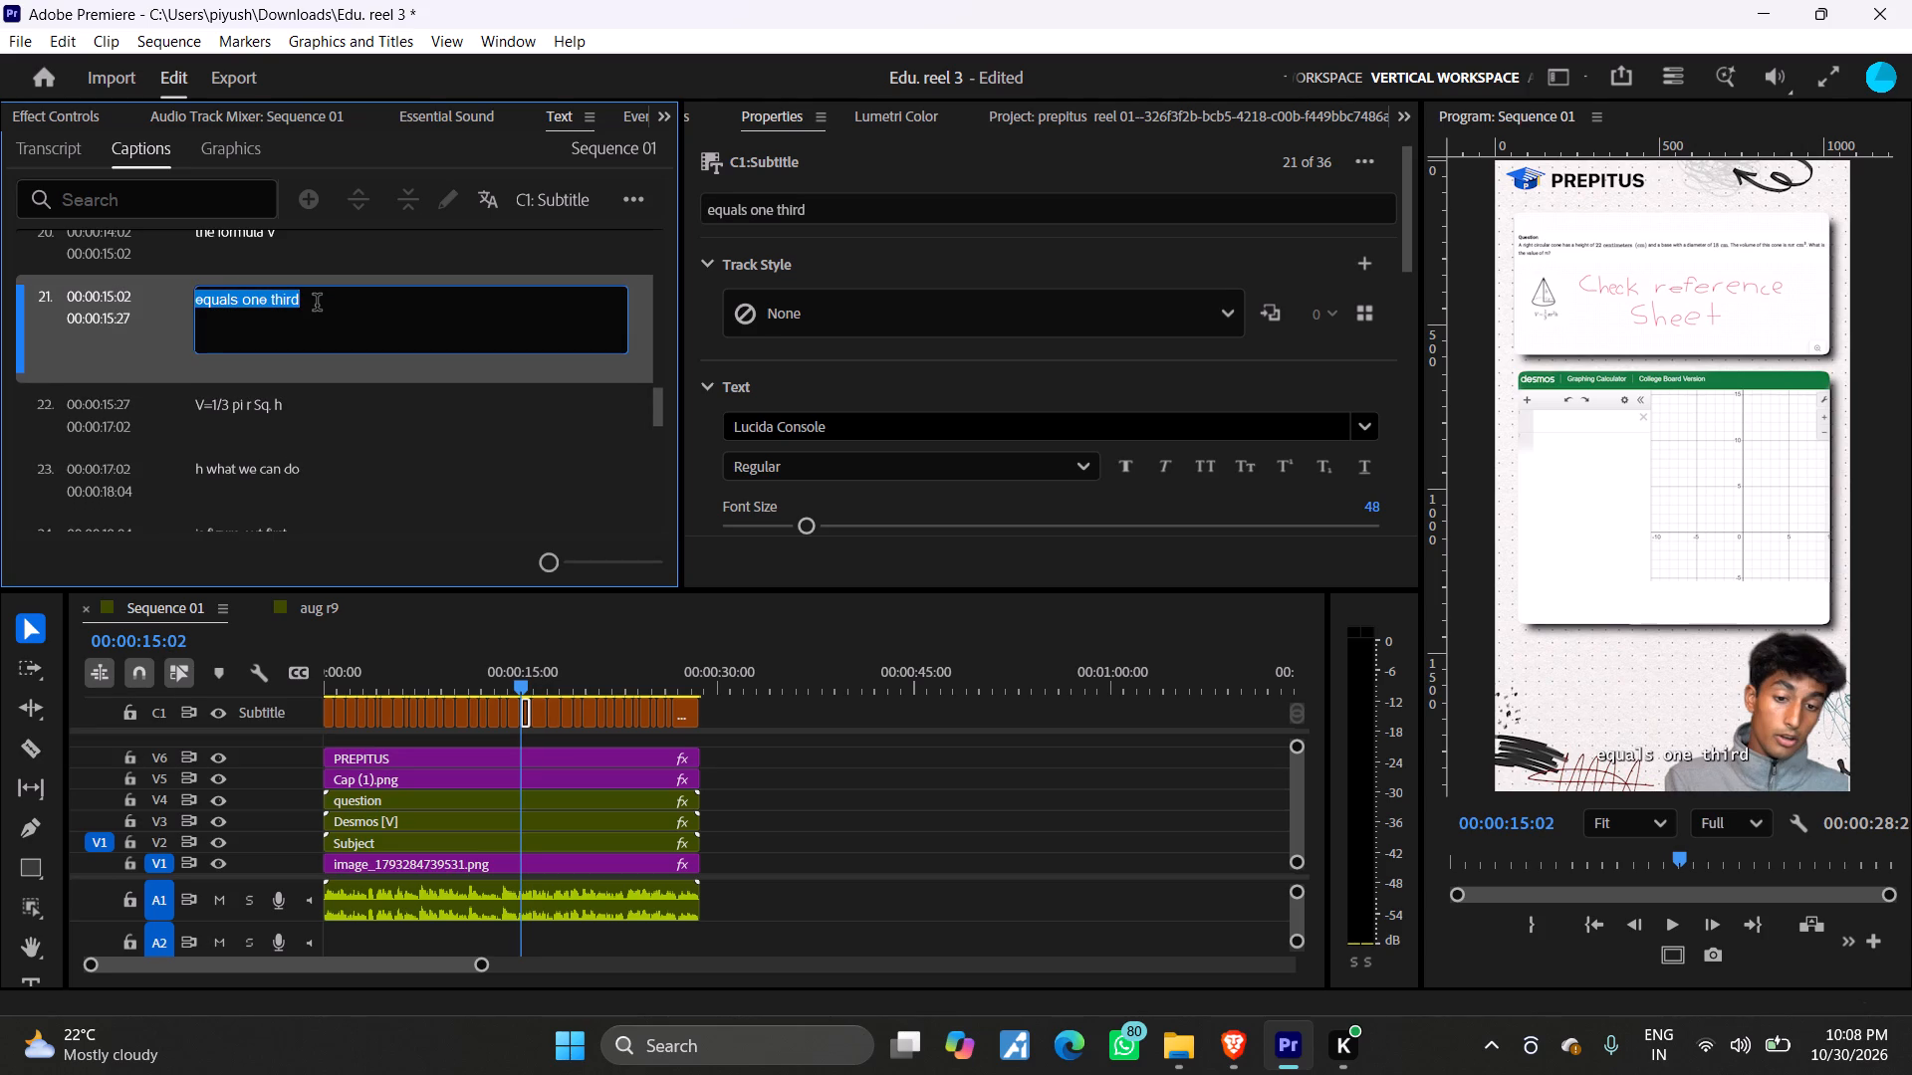
click(116, 296)
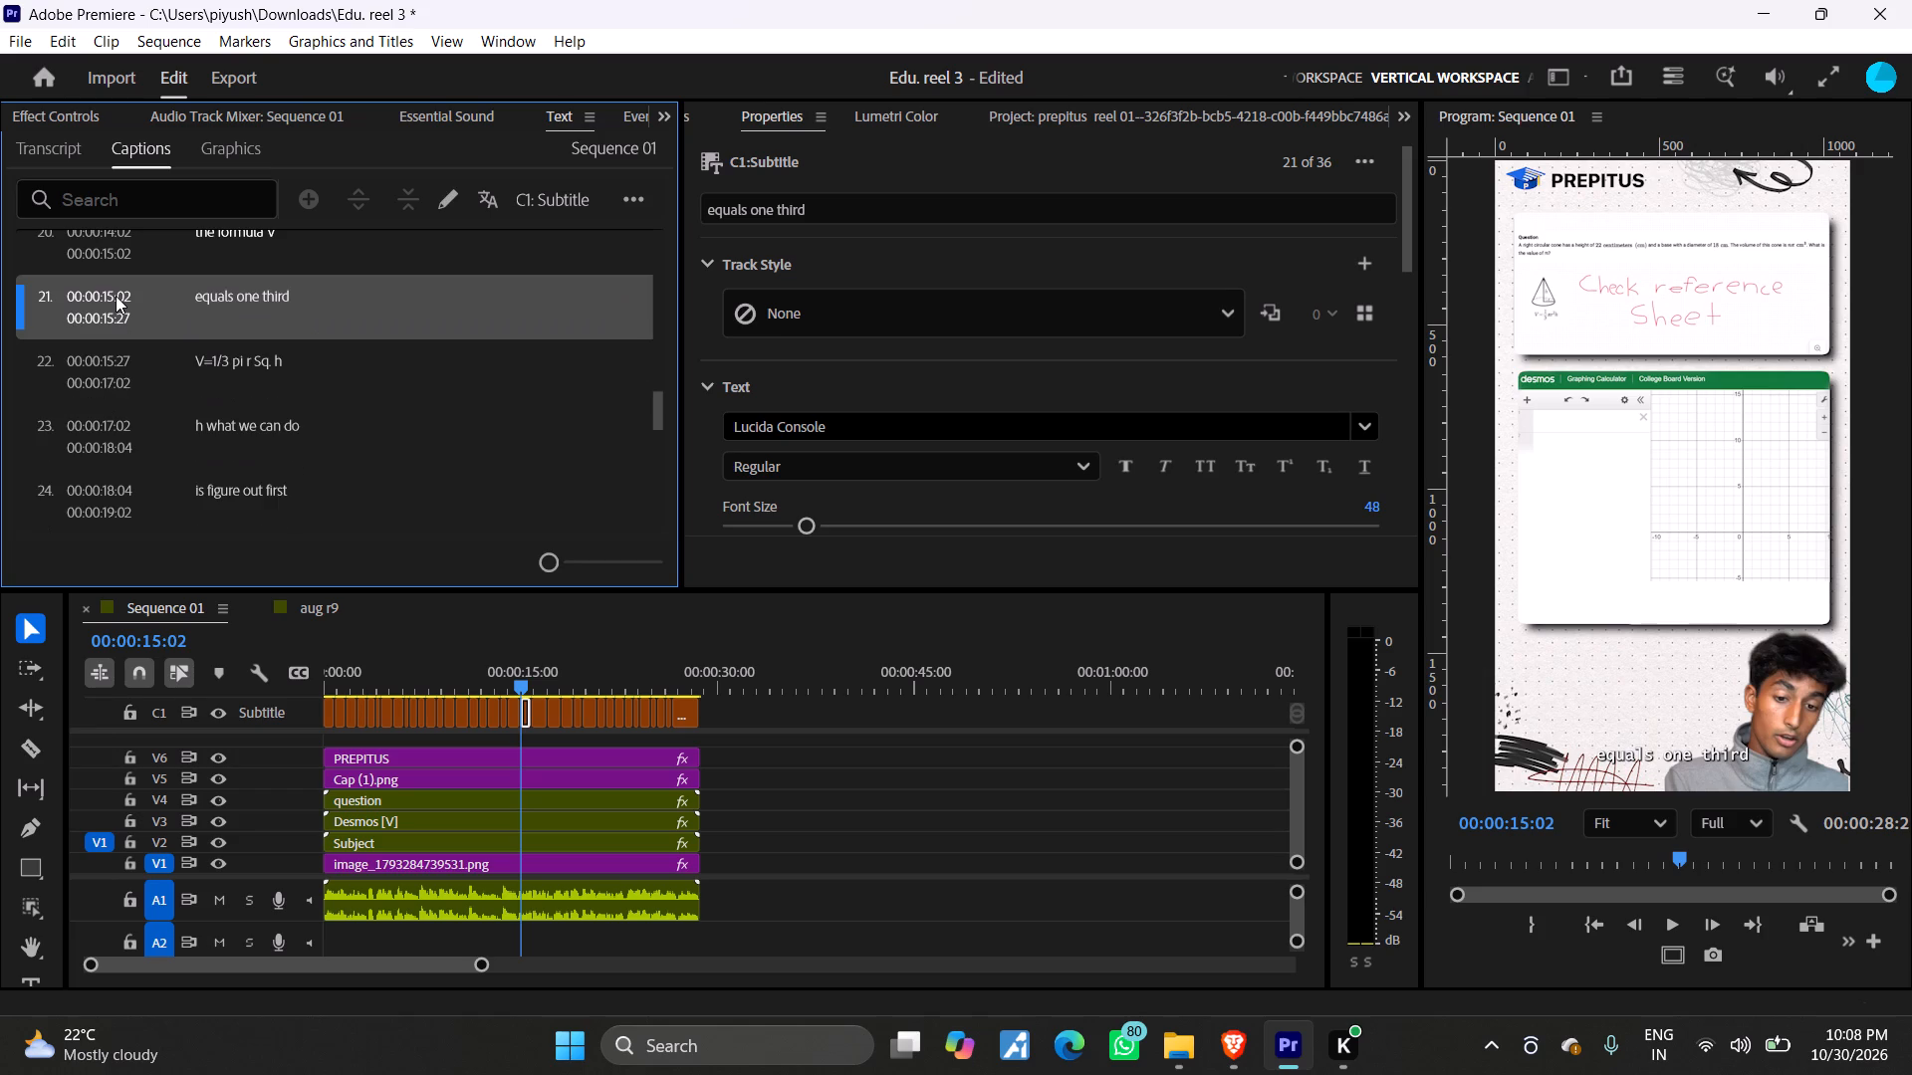
key(Delete)
Remove the trailing "V" from caption 20 so it reads "the formula".
scroll(125, 309, up, 1)
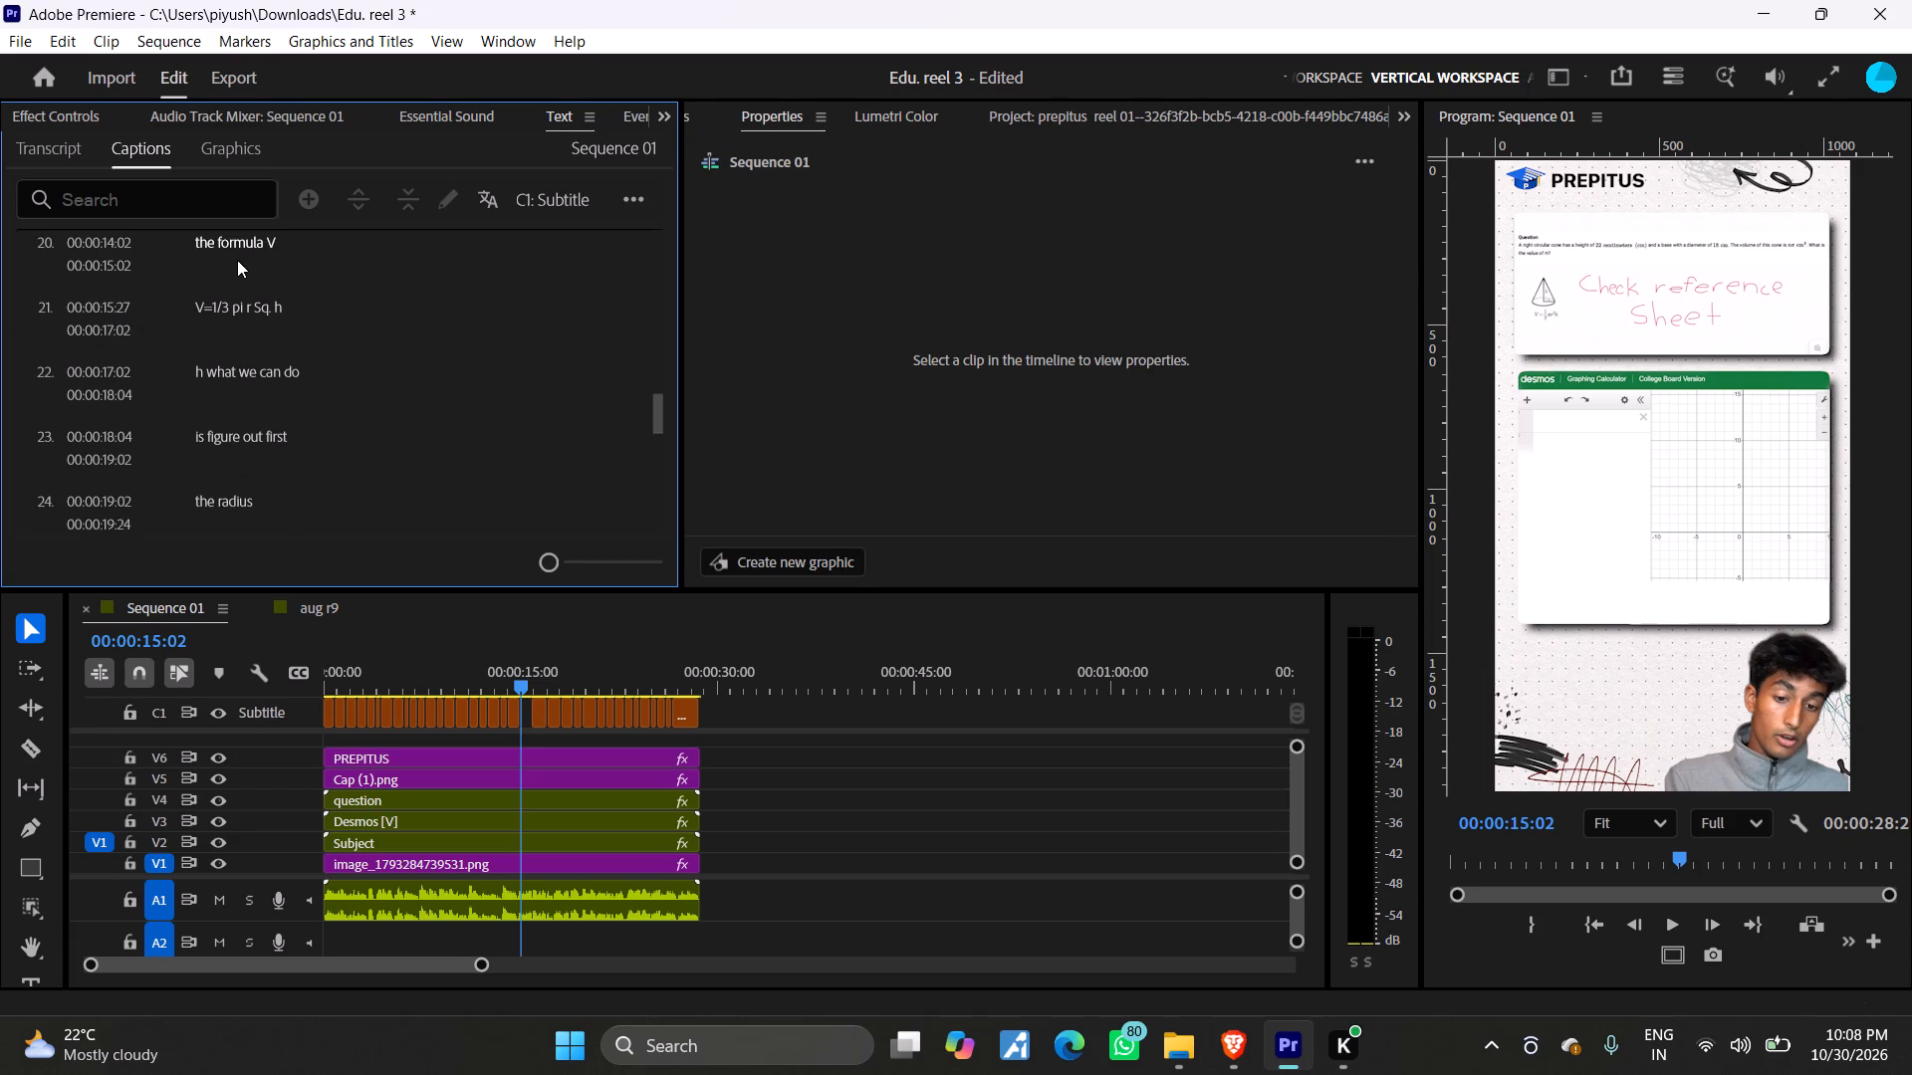
click(243, 247)
click(243, 247)
triple_click(274, 245)
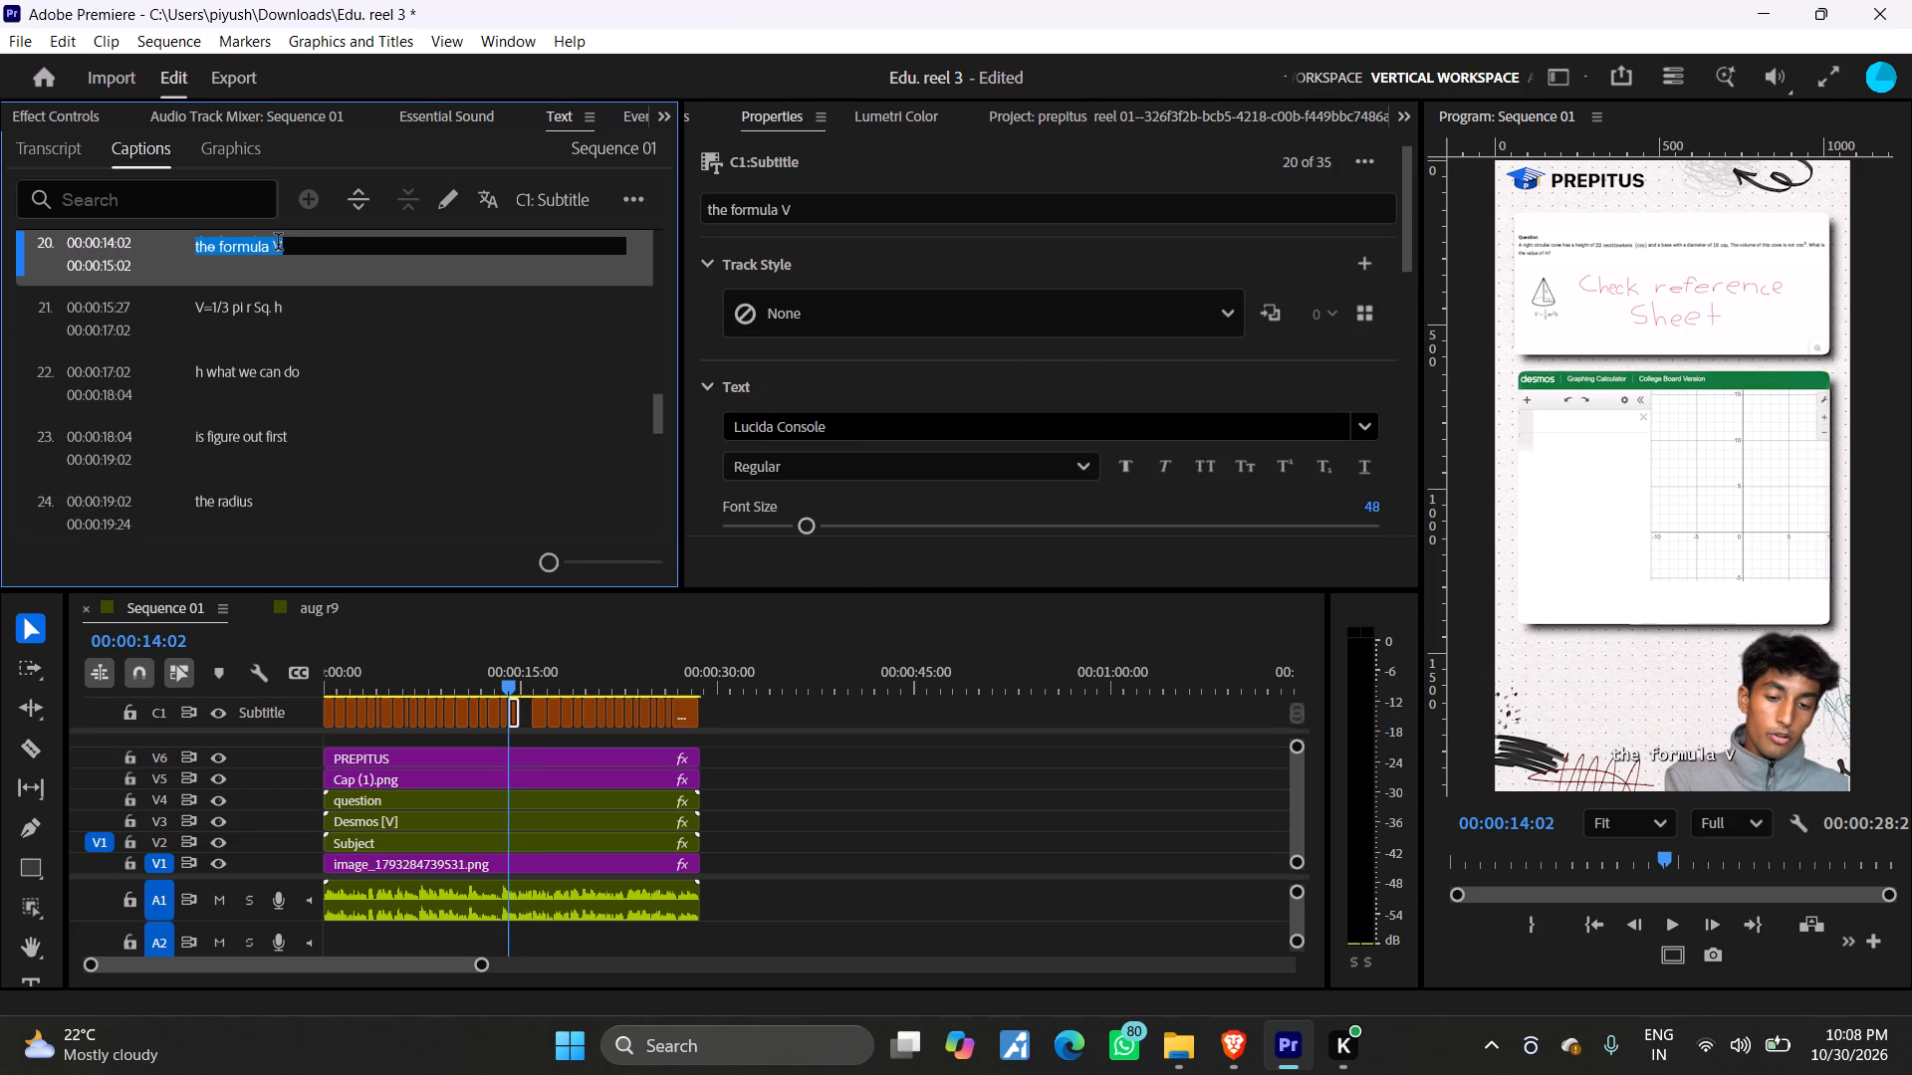
click(295, 252)
key(BackSpace)
click(199, 355)
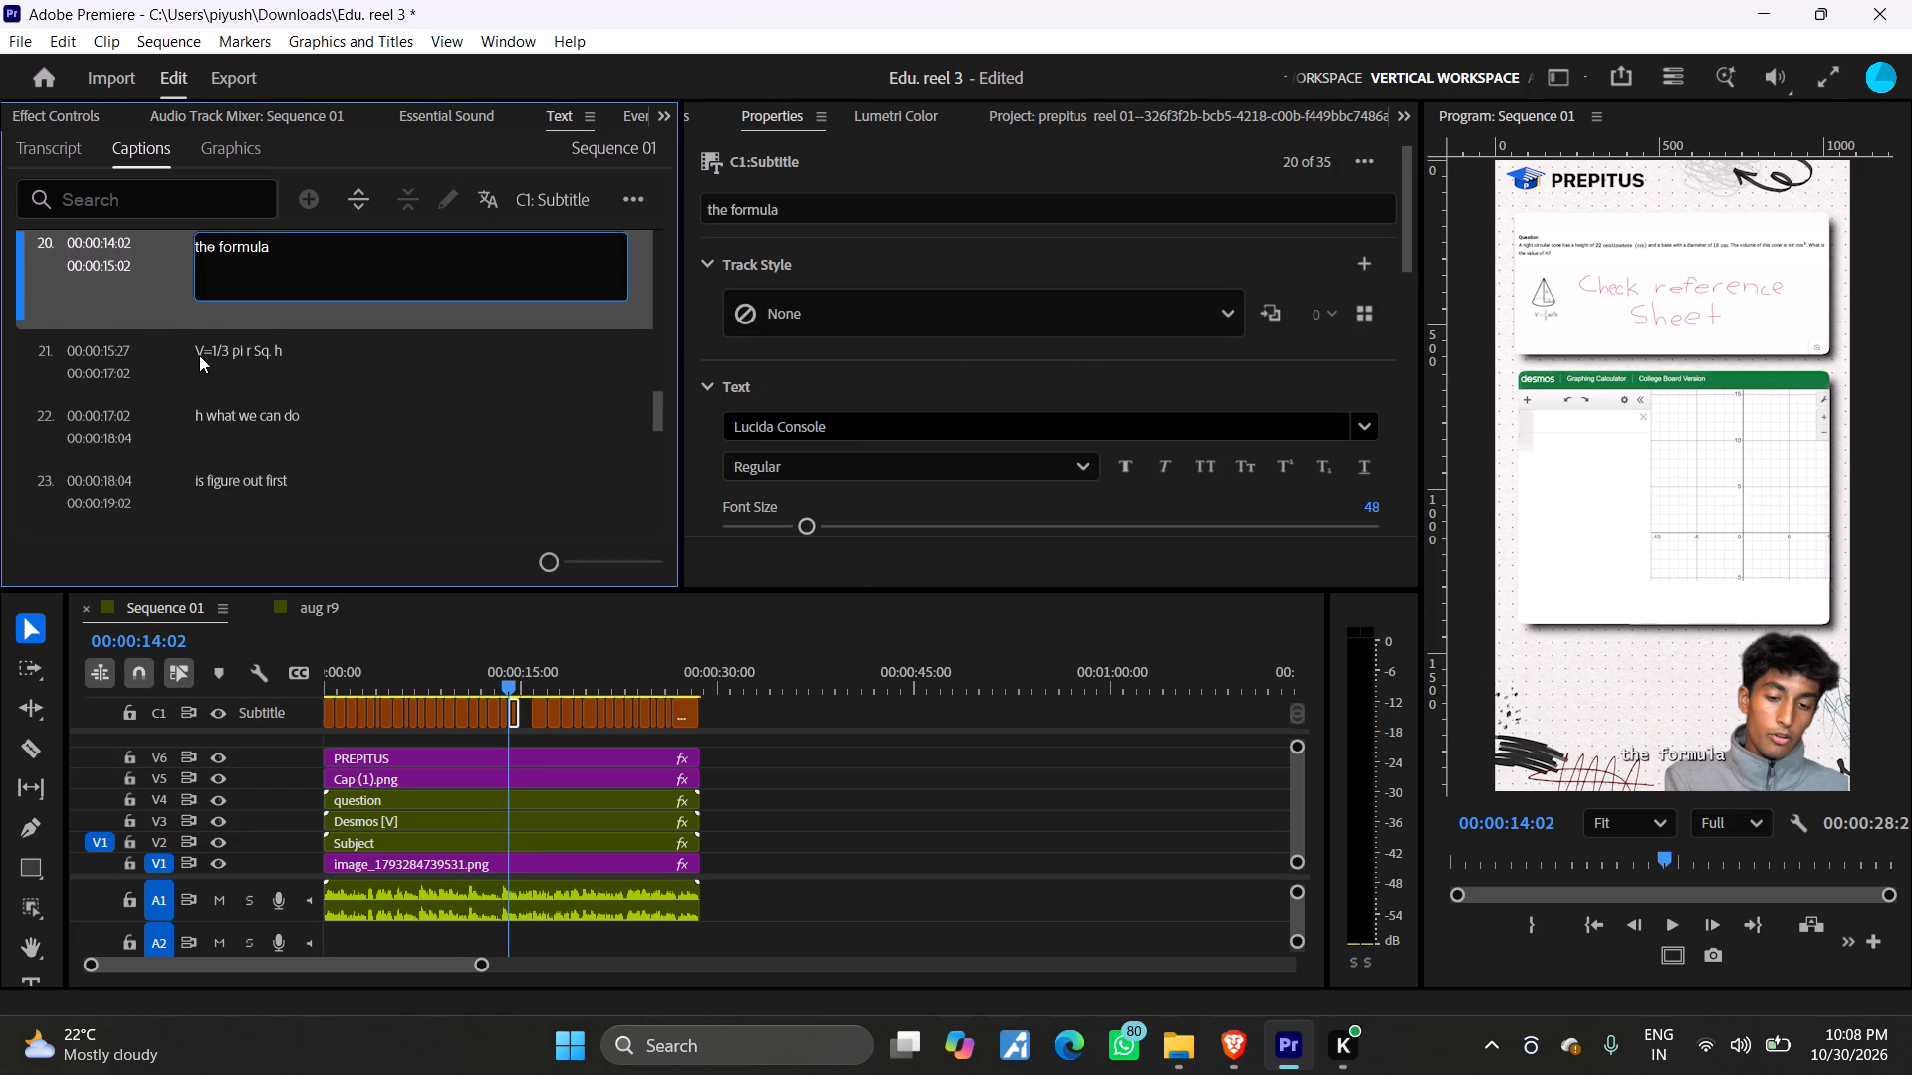
Remove the leading "h" from caption 22 so it reads "what we can do".
click(229, 383)
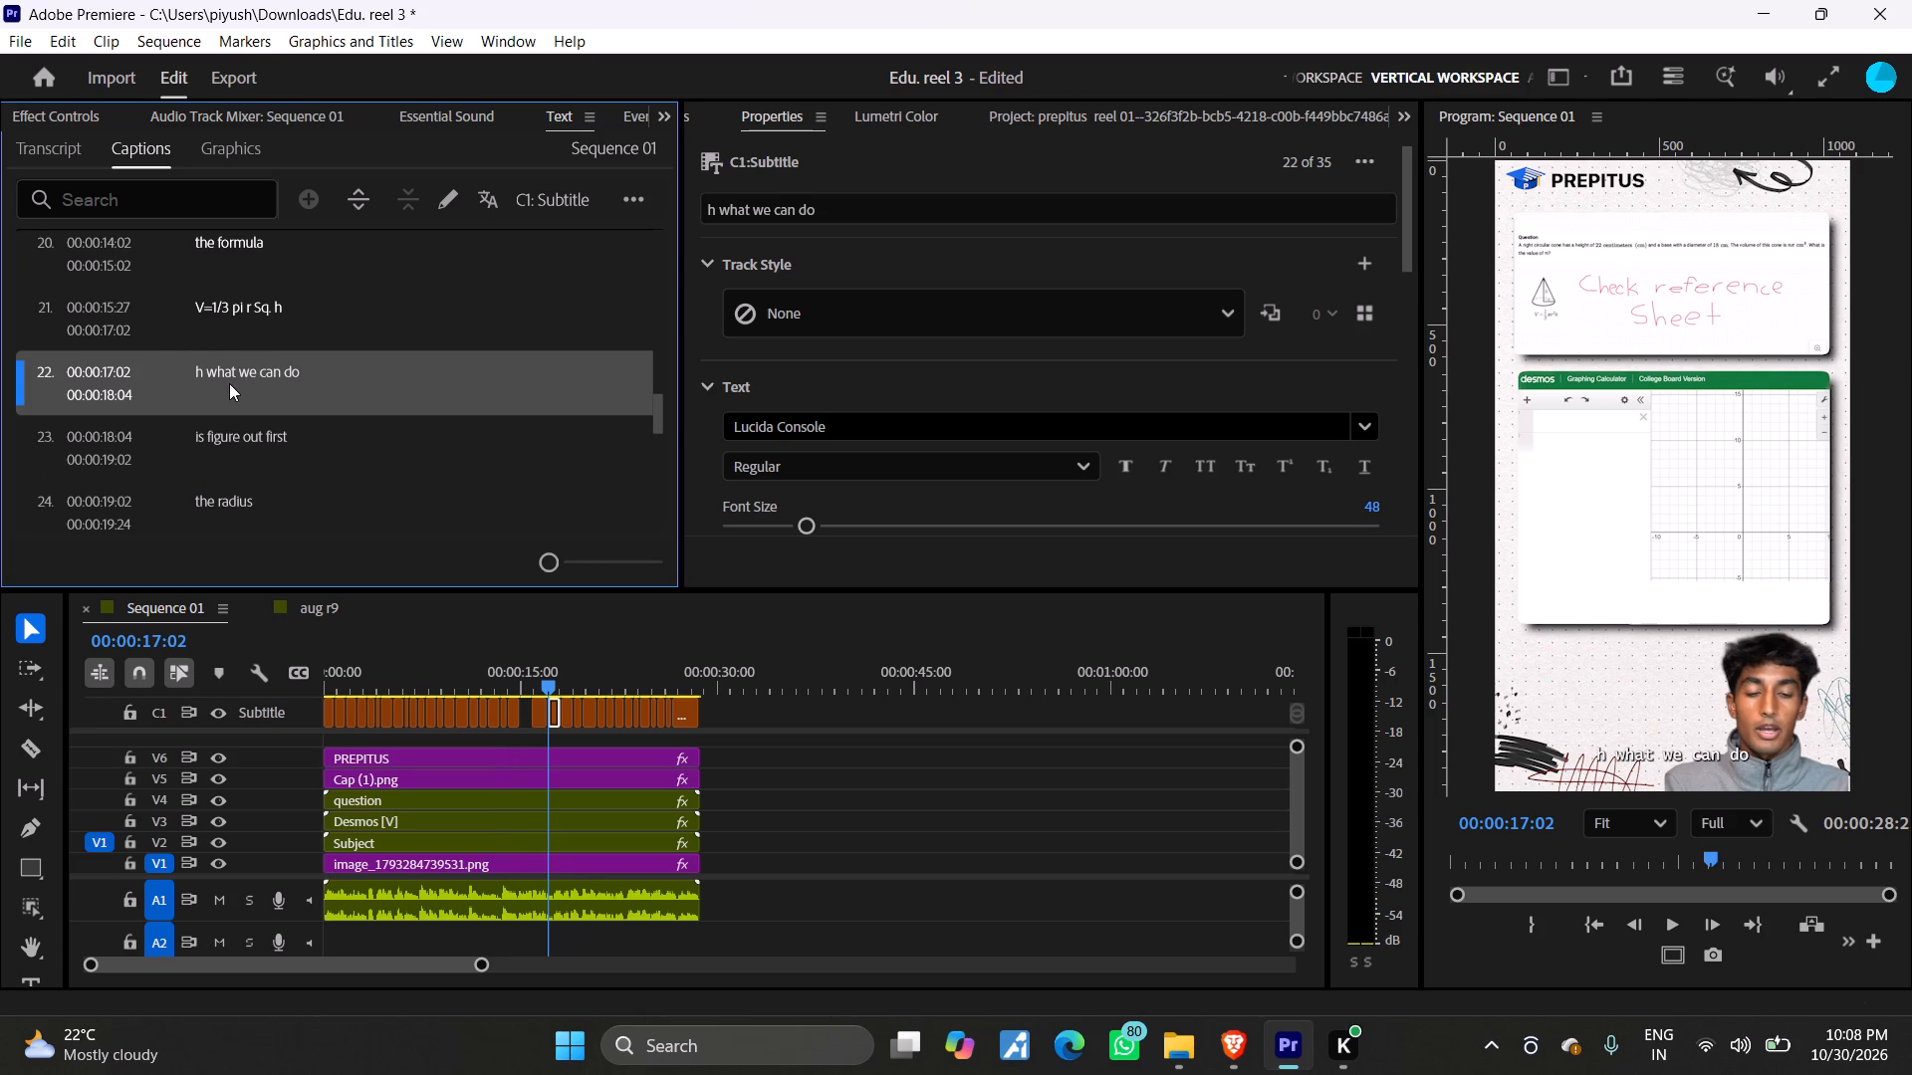
double_click(217, 376)
double_click(209, 375)
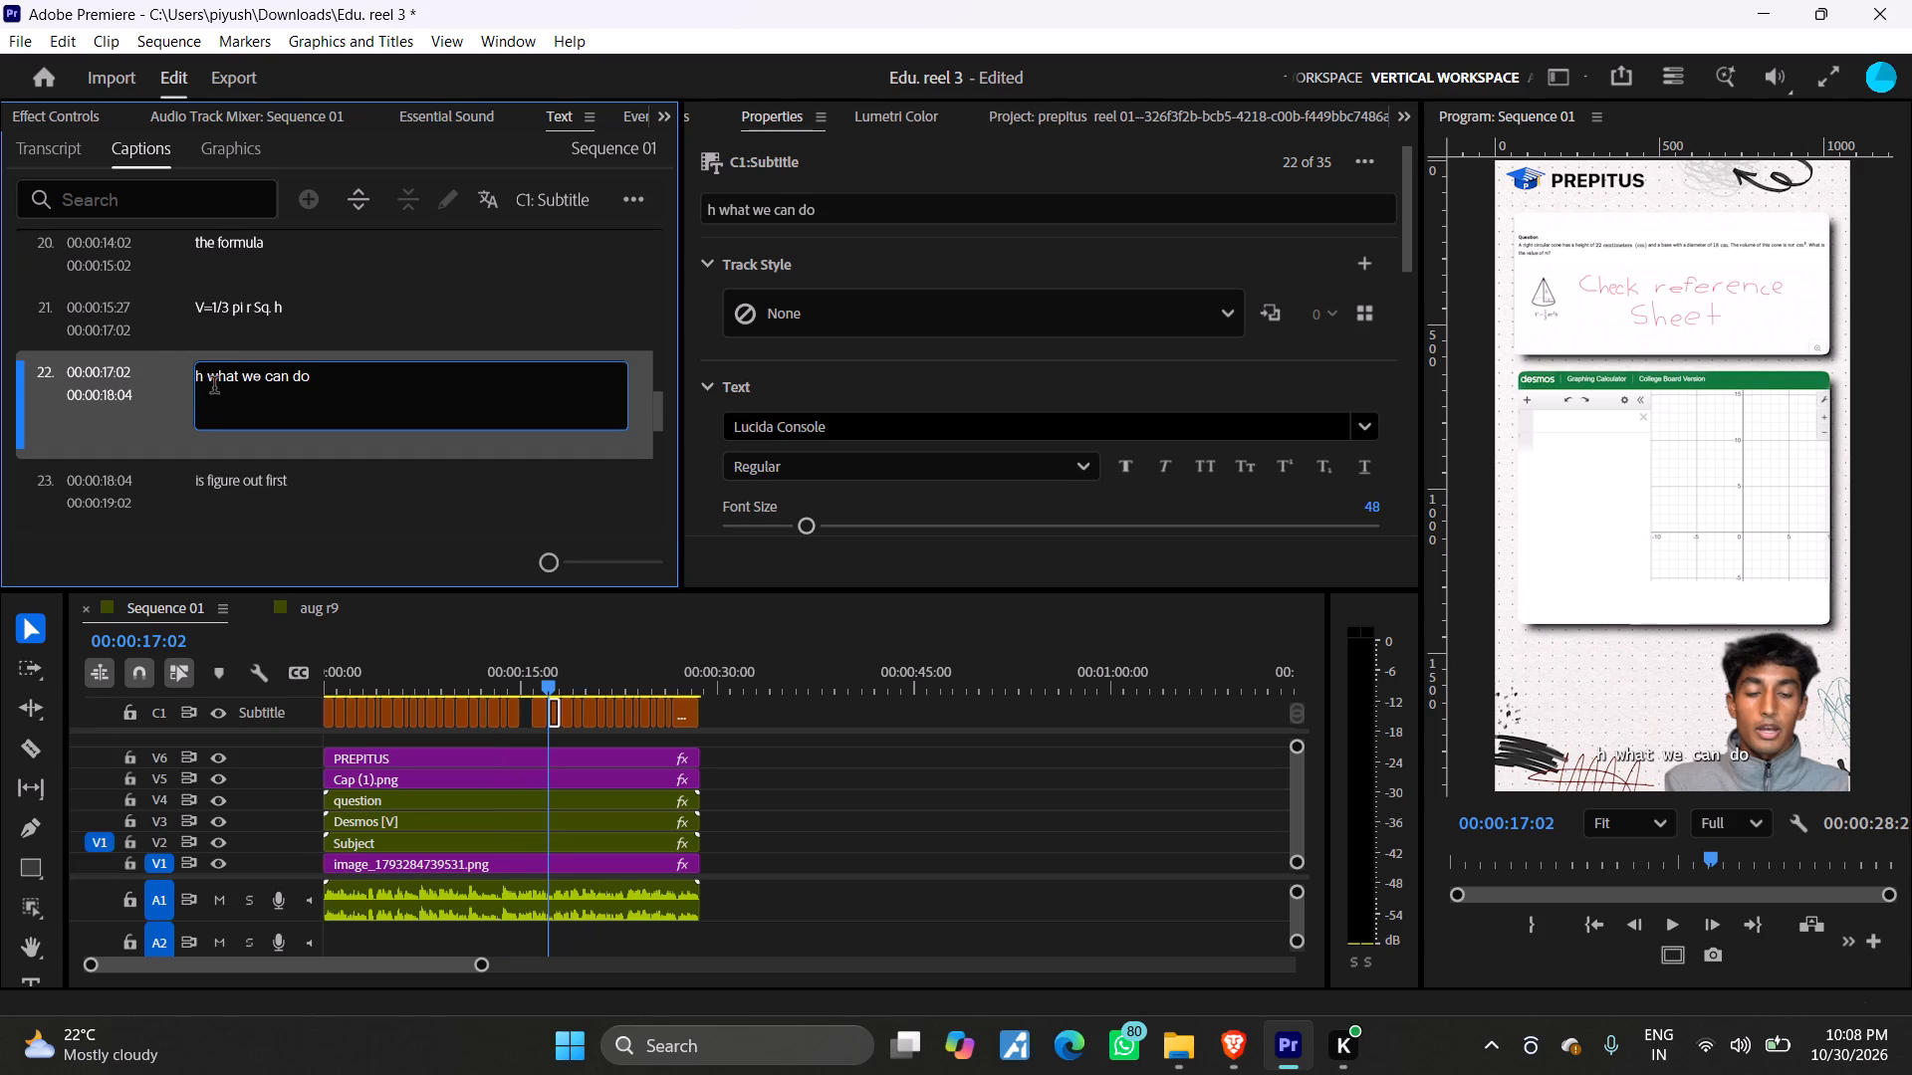
key(BackSpace)
key(BackSpace)
key(BackSpace)
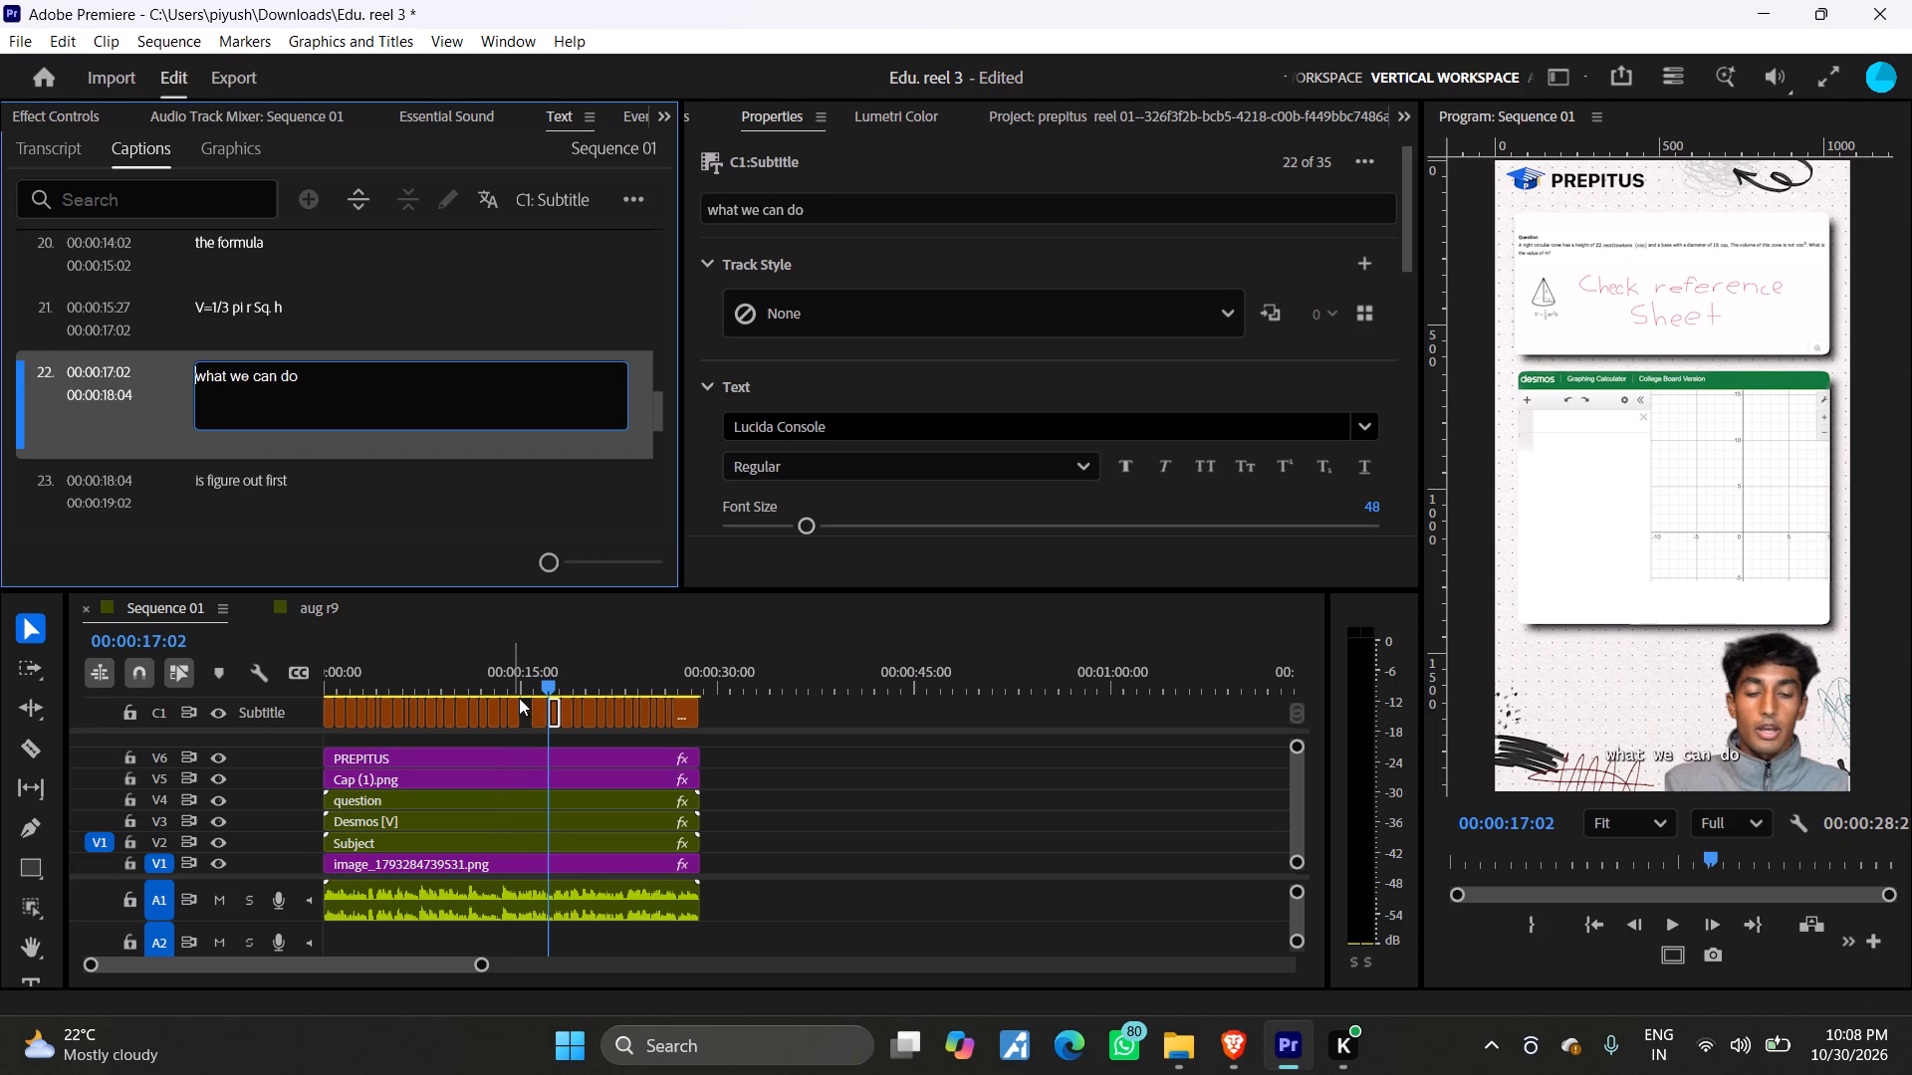
click(196, 449)
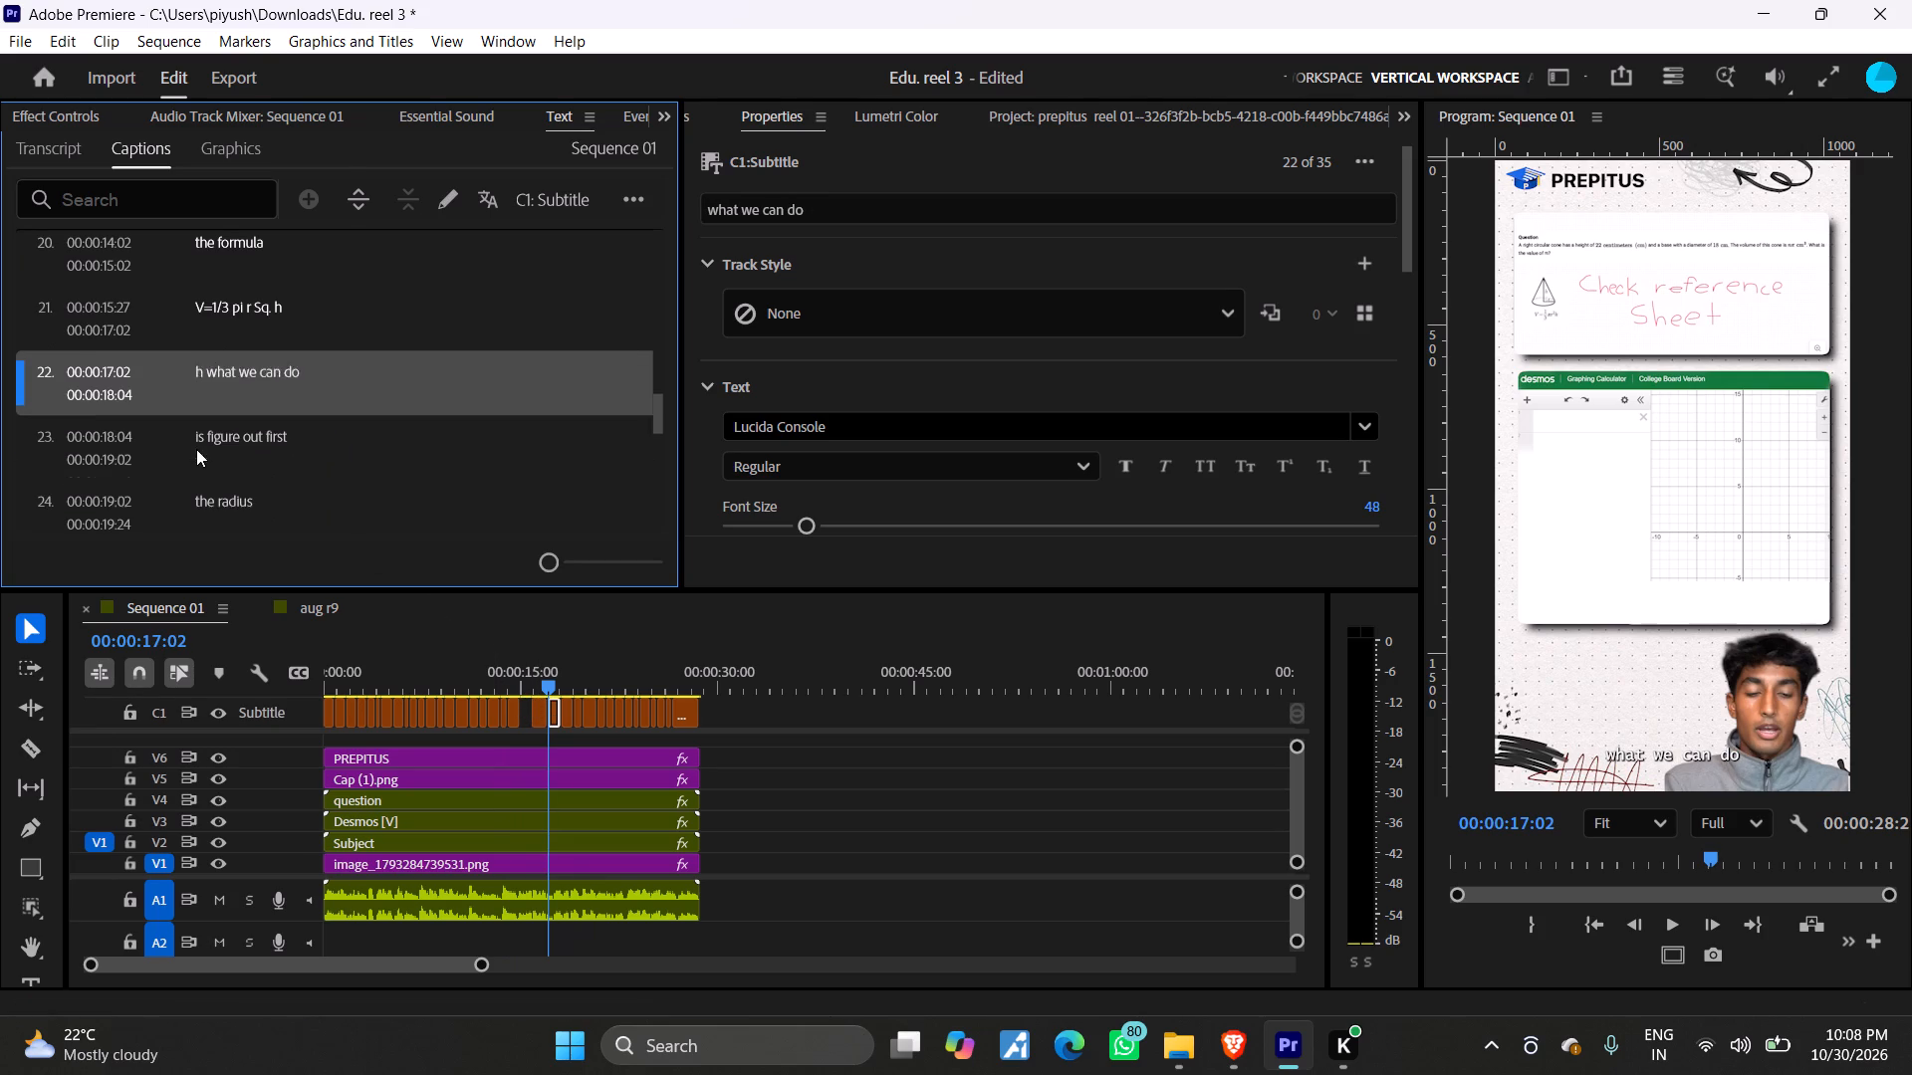
Play the rest of the sequence and check captions 23 to 35 against the speech.
key(space)
scroll(287, 438, down, 8)
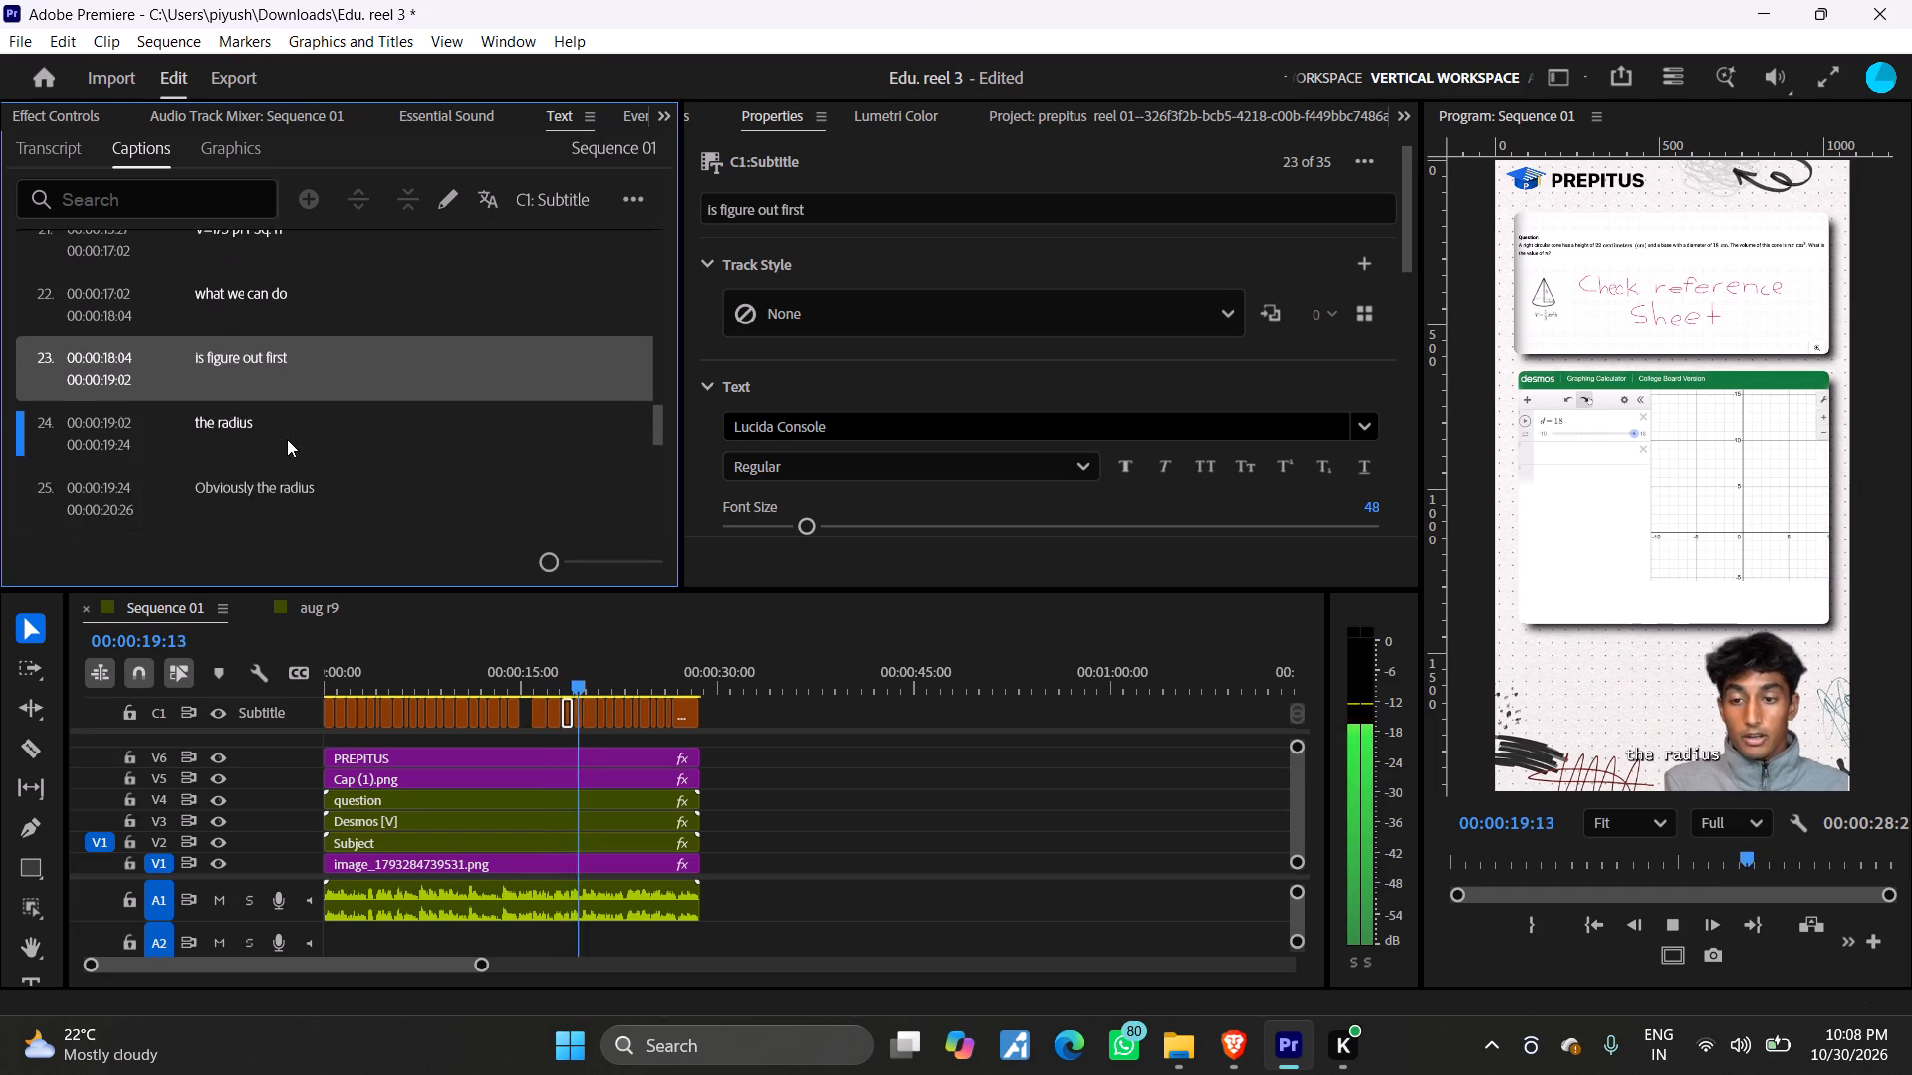
scroll(287, 439, down, 19)
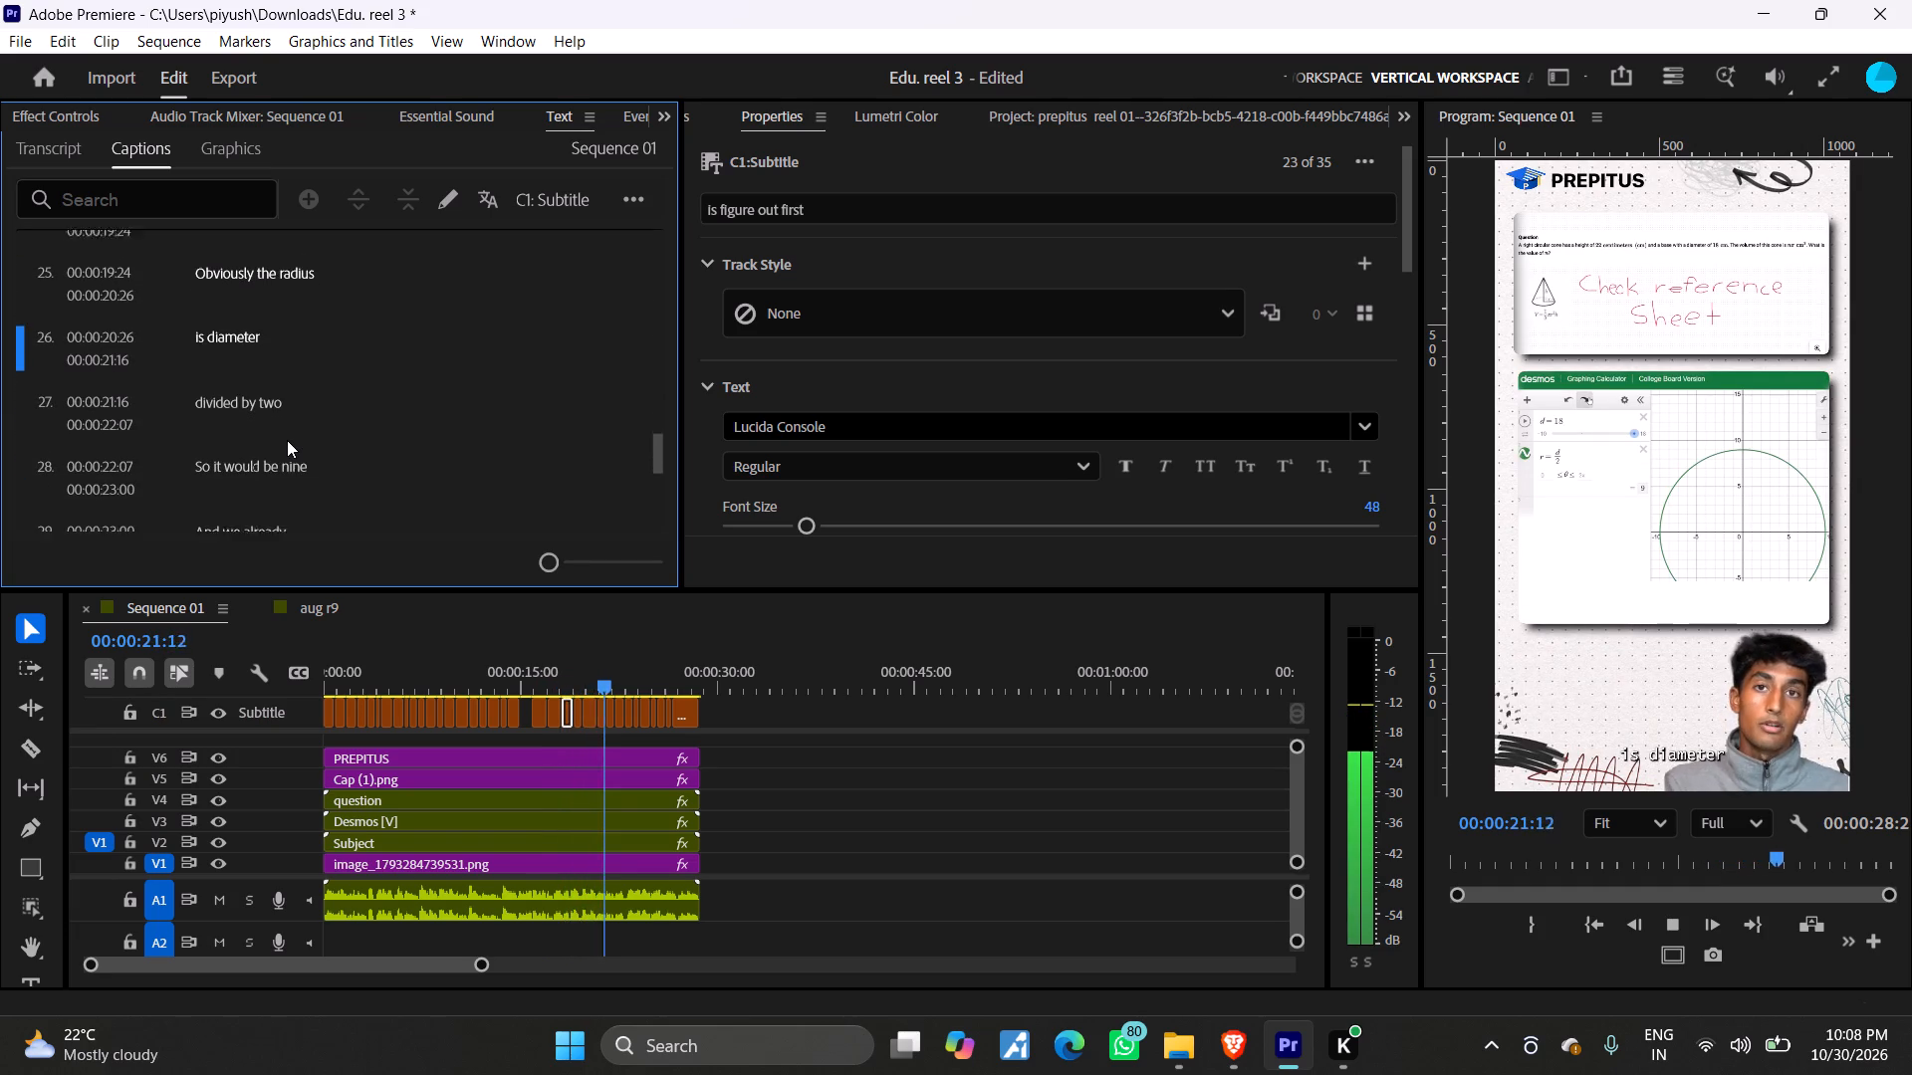
scroll(287, 441, down, 9)
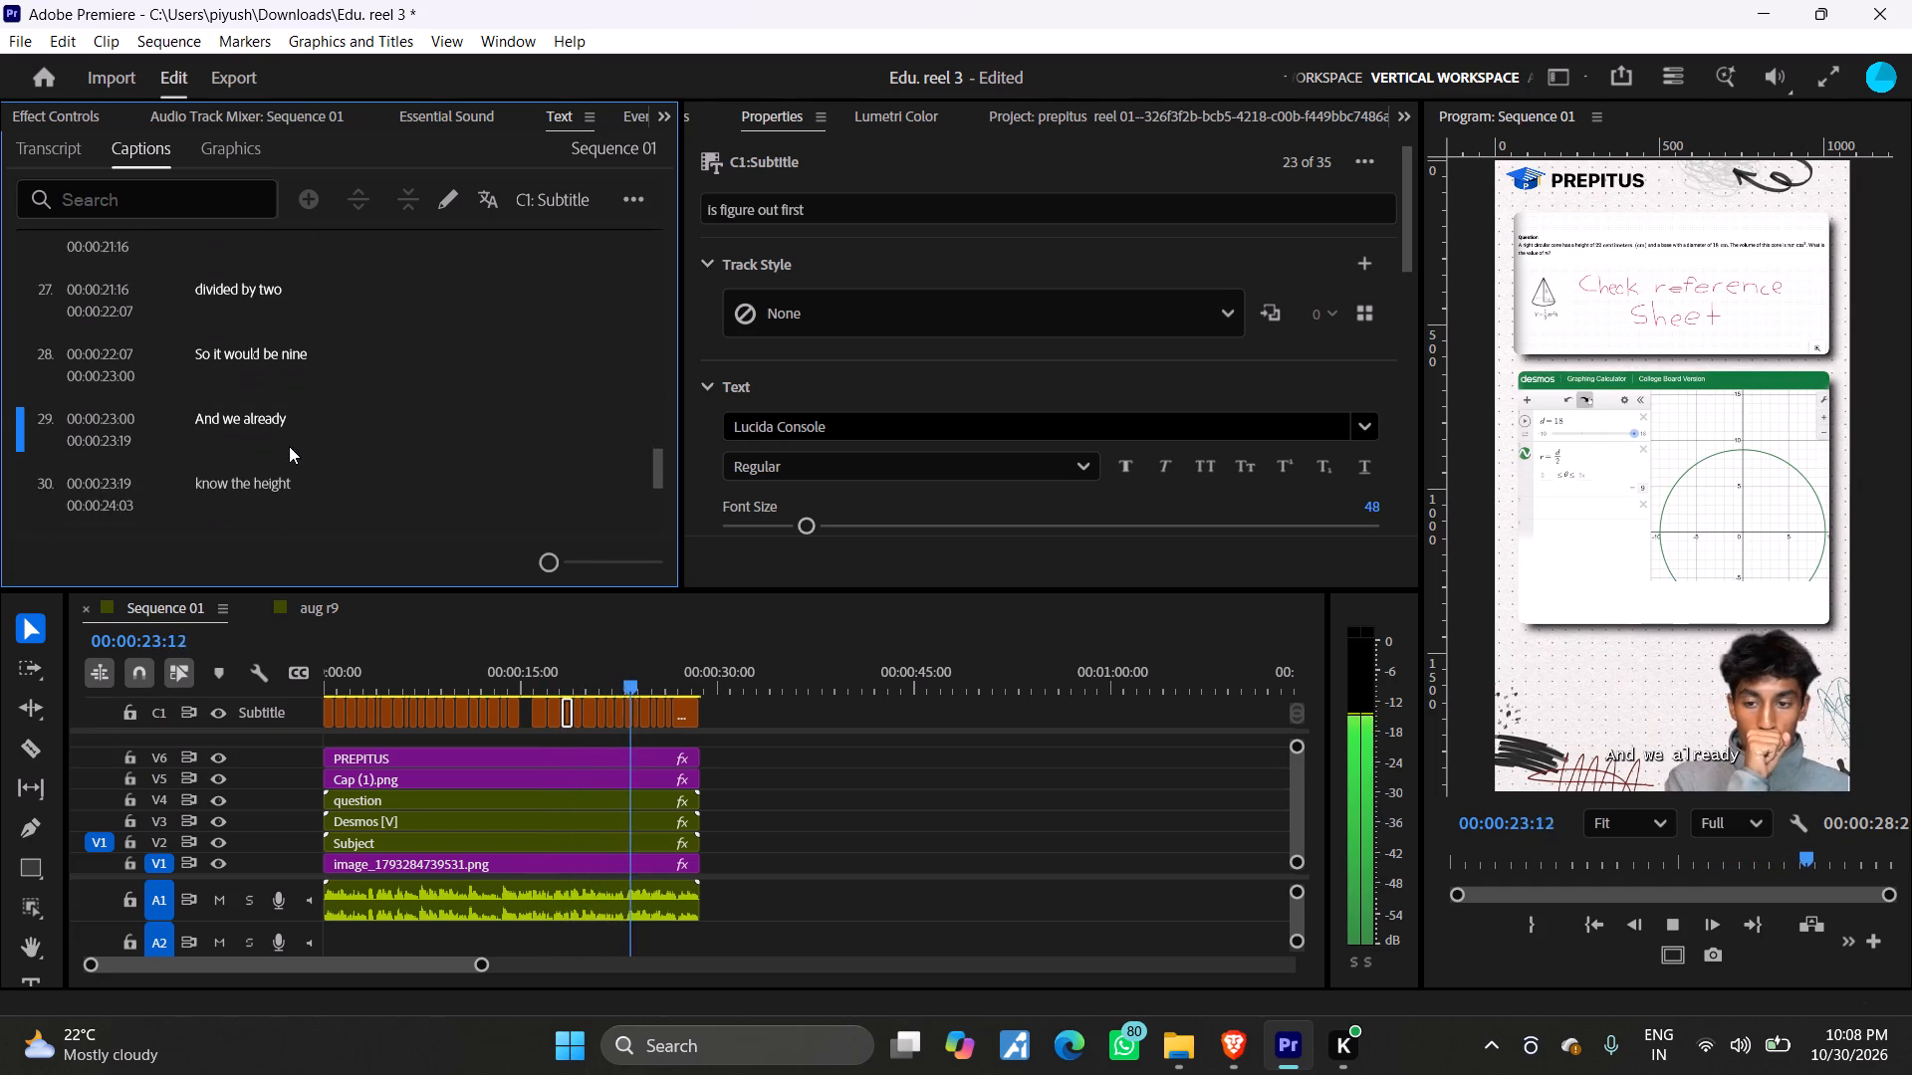
scroll(289, 446, down, 14)
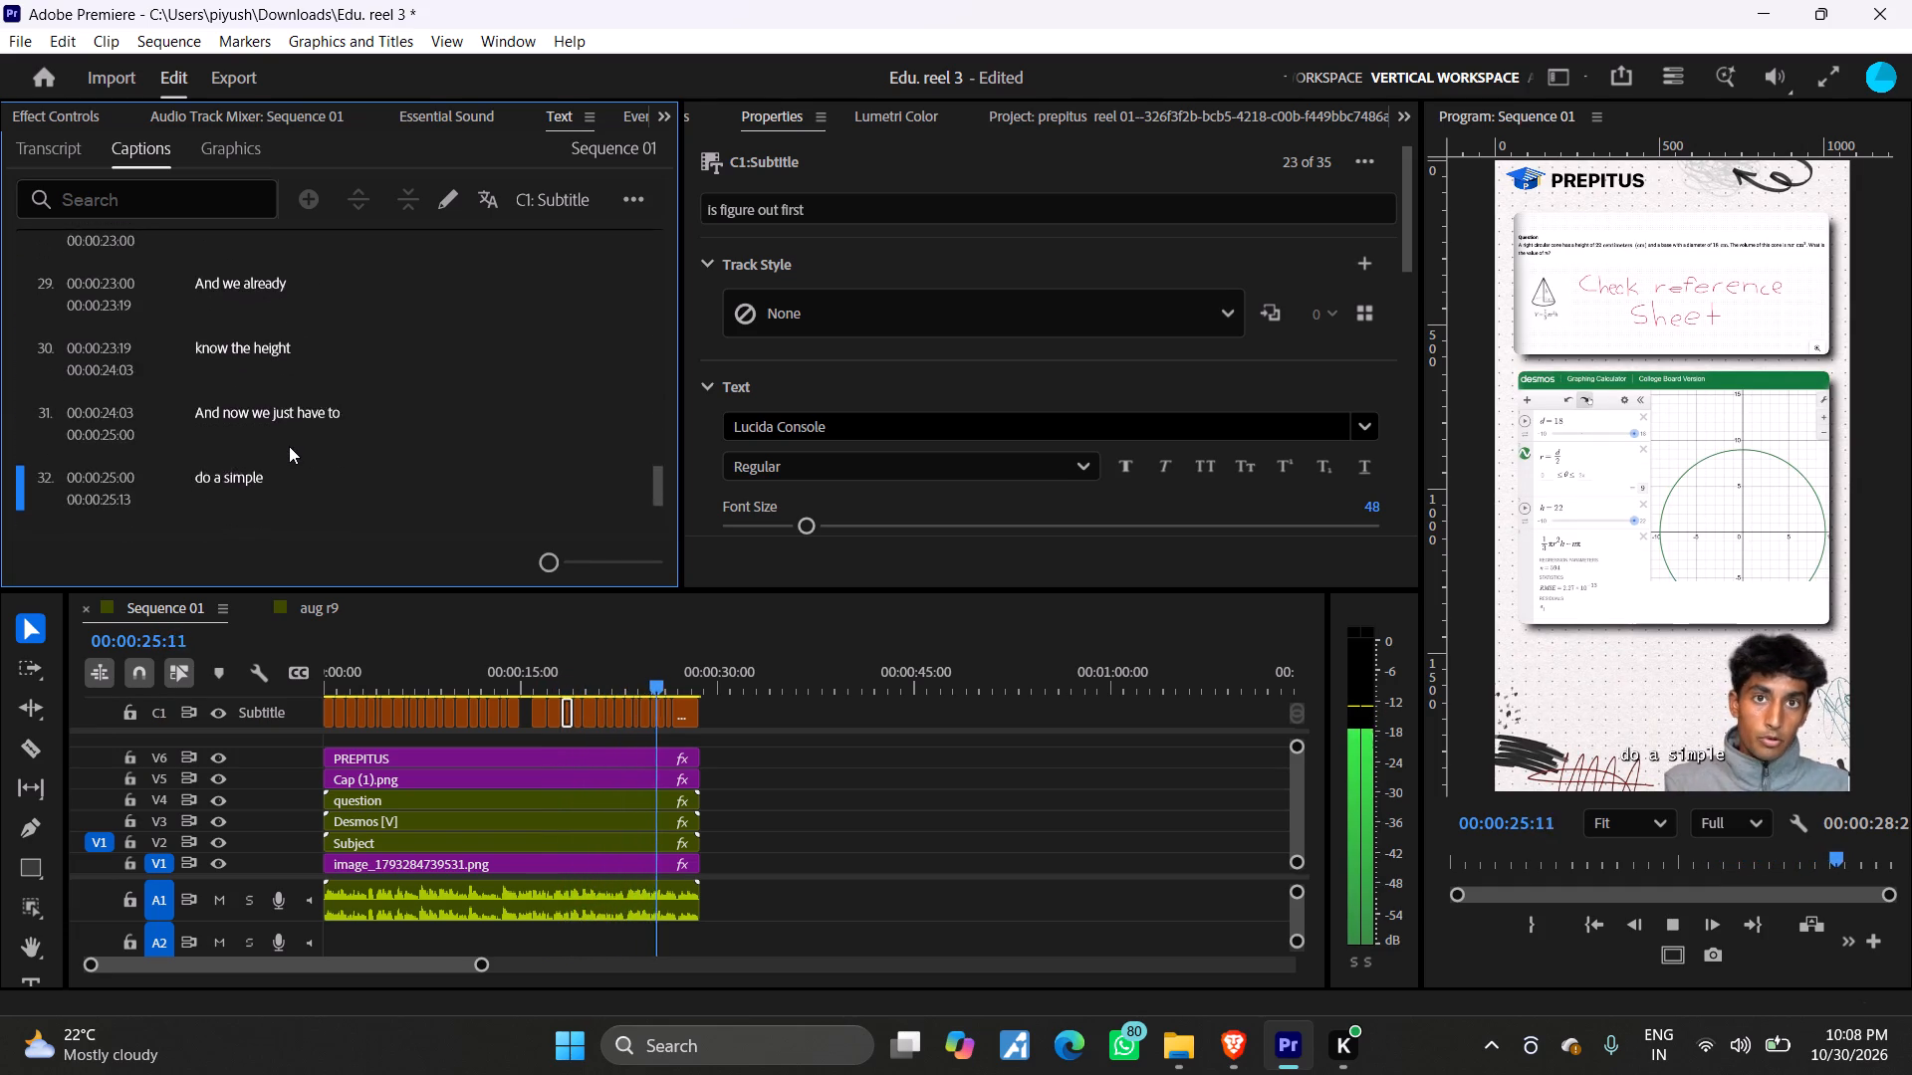
scroll(289, 446, down, 20)
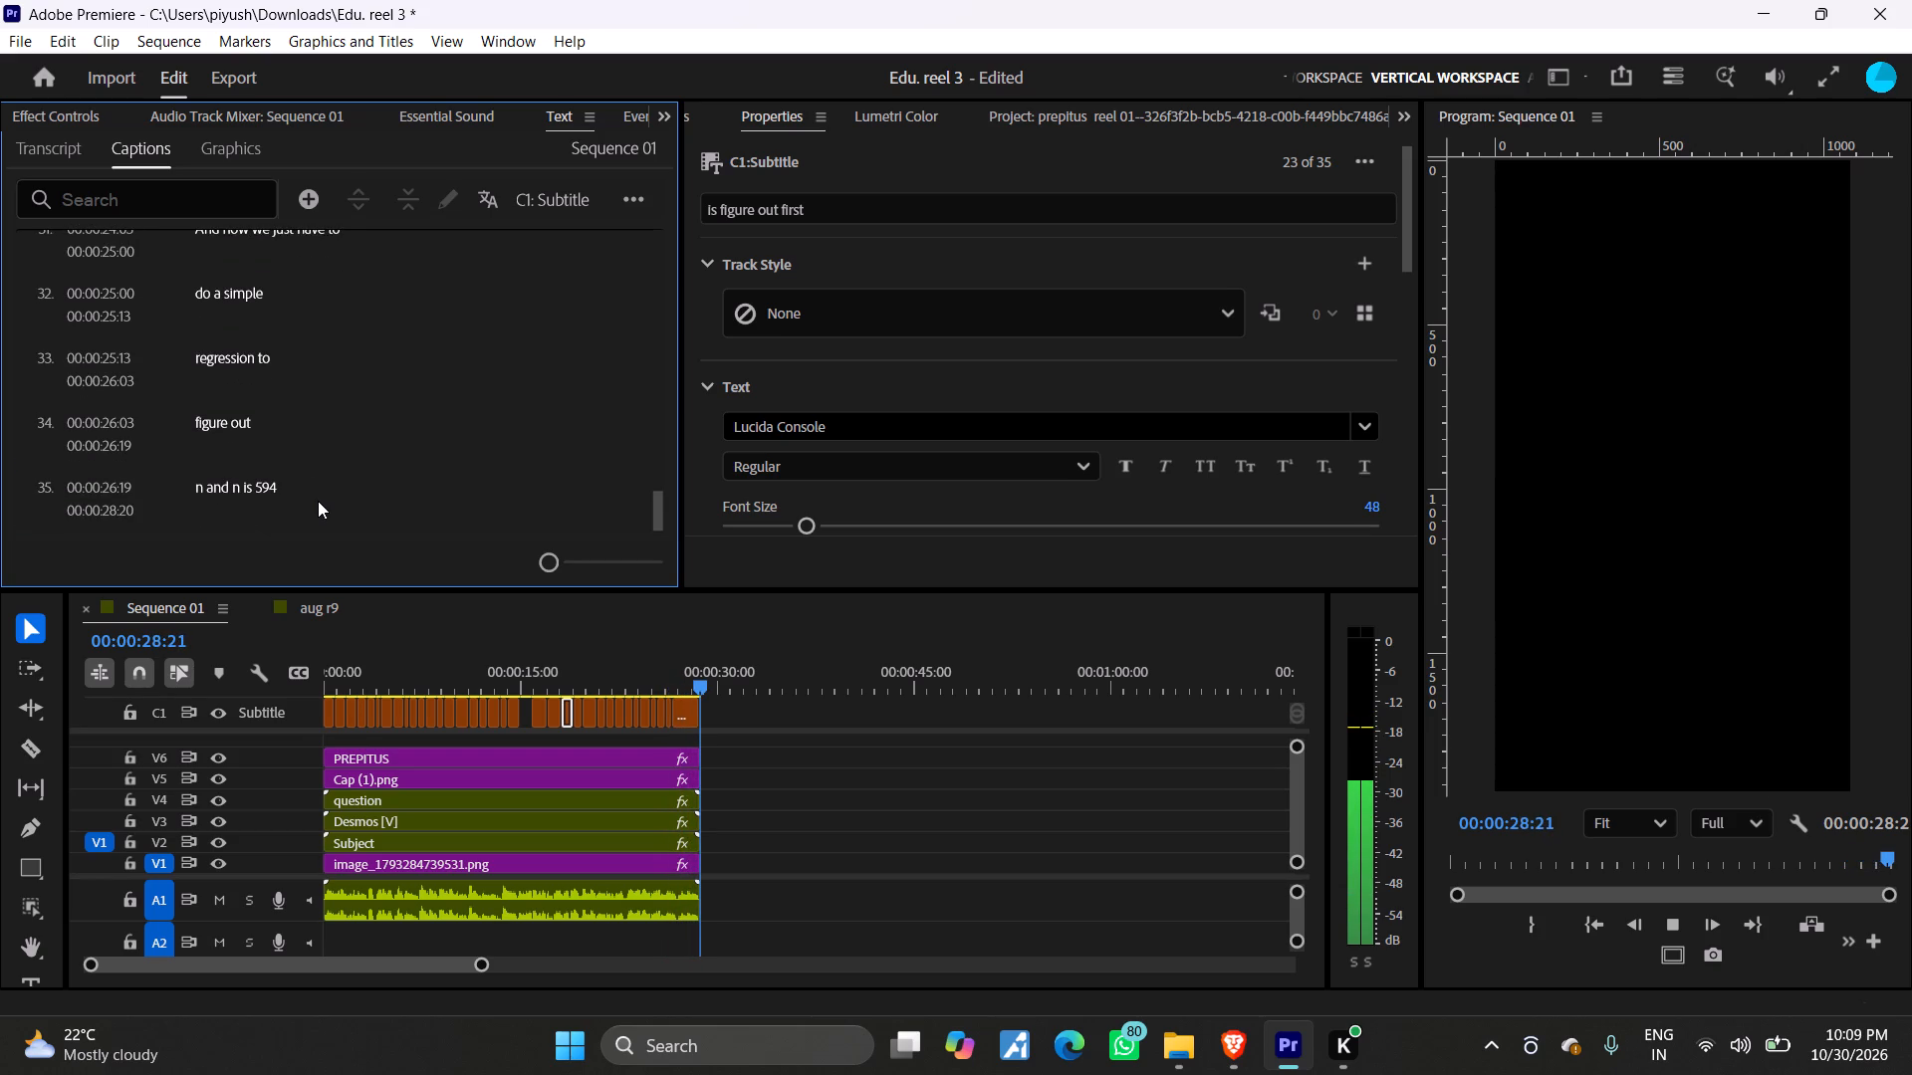
Remove the leading "n" from the last caption, number 35, leaving "and n is 594".
double_click(203, 496)
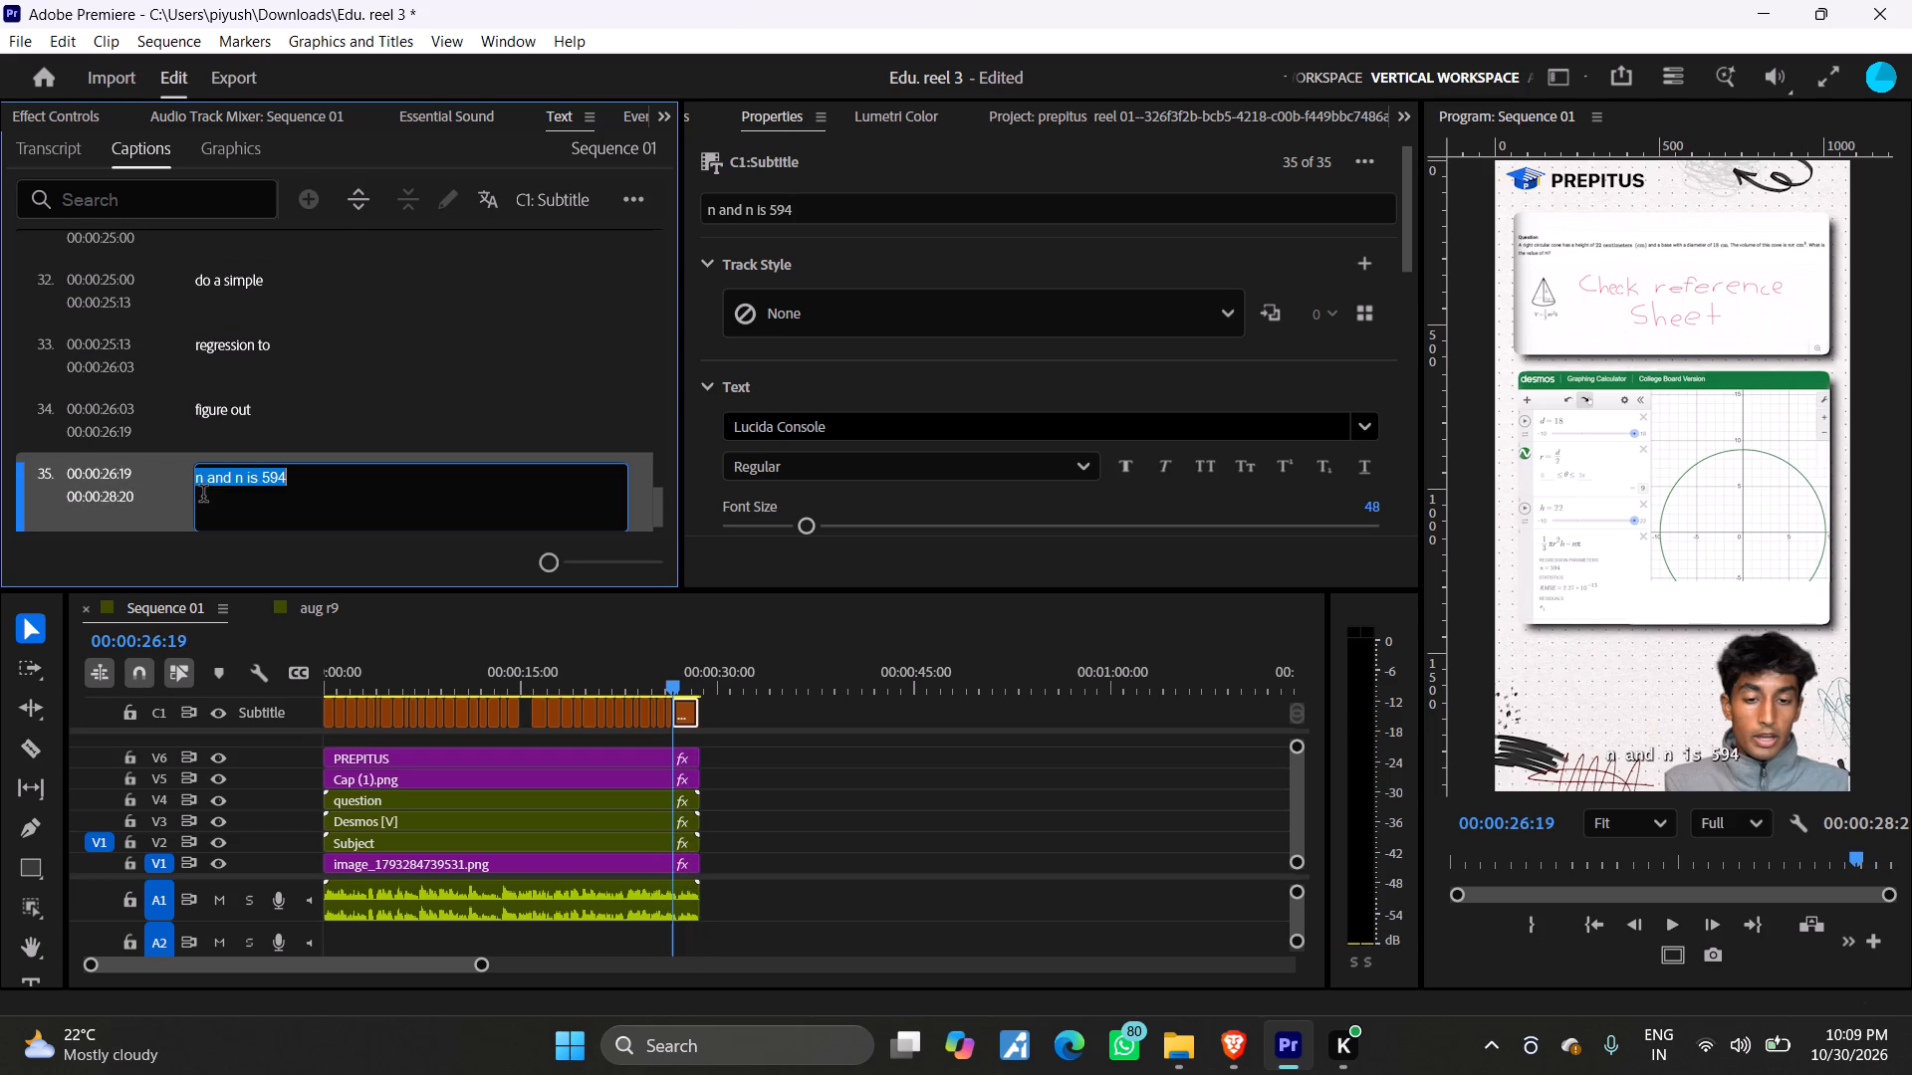
click(204, 488)
key(BackSpace)
key(BackSpace)
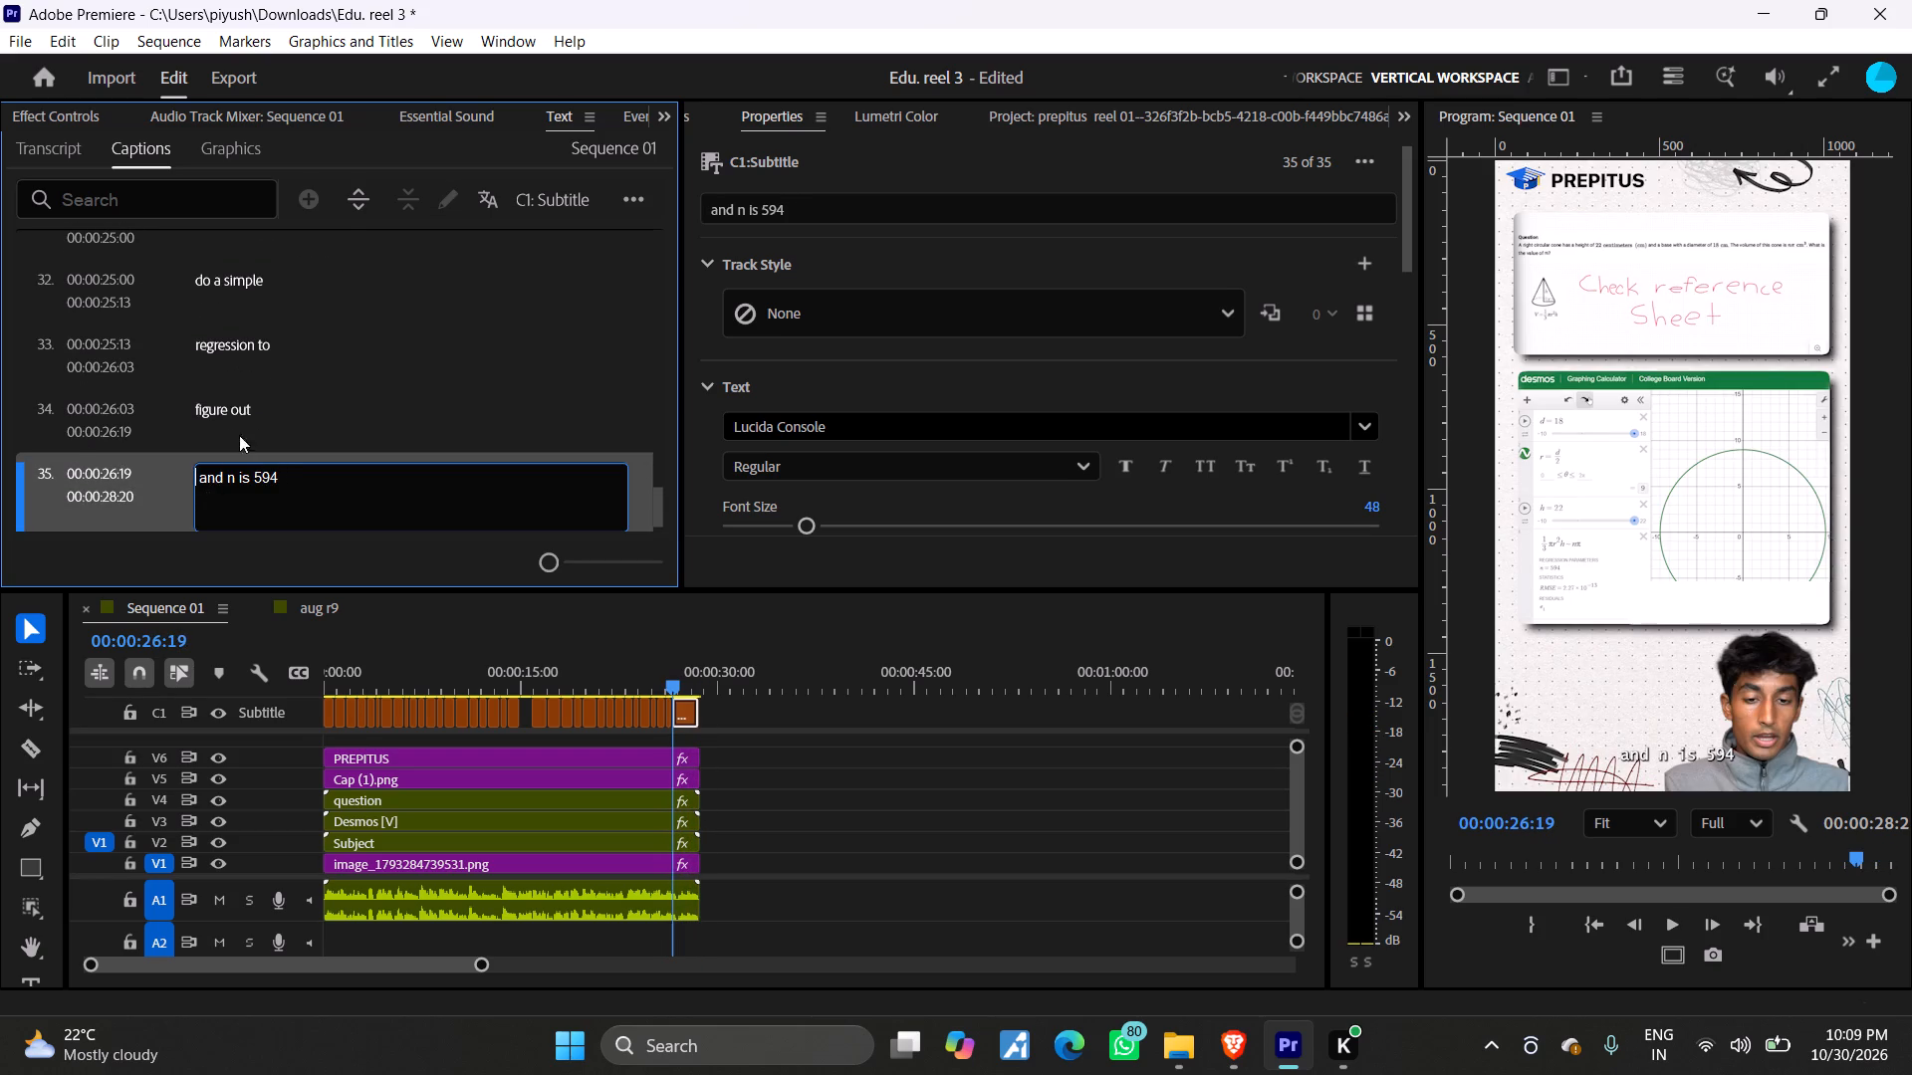
Add a lowercase "n" to the end of caption 34 so it reads "figure out n".
double_click(249, 409)
click(257, 414)
double_click(241, 424)
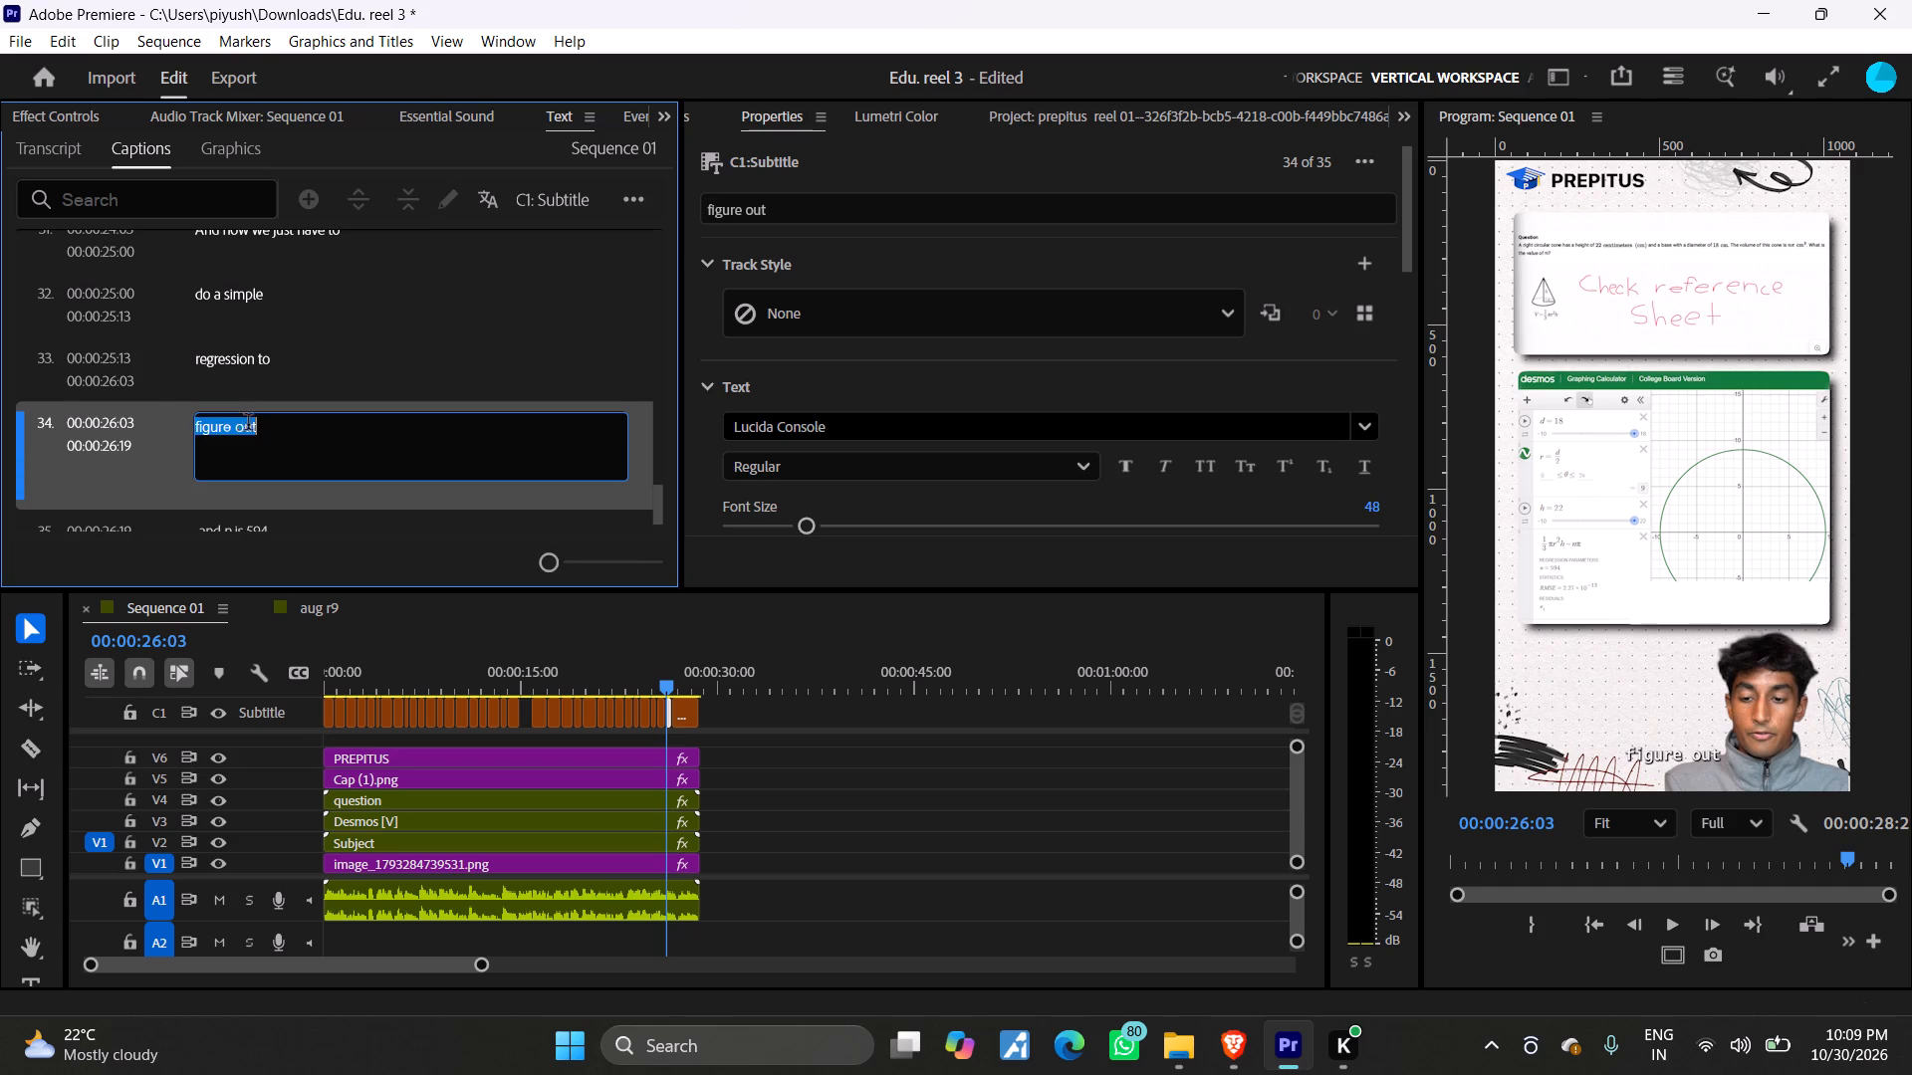
click(270, 427)
key(space)
key(n)
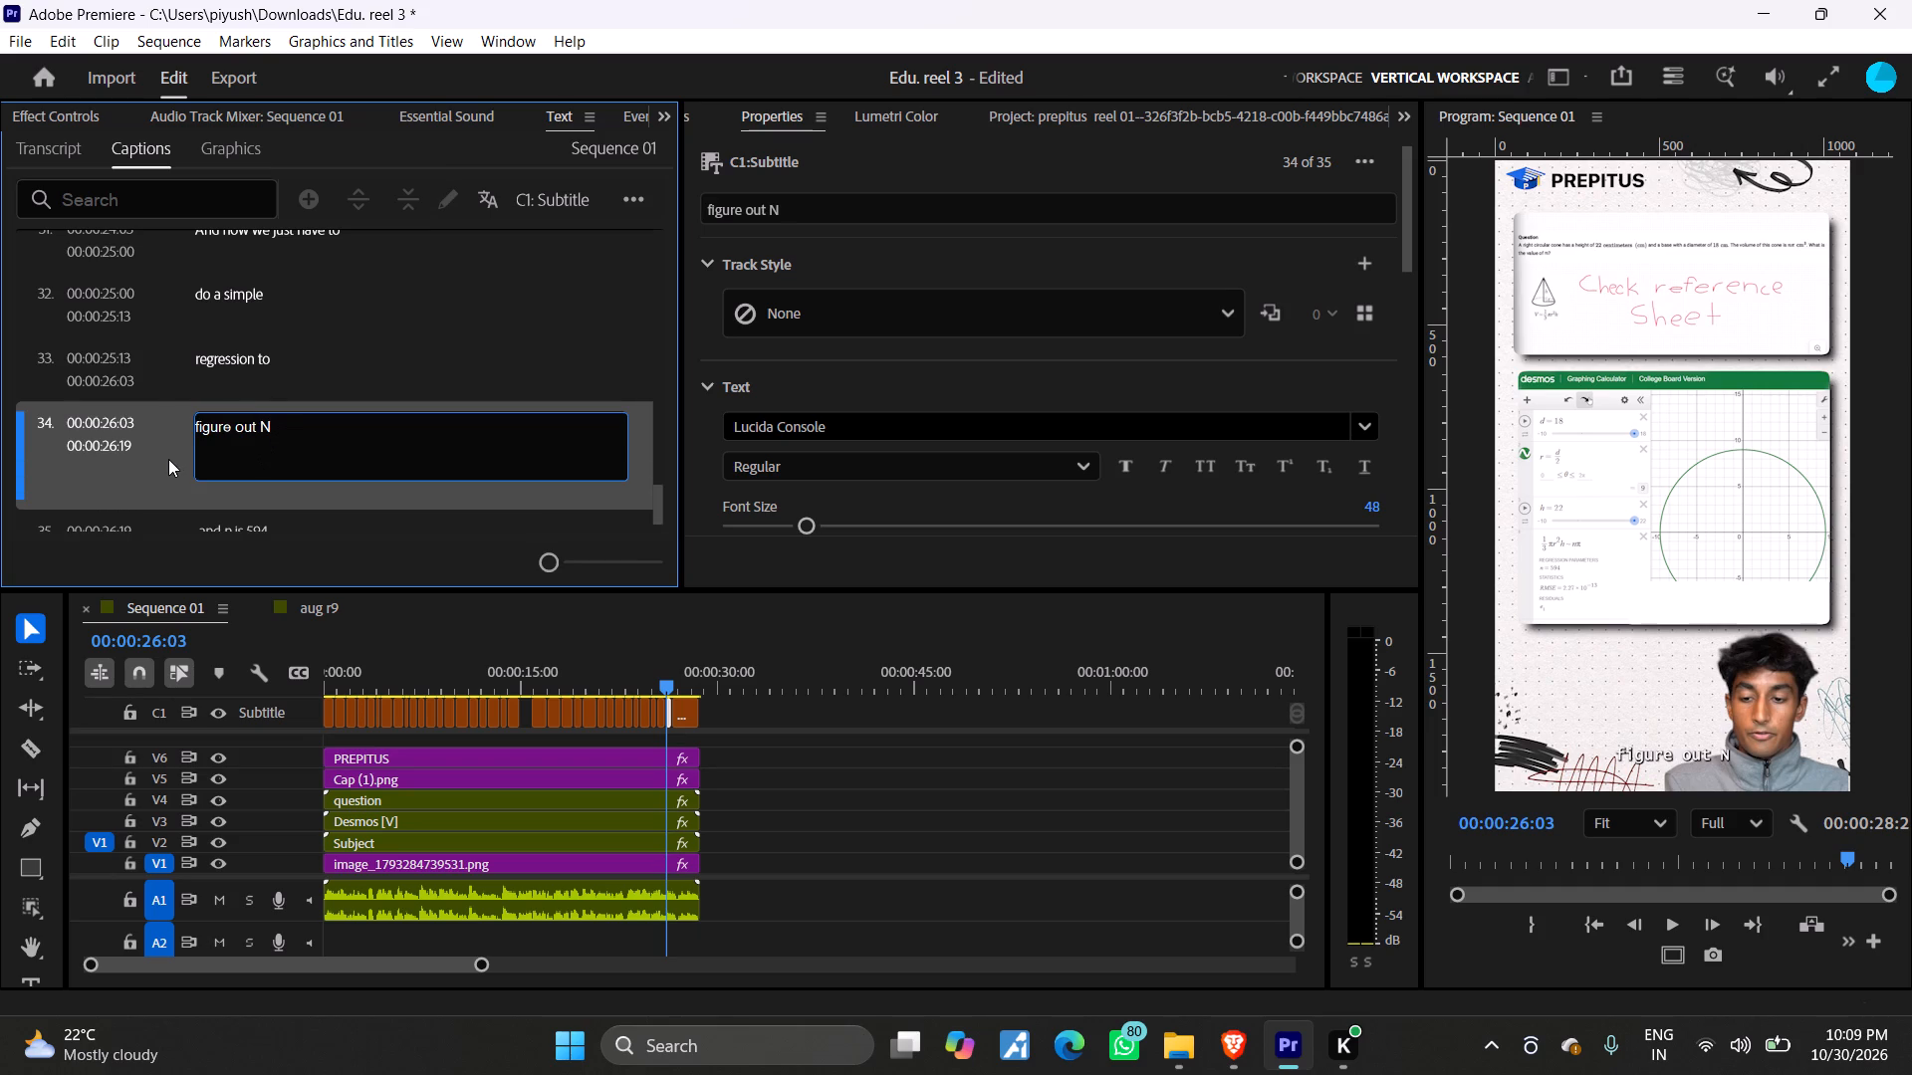
key(BackSpace)
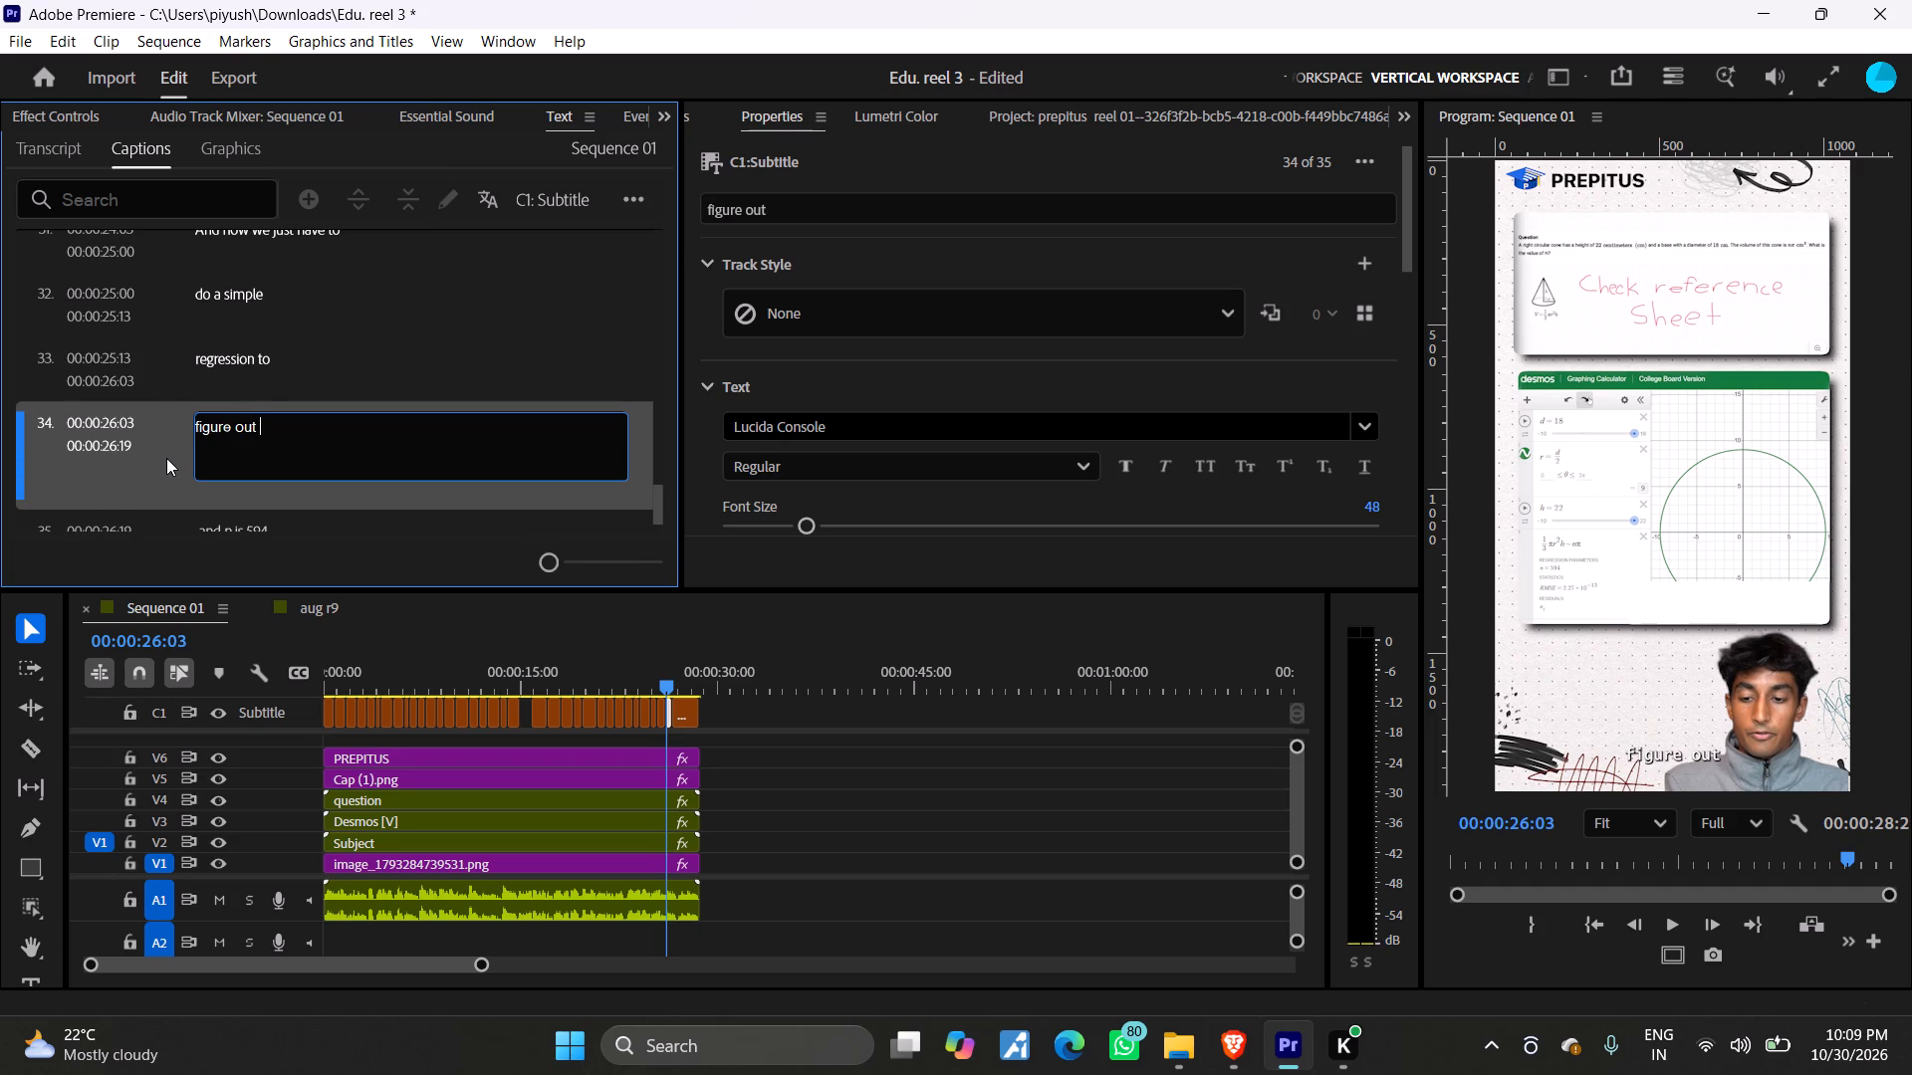
key(n)
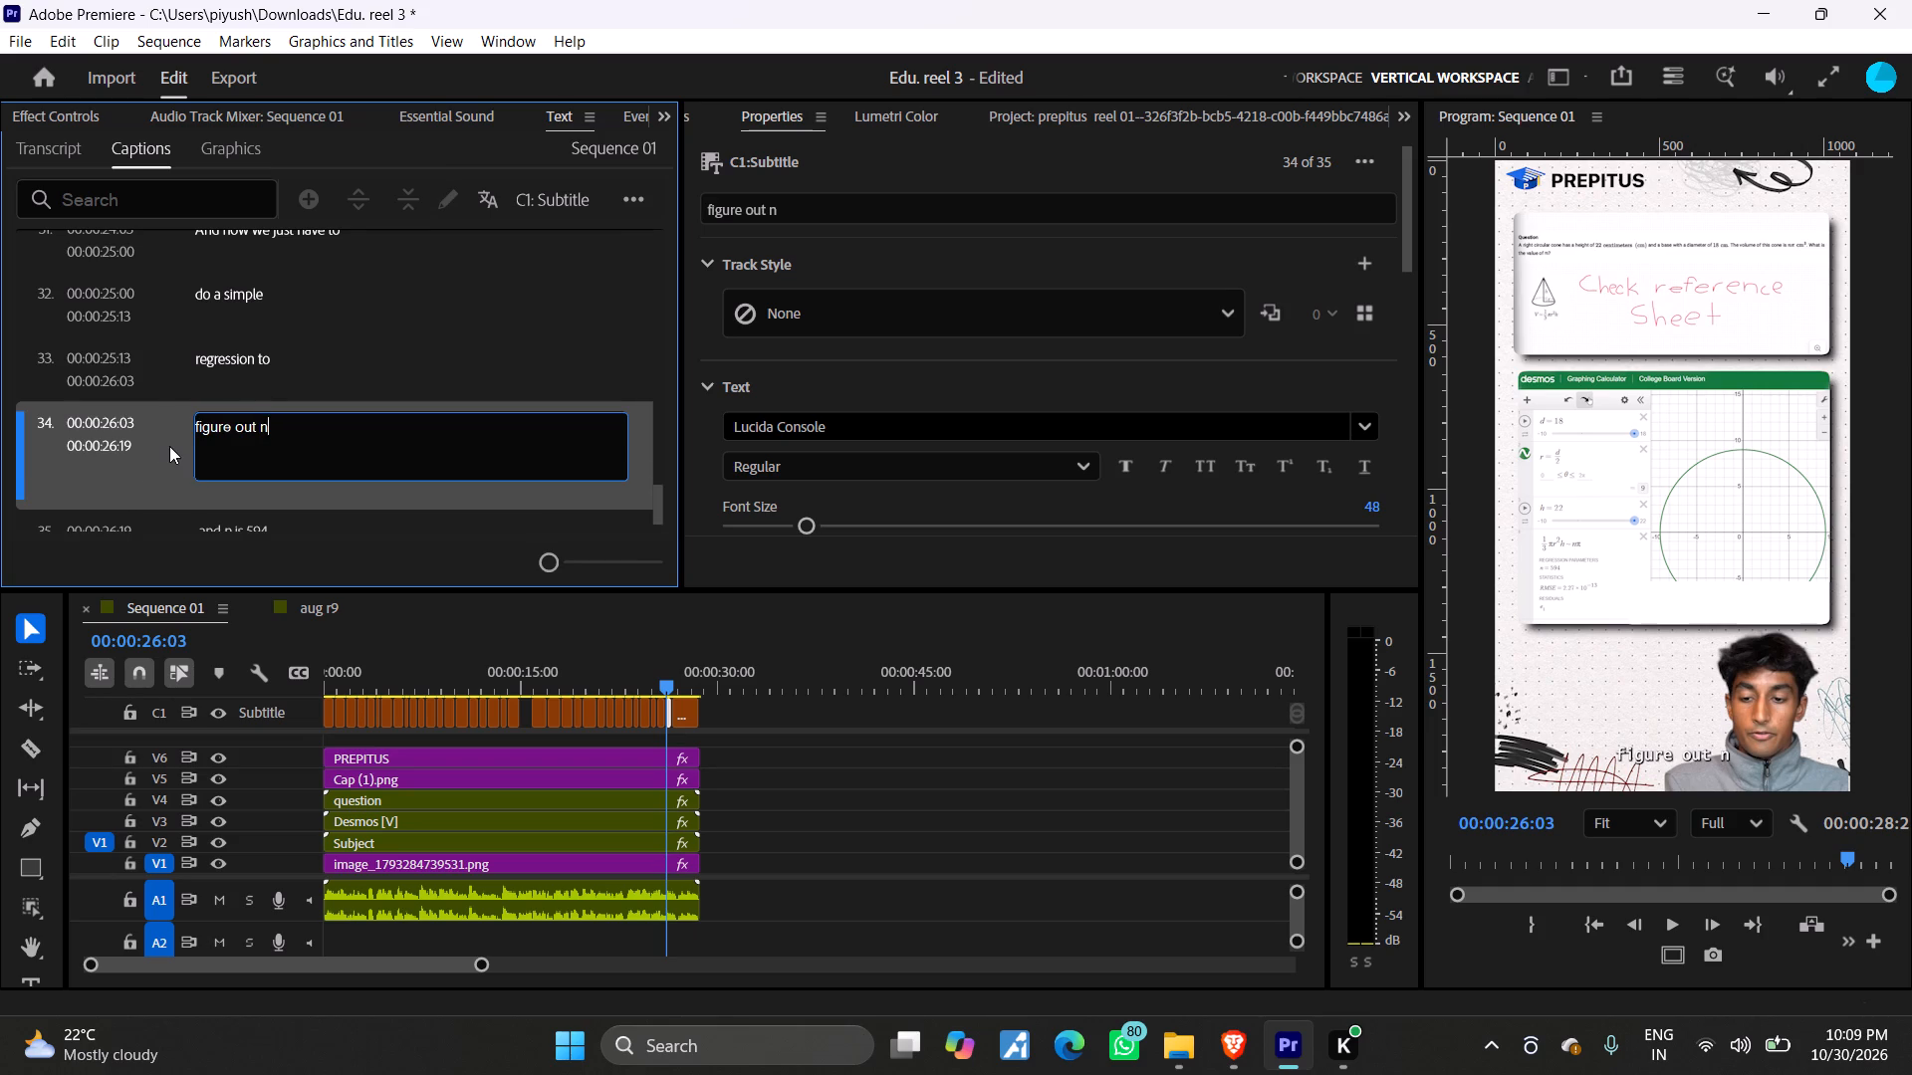
click(169, 446)
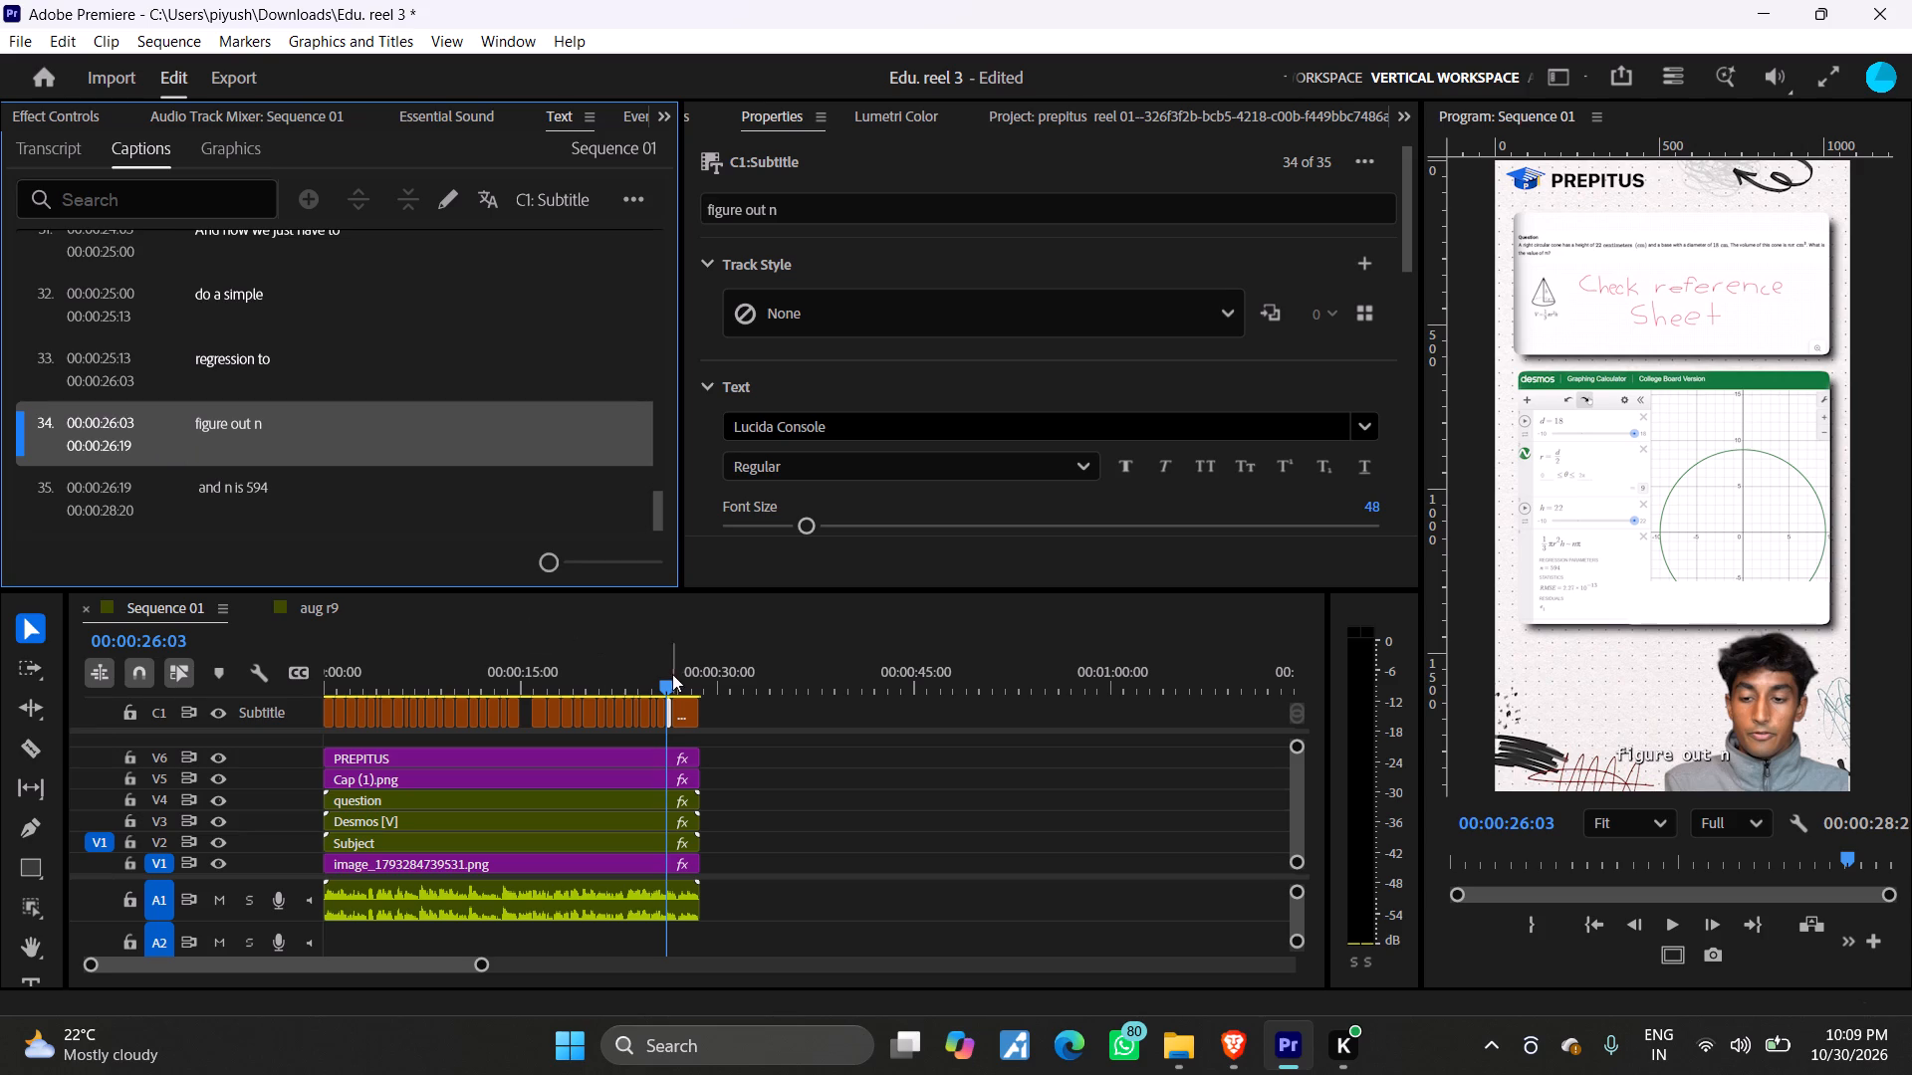
Return to the start of the sequence, select all subtitle captions and set their font to SF UI Display Bold.
drag(663, 679, 368, 720)
drag(372, 677, 273, 691)
key(space)
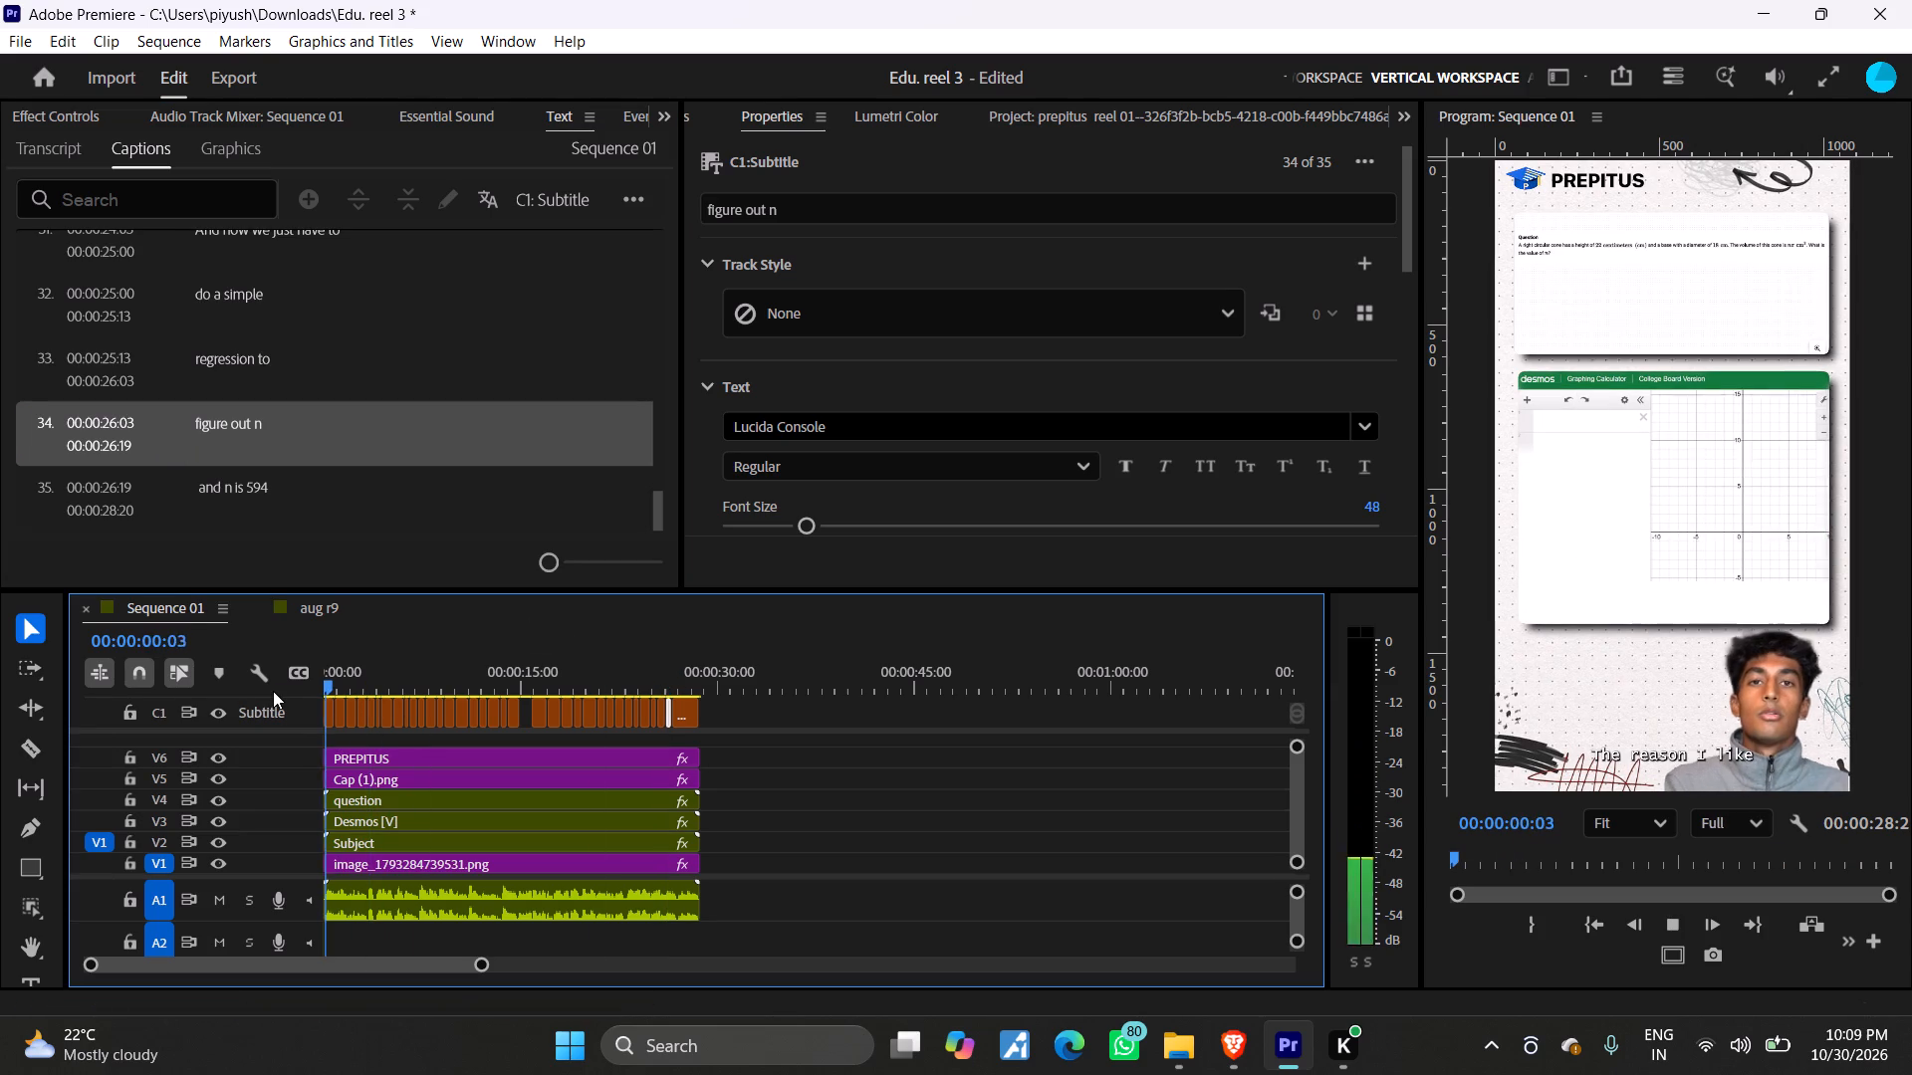
key(space)
drag(730, 703, 281, 724)
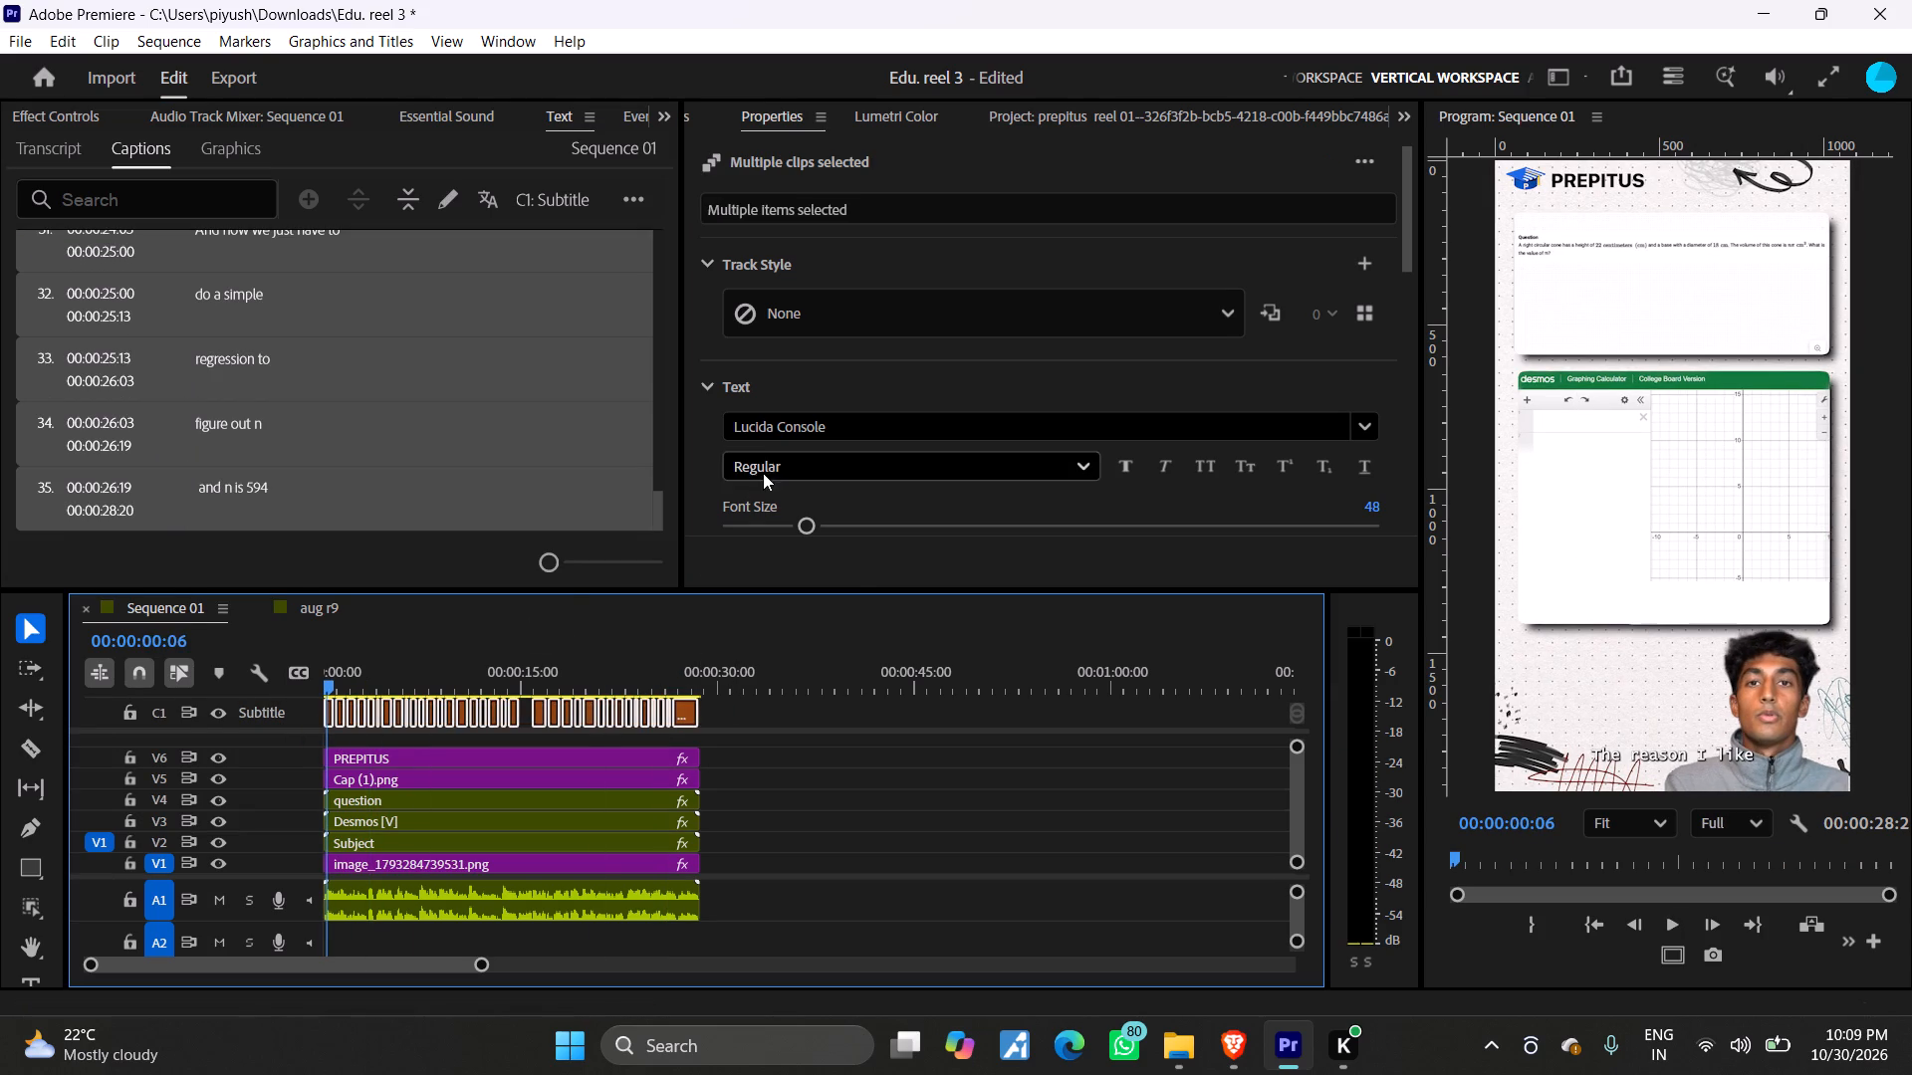
double_click(863, 436)
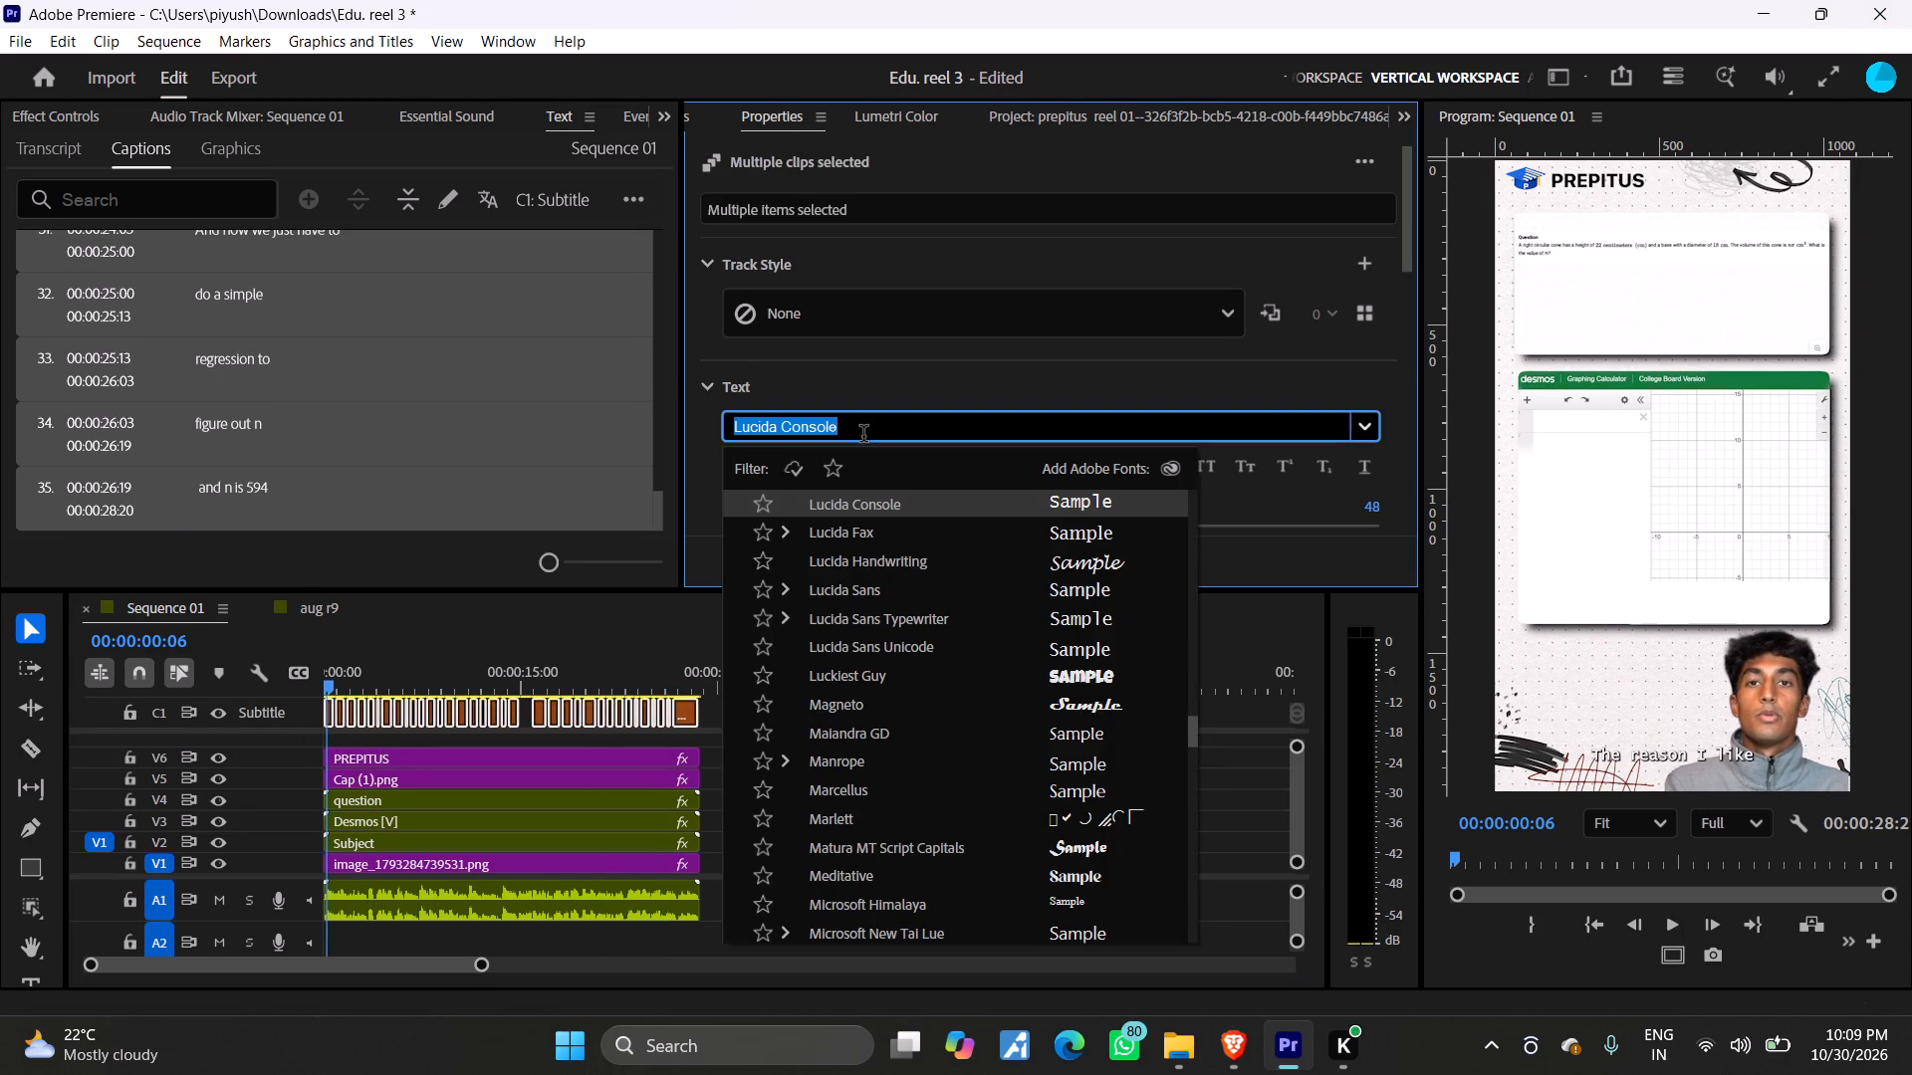
text(sf)
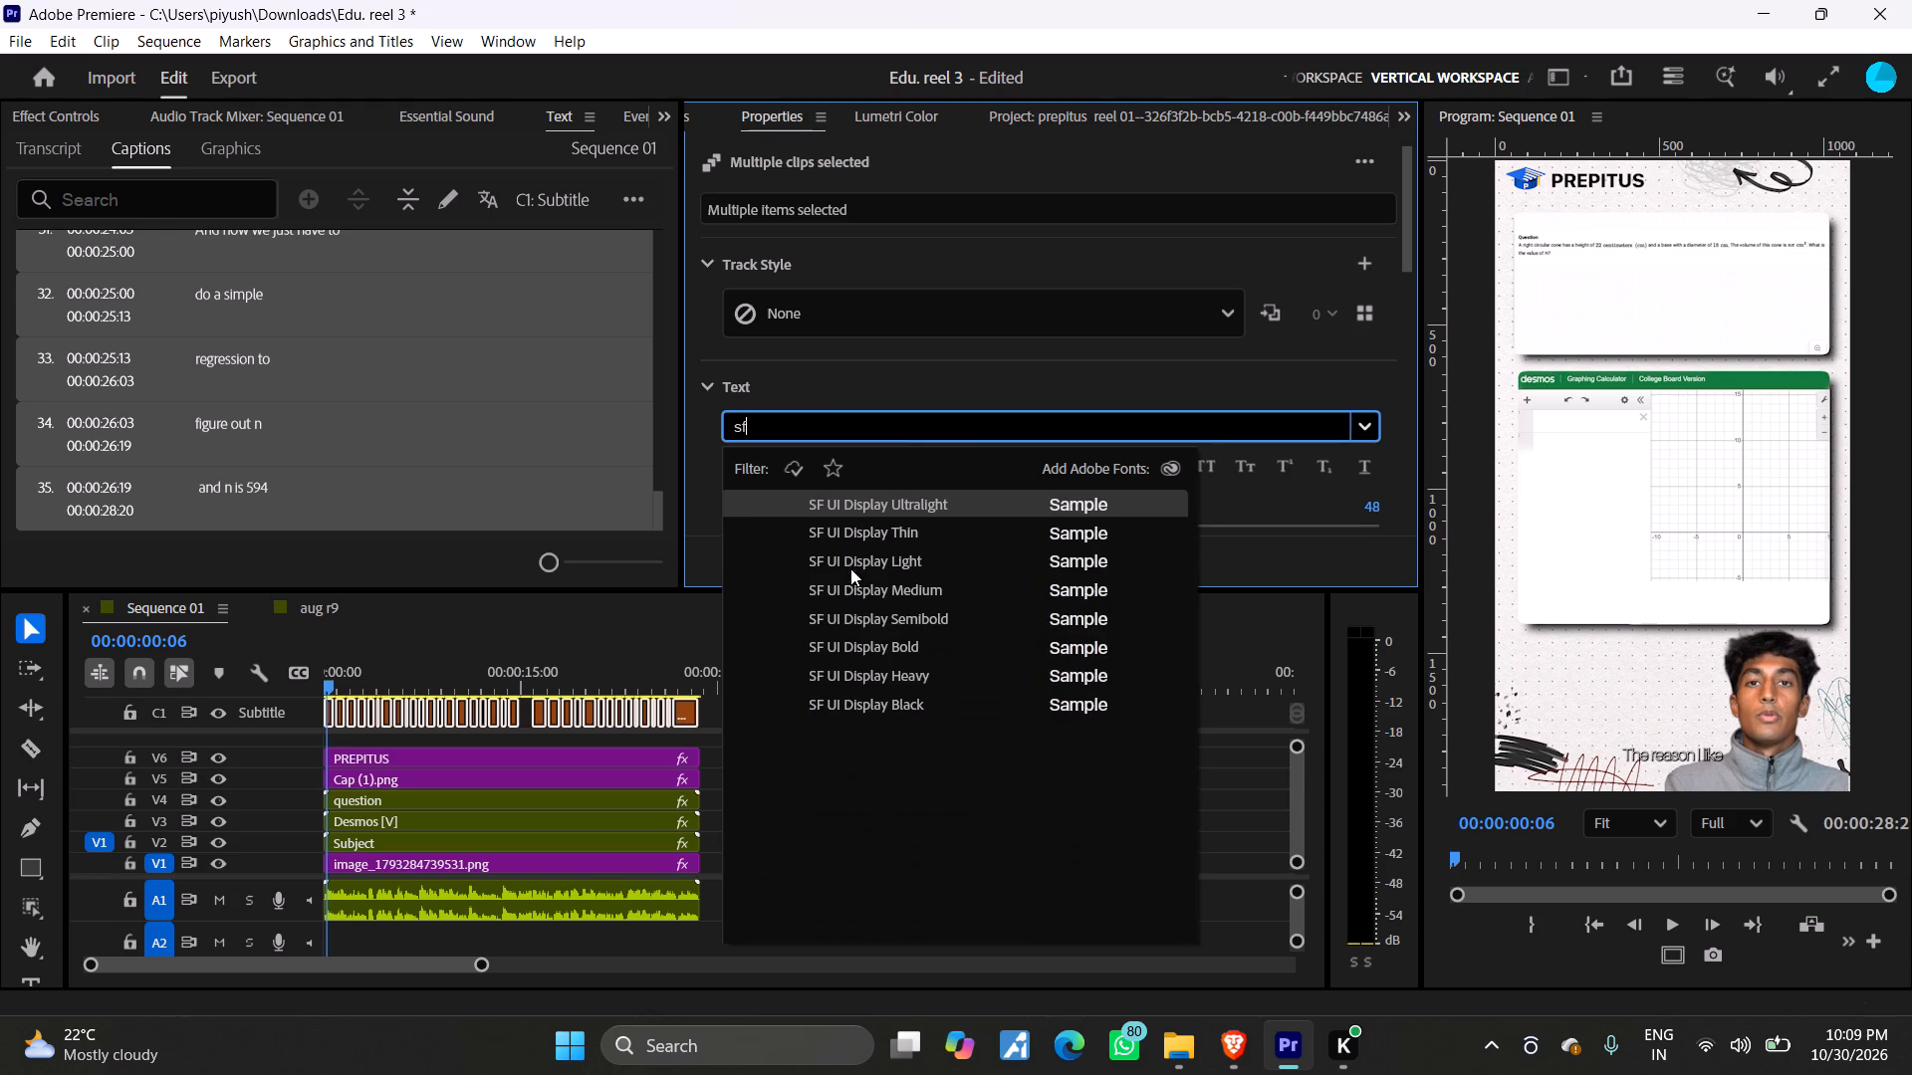
click(885, 645)
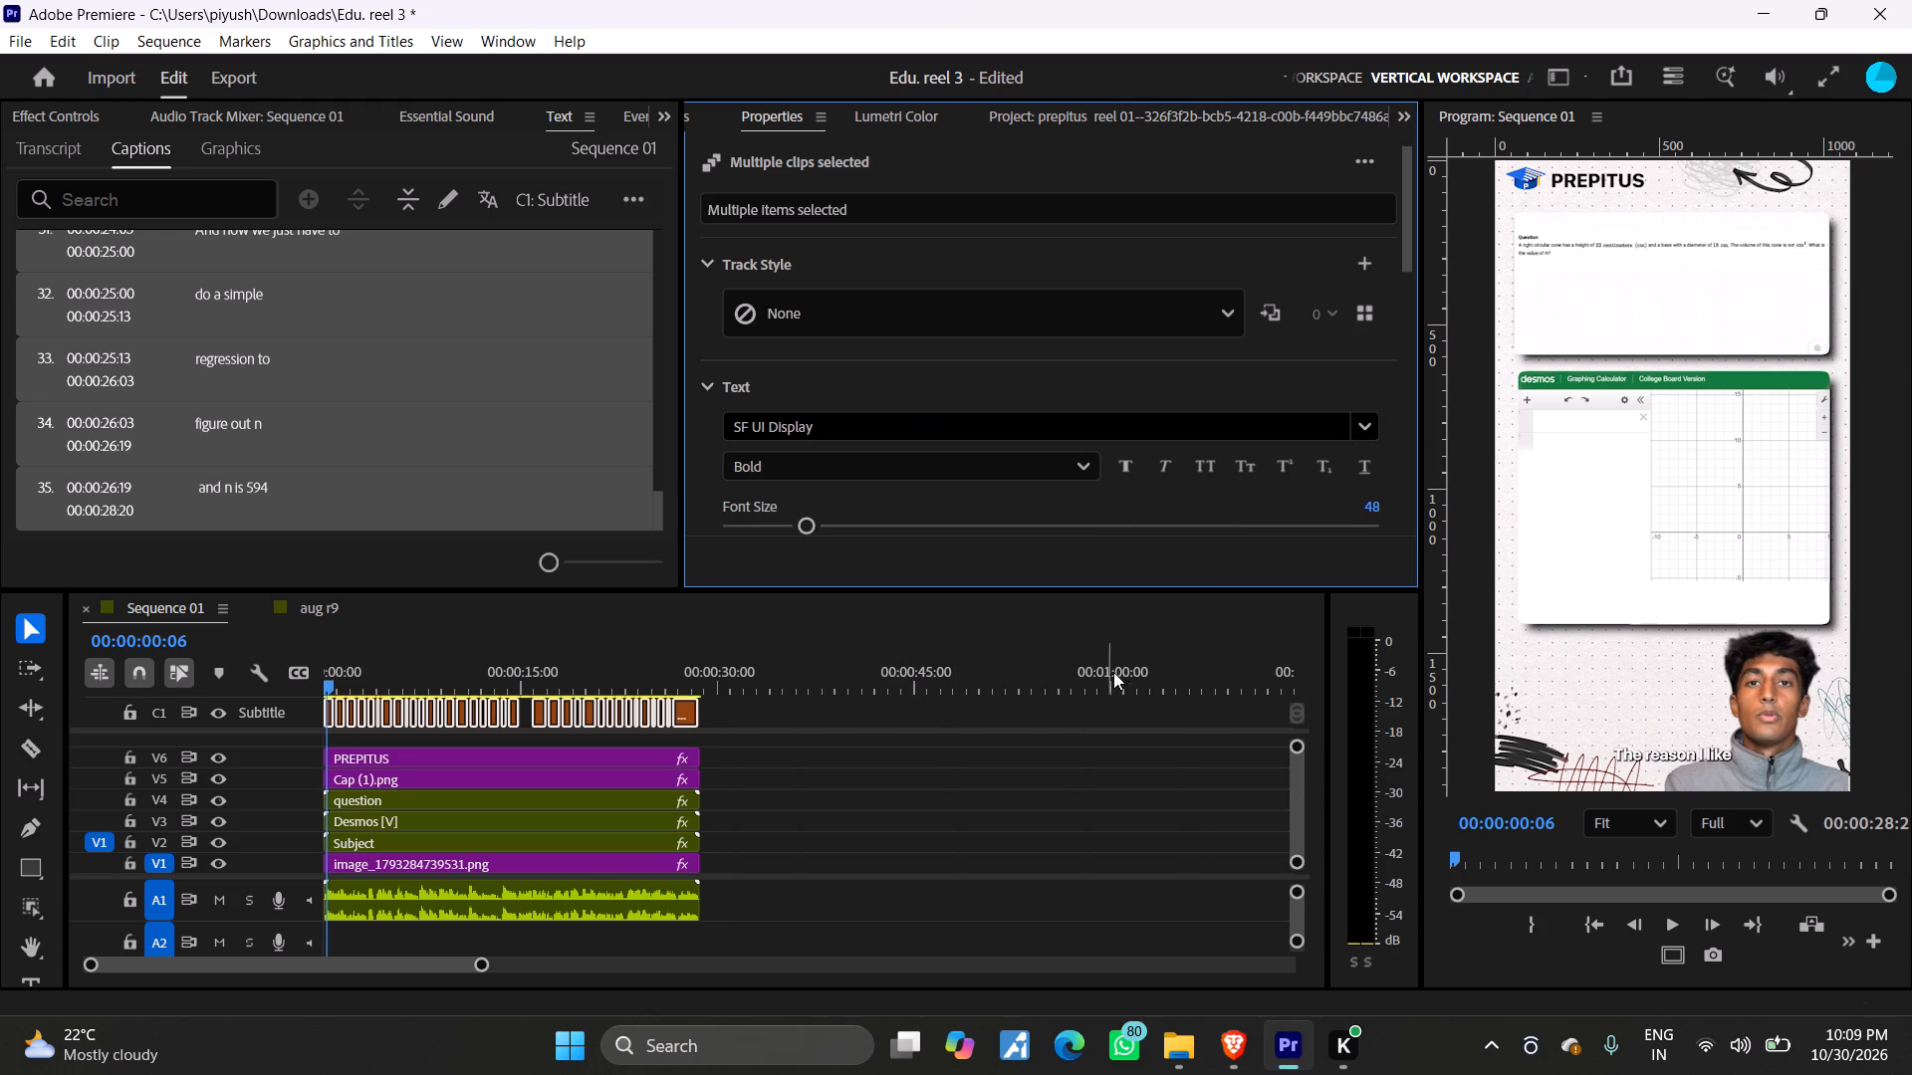
Set the font size of all selected captions to 64.
scroll(994, 513, down, 8)
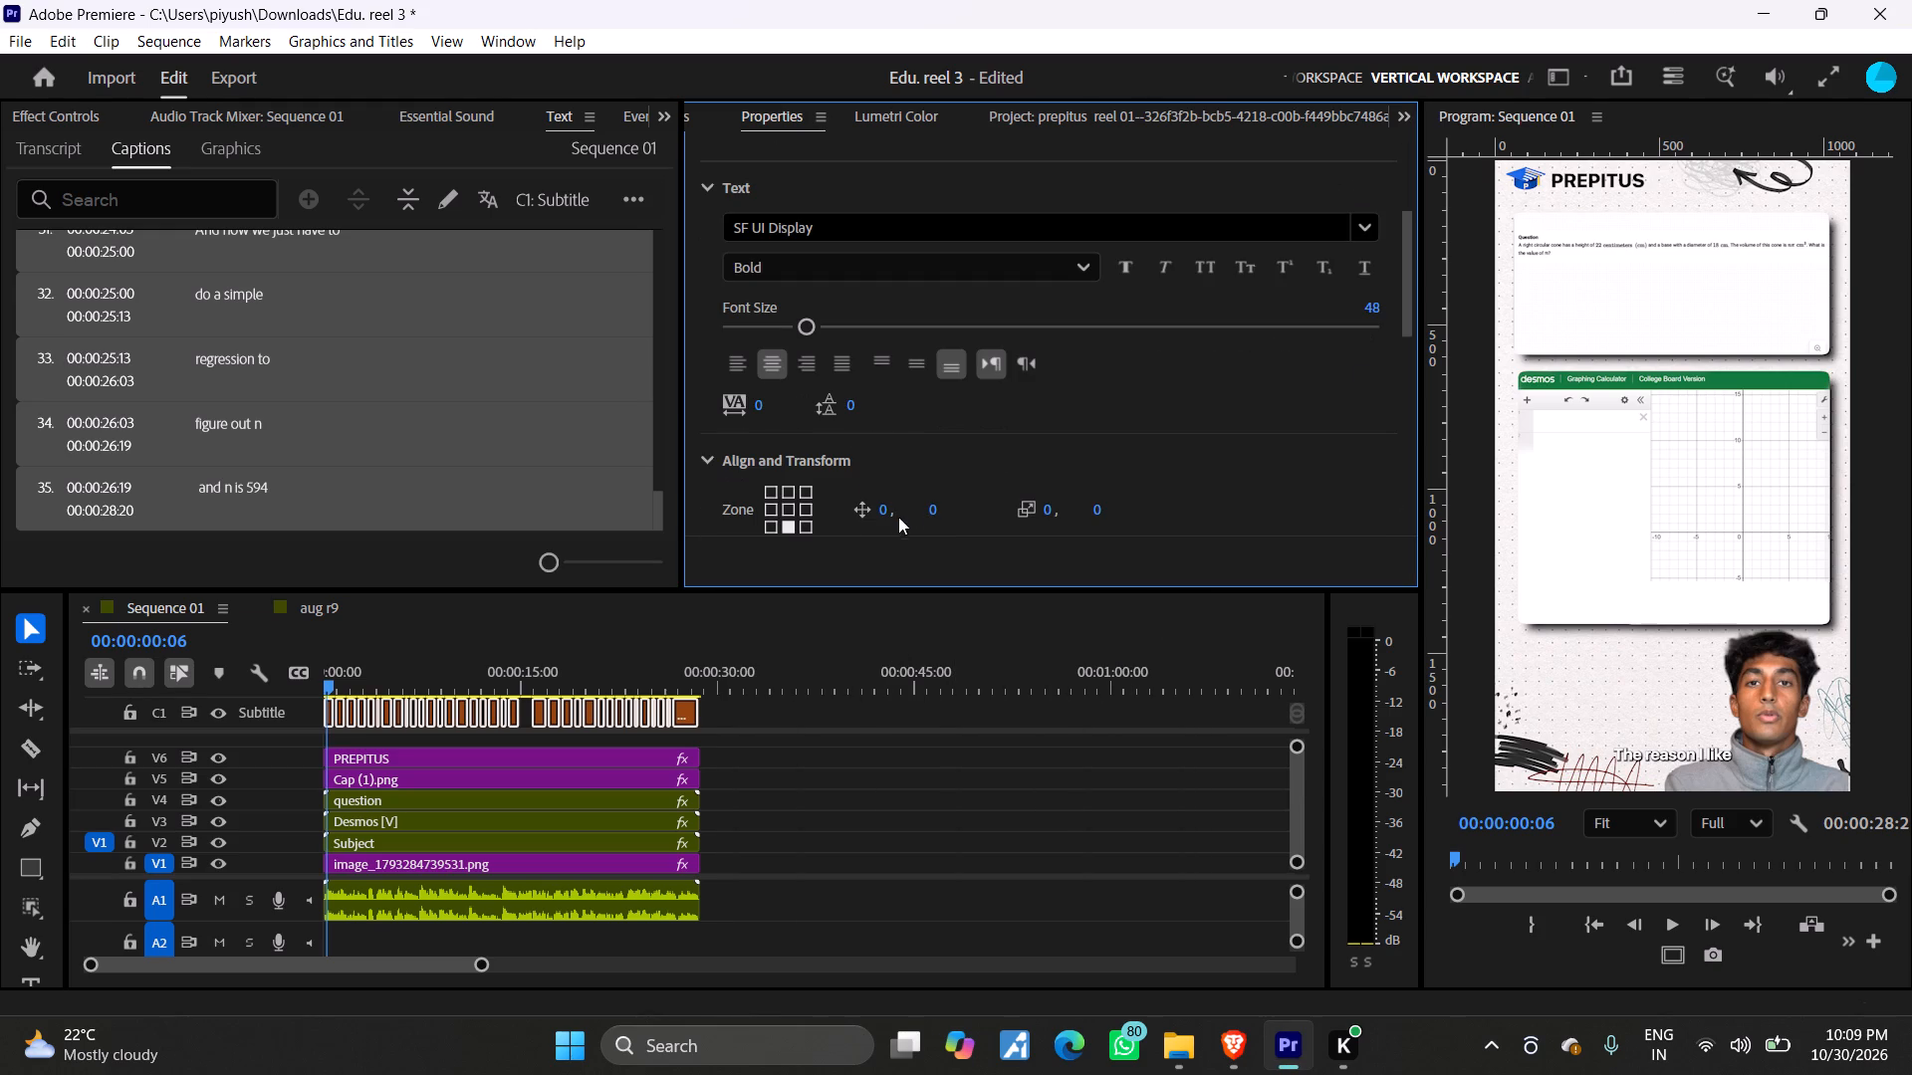
click(857, 329)
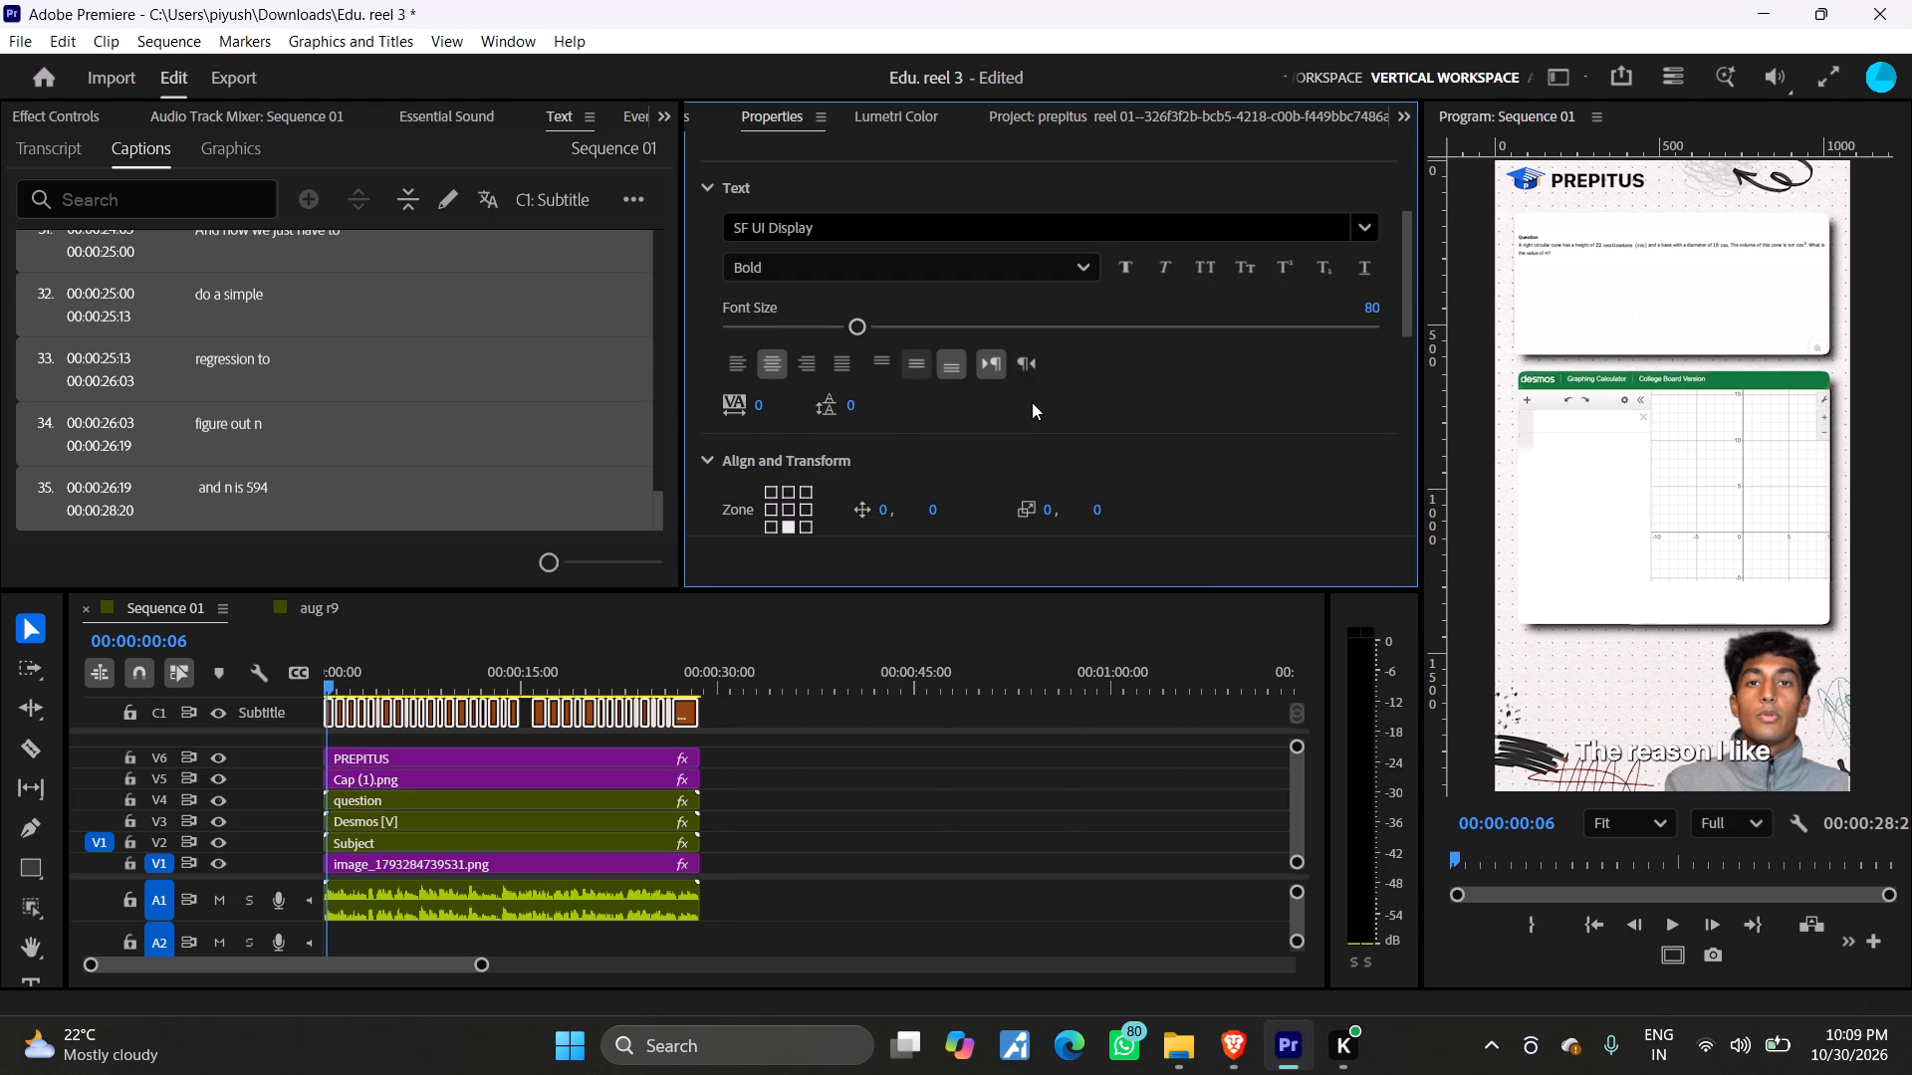
click(832, 324)
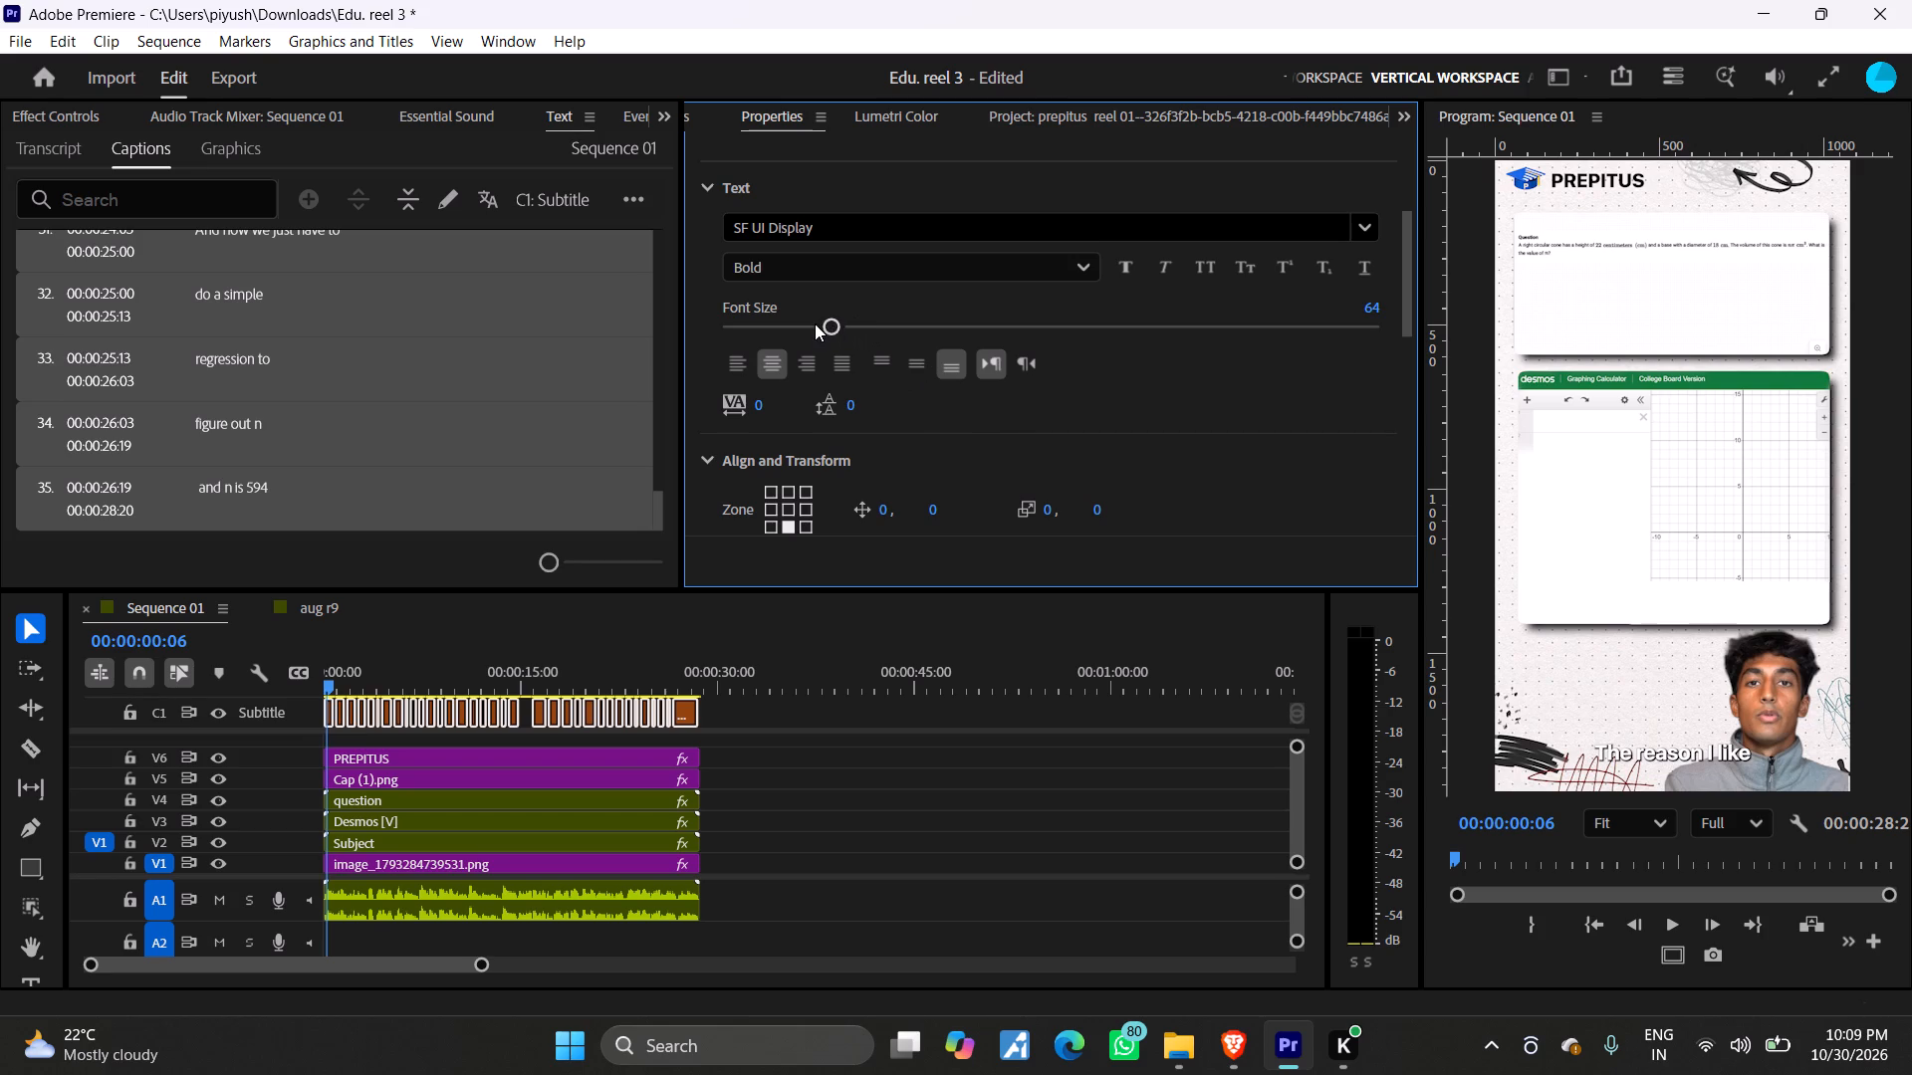
Anchor the selected captions to the middle-left zone of the frame and set their position offset to 78, 576.
scroll(982, 420, down, 4)
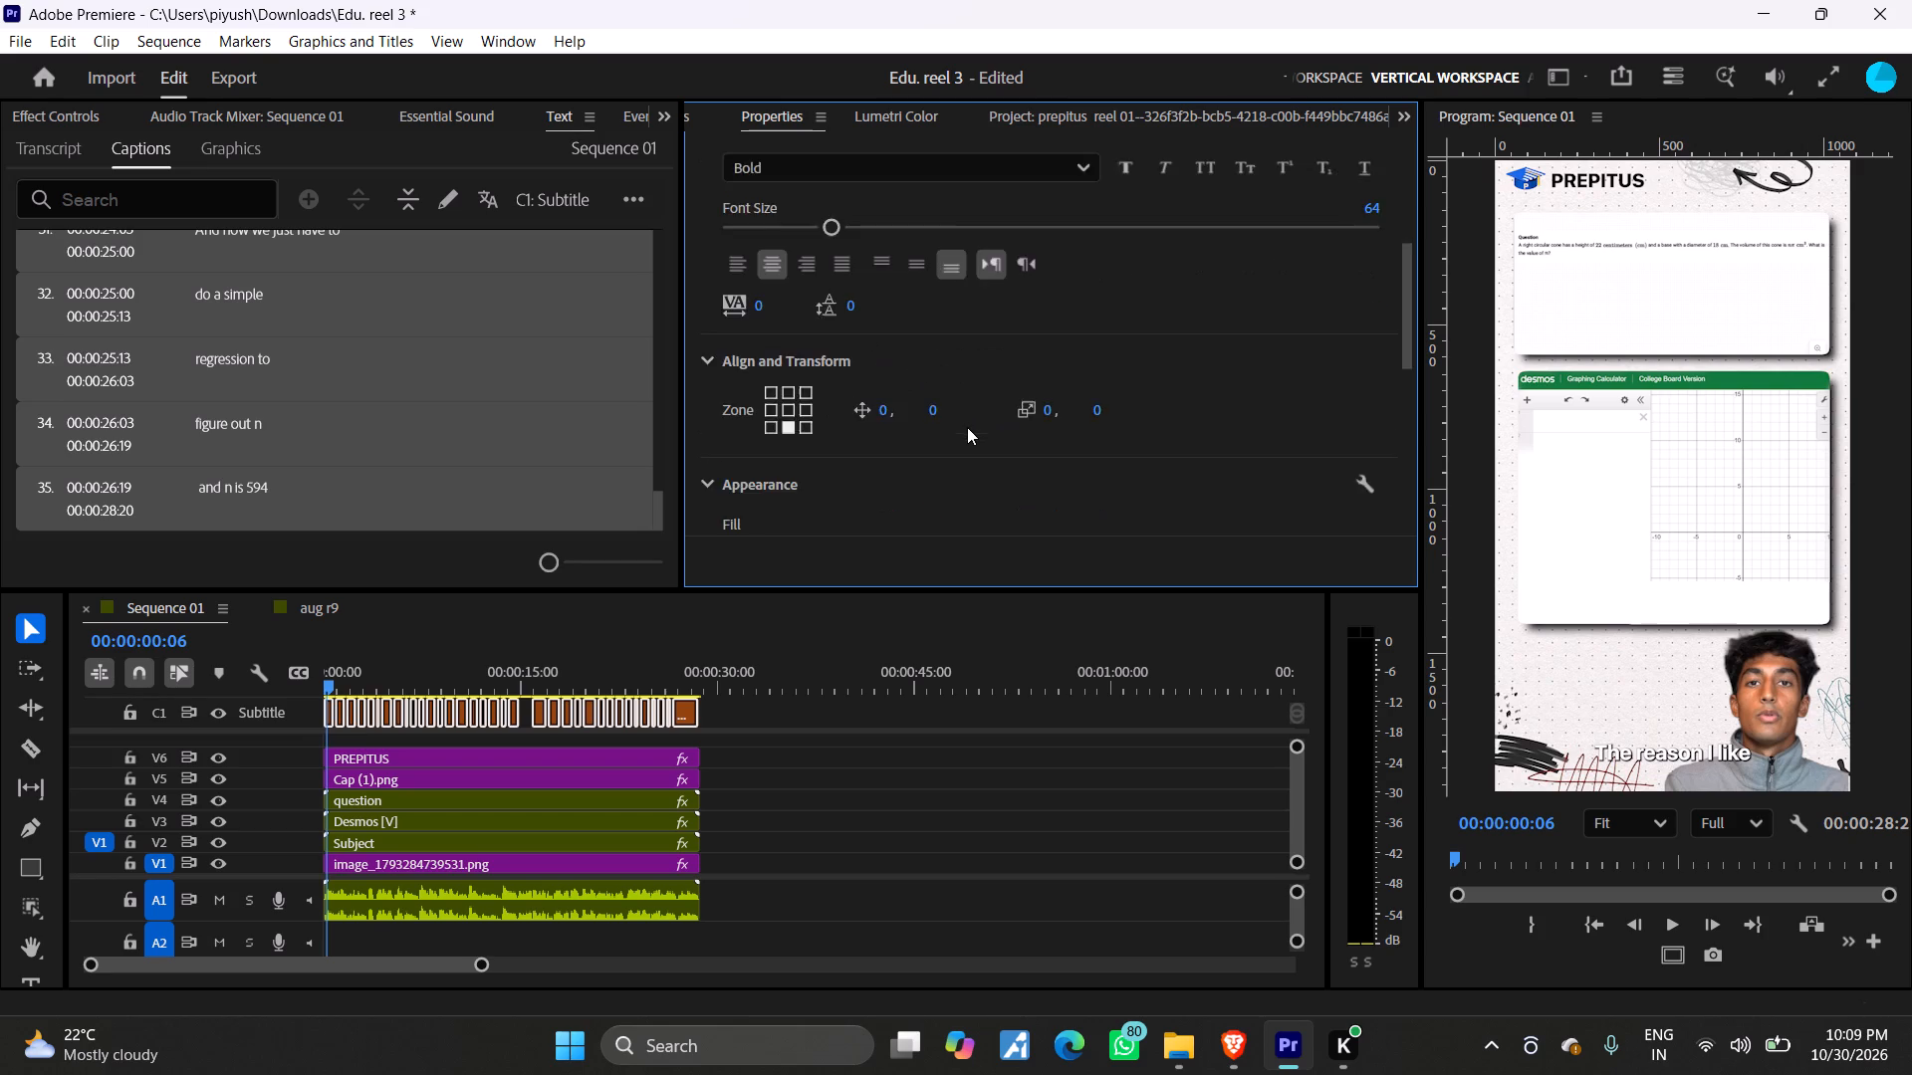
scroll(967, 427, down, 3)
click(773, 338)
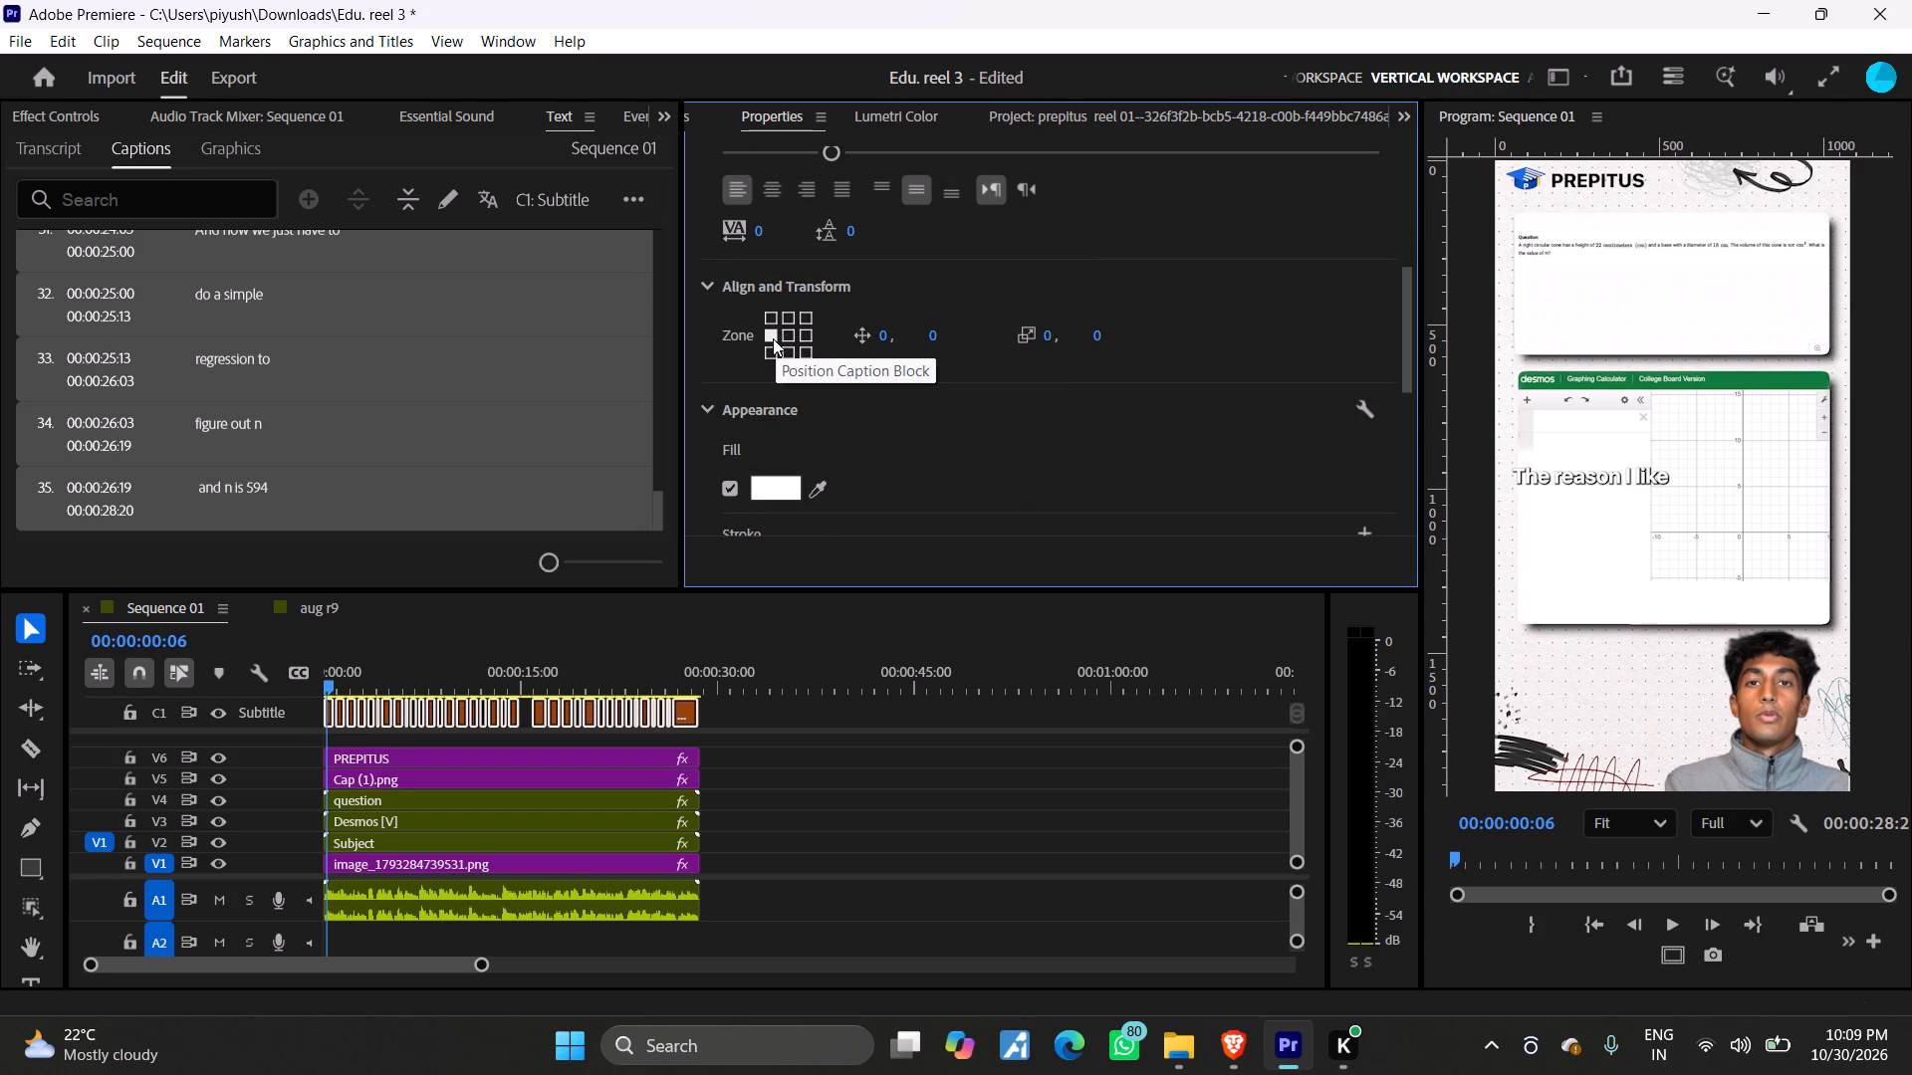
drag(933, 336, 1037, 340)
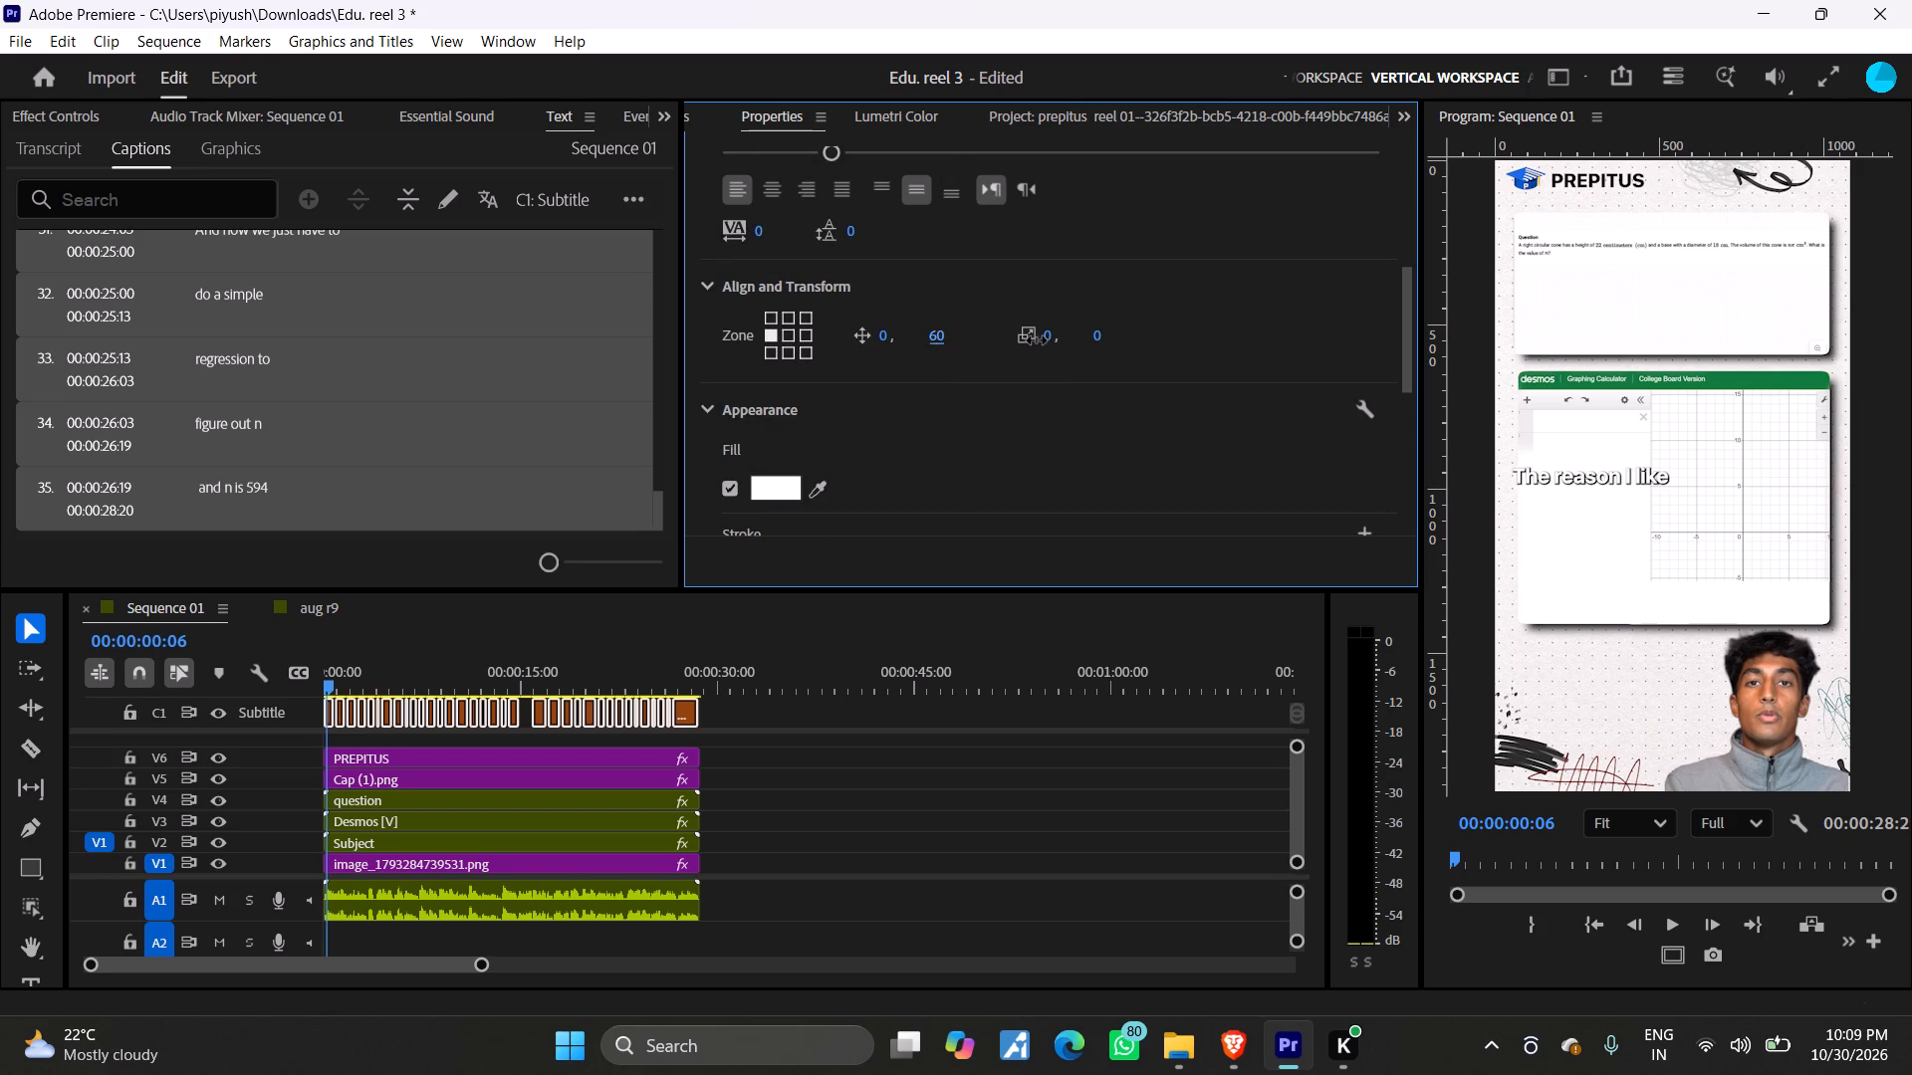
drag(1037, 340, 1823, 371)
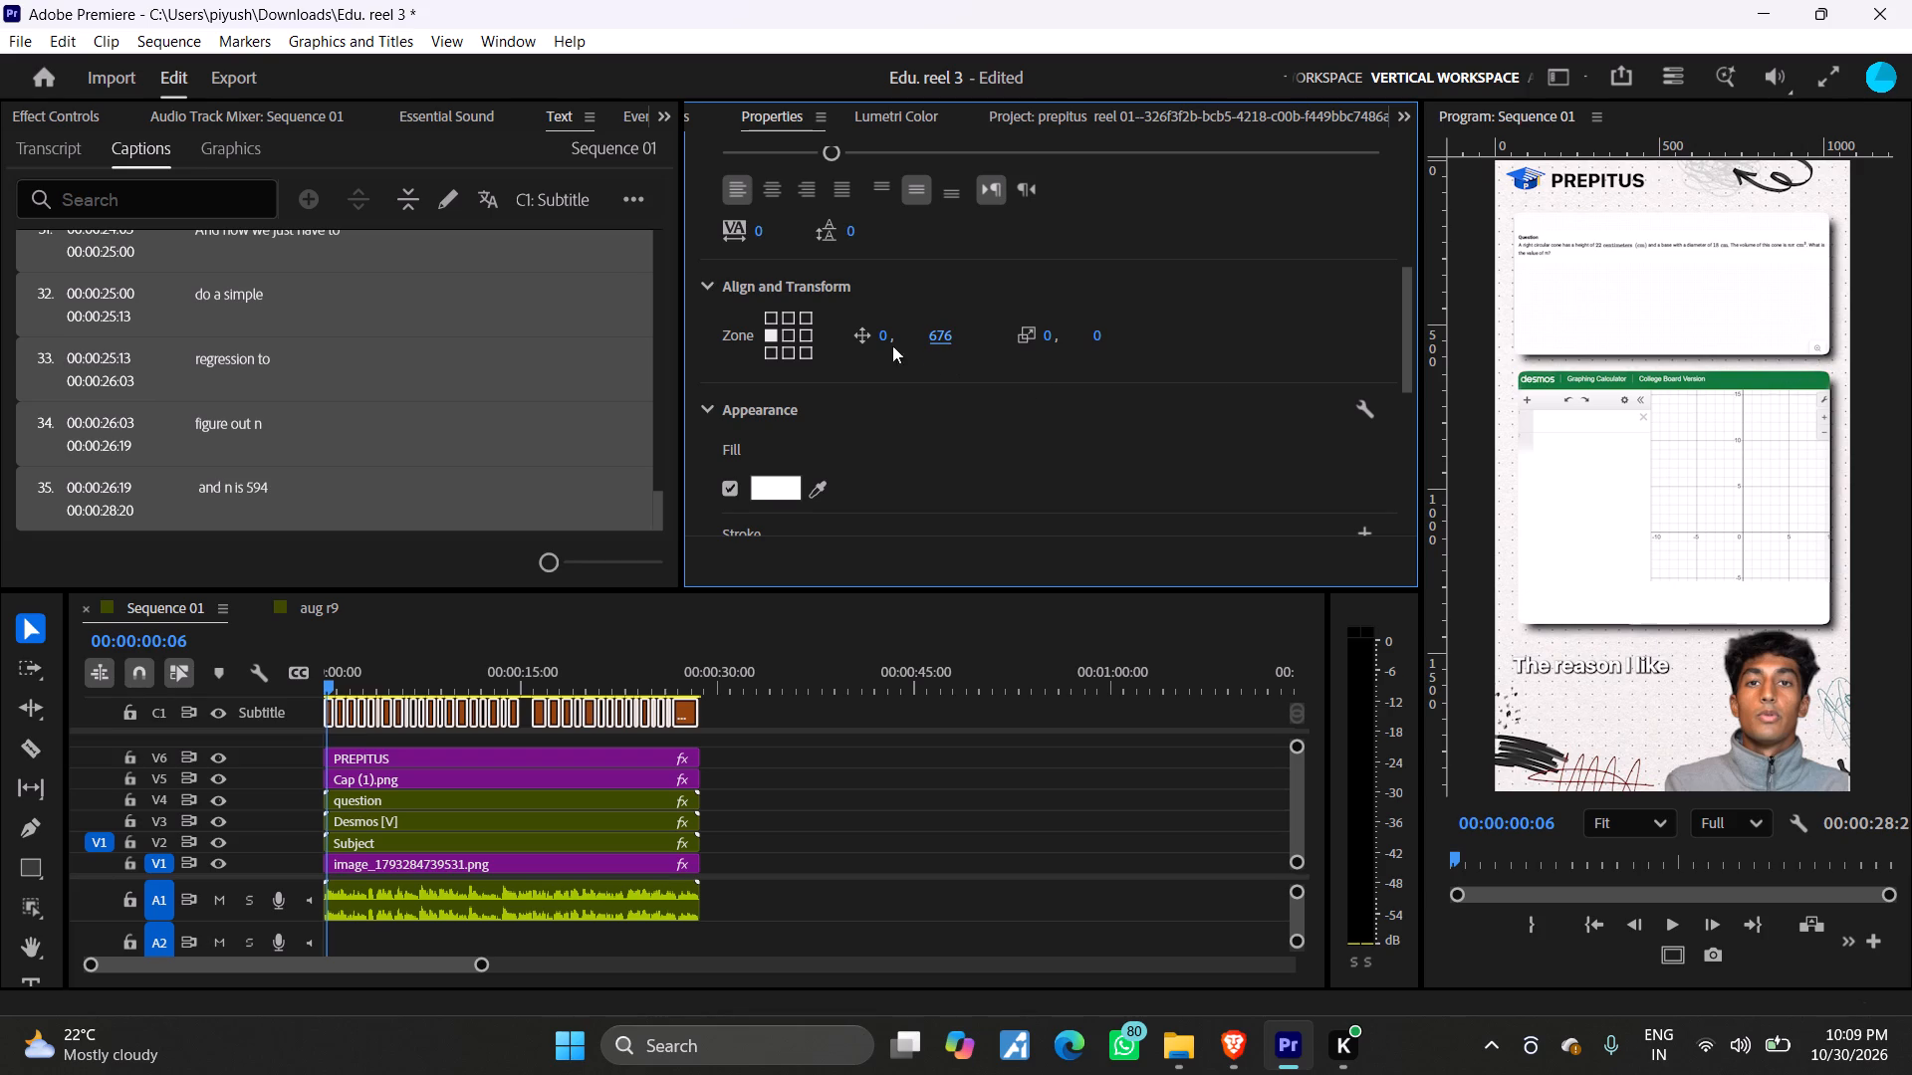
drag(881, 334, 989, 336)
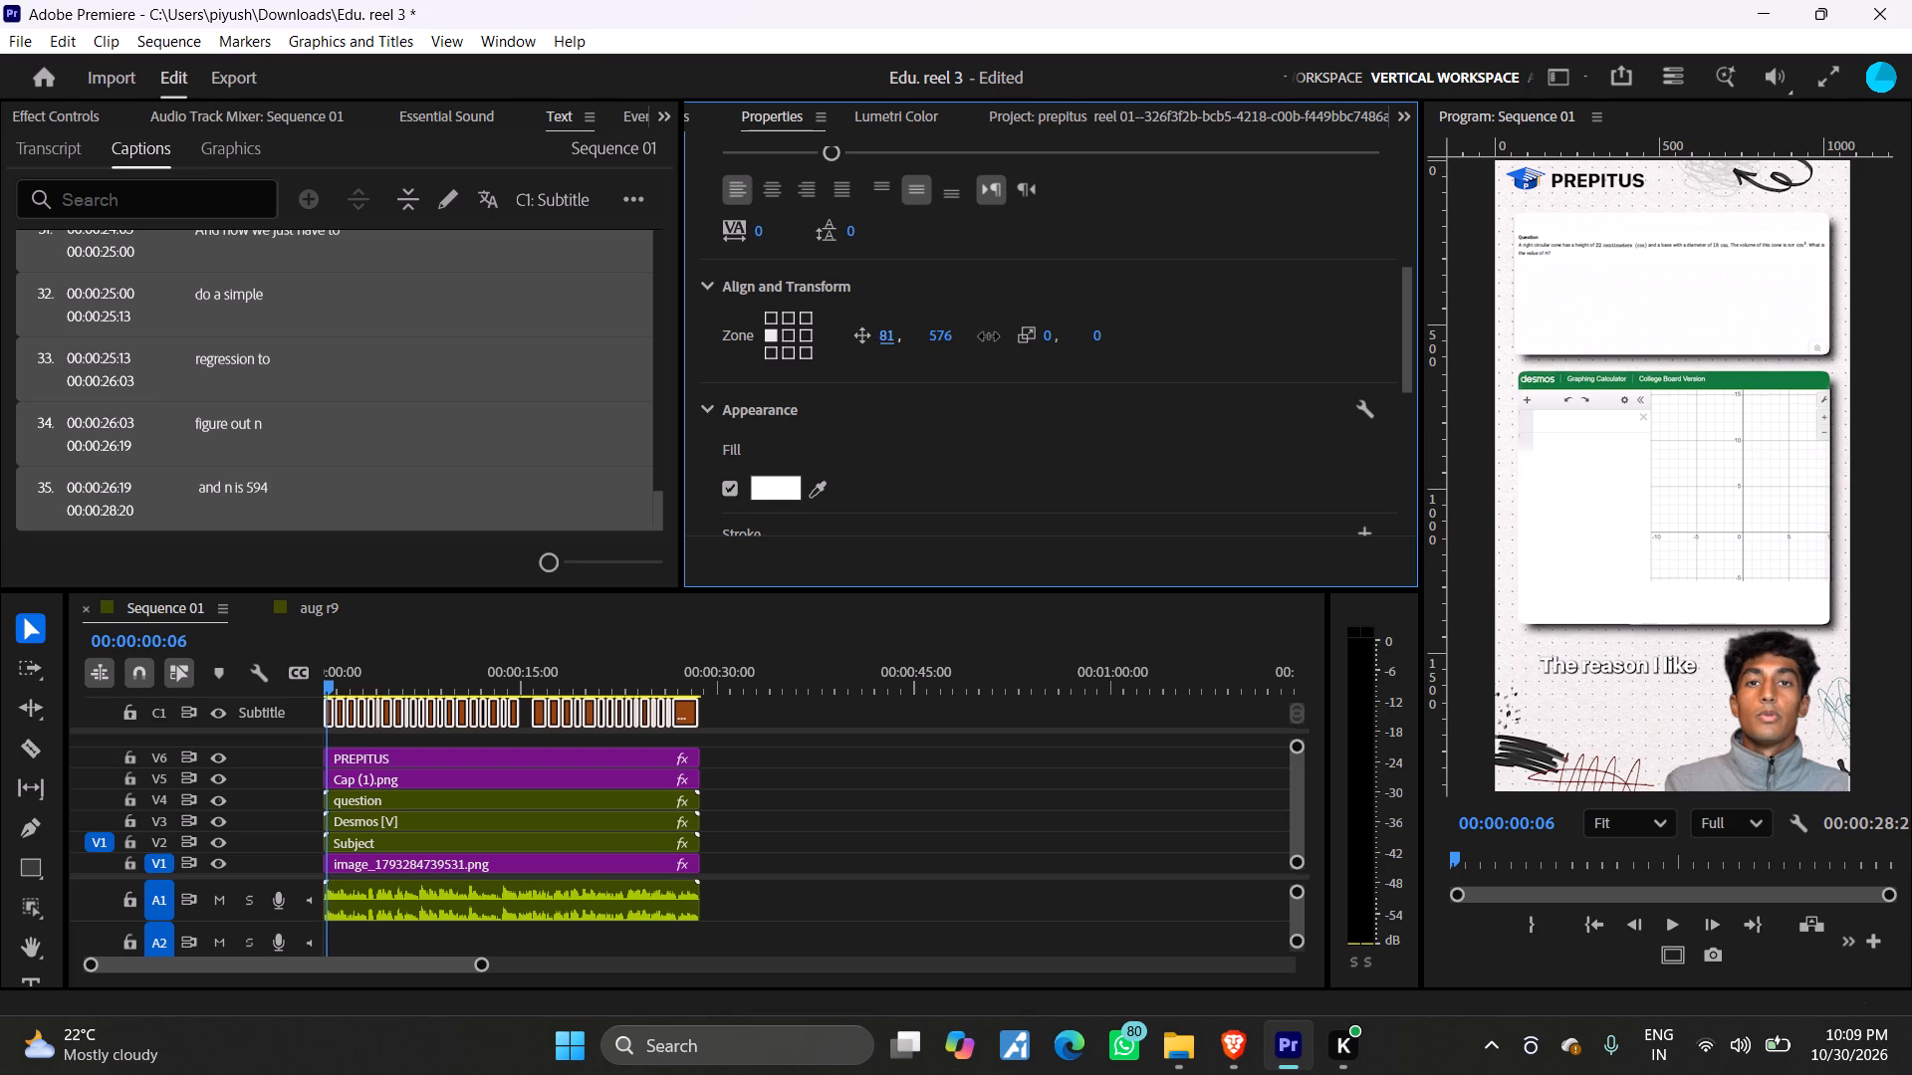
drag(989, 336, 985, 336)
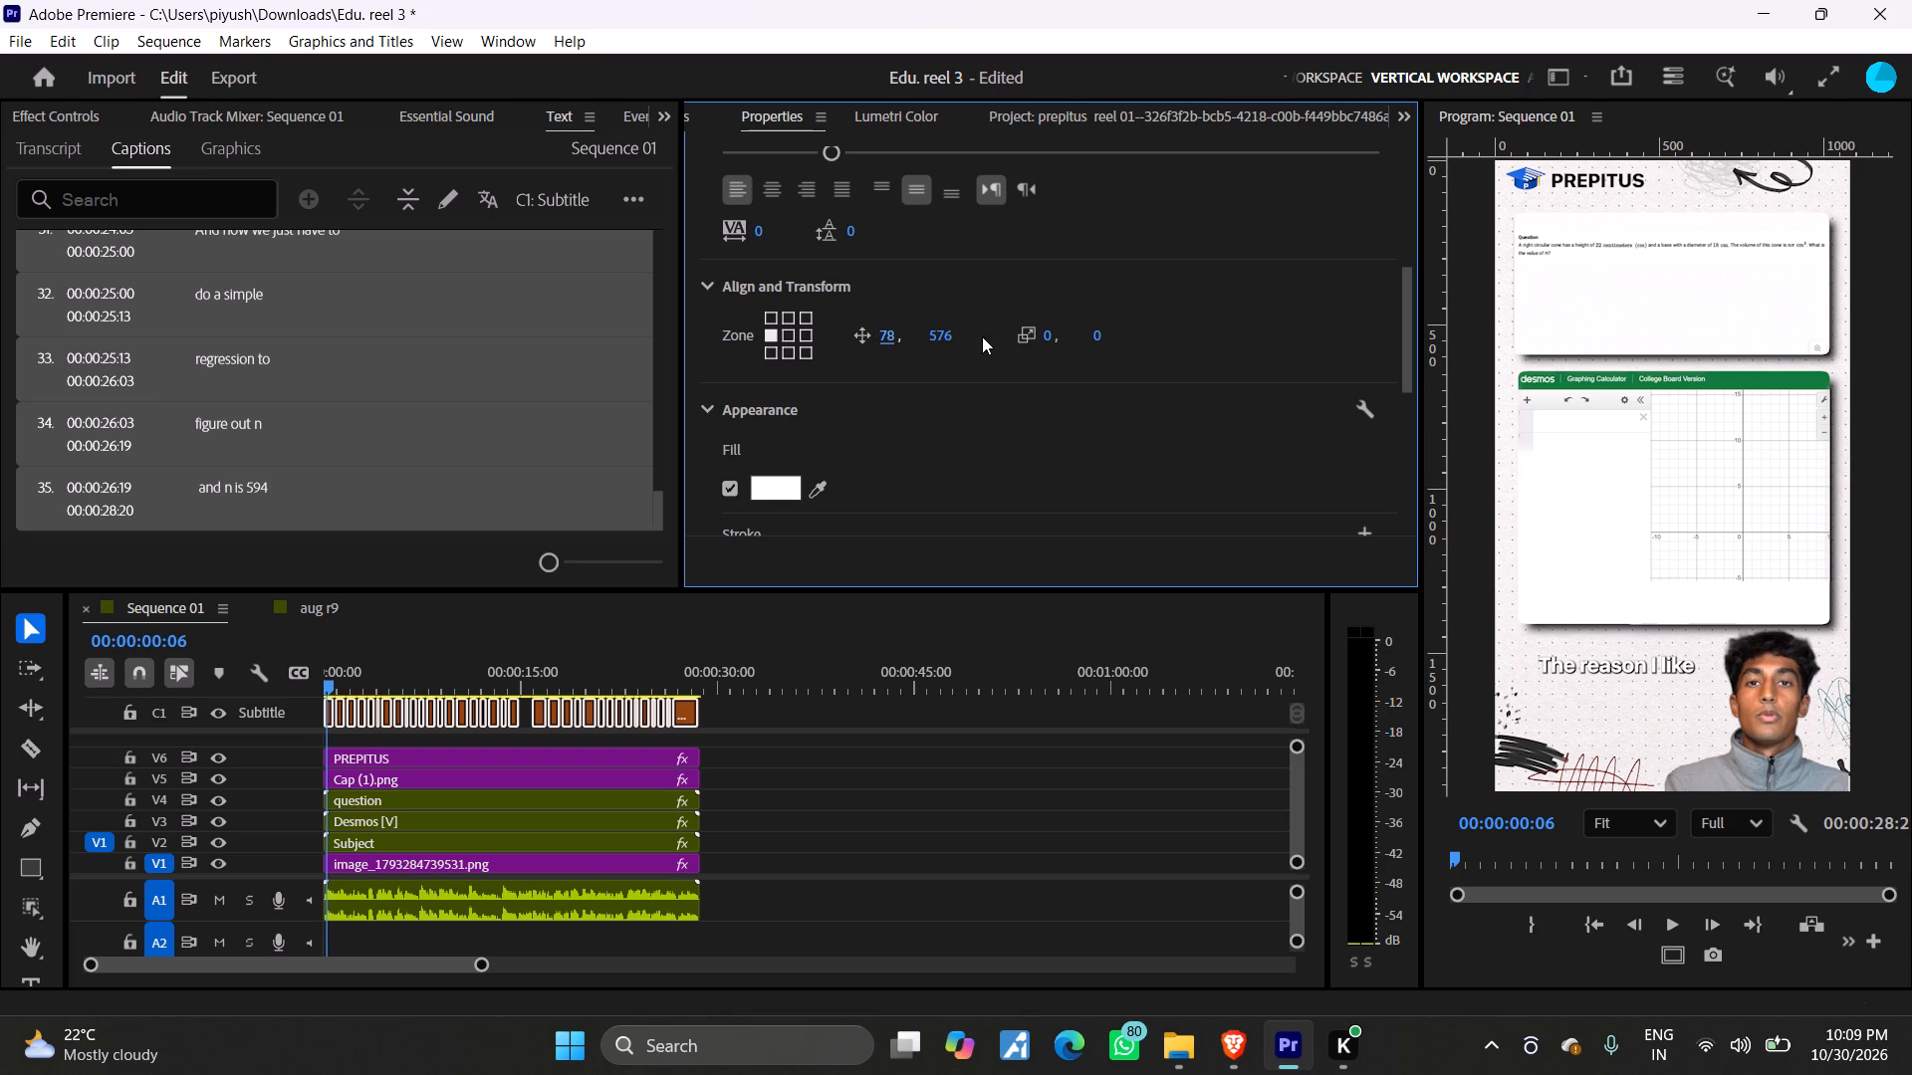
Turn off the drop shadow on all selected captions.
scroll(959, 404, down, 8)
scroll(842, 501, down, 12)
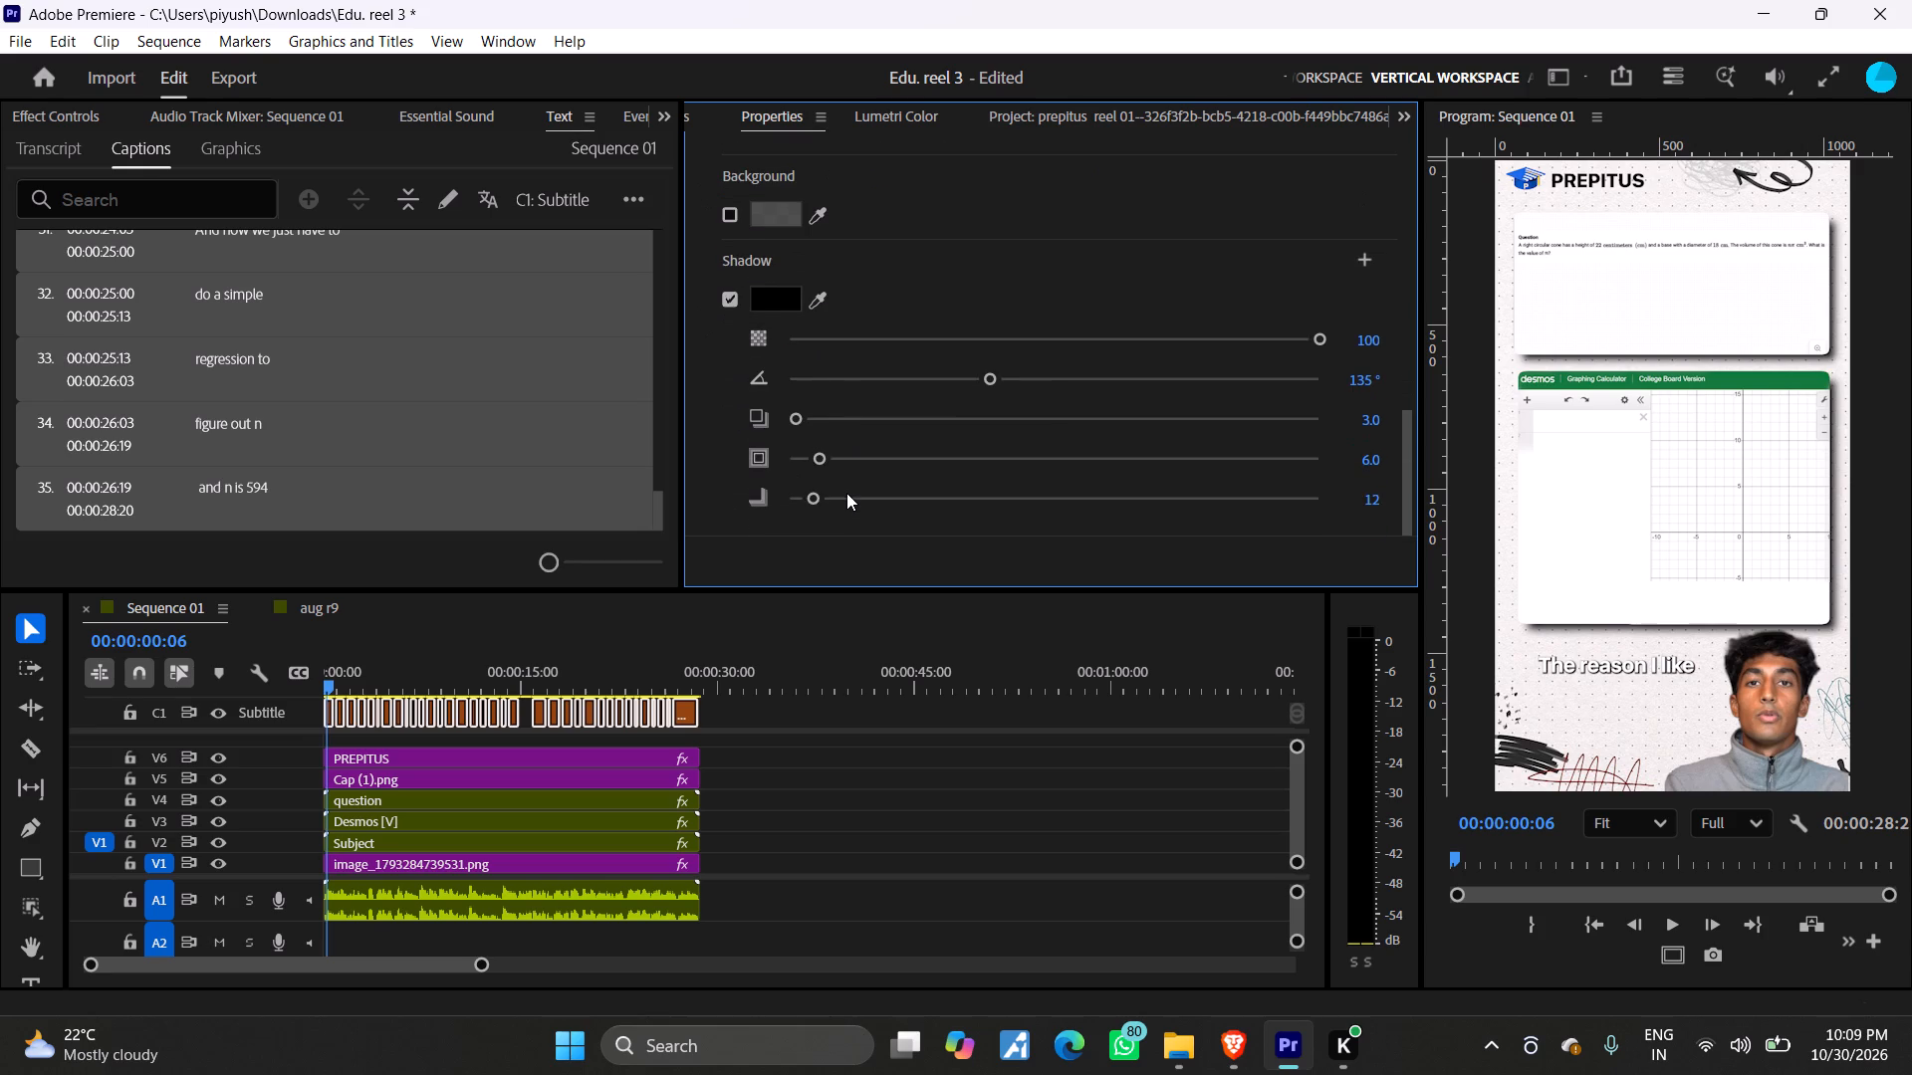
click(730, 295)
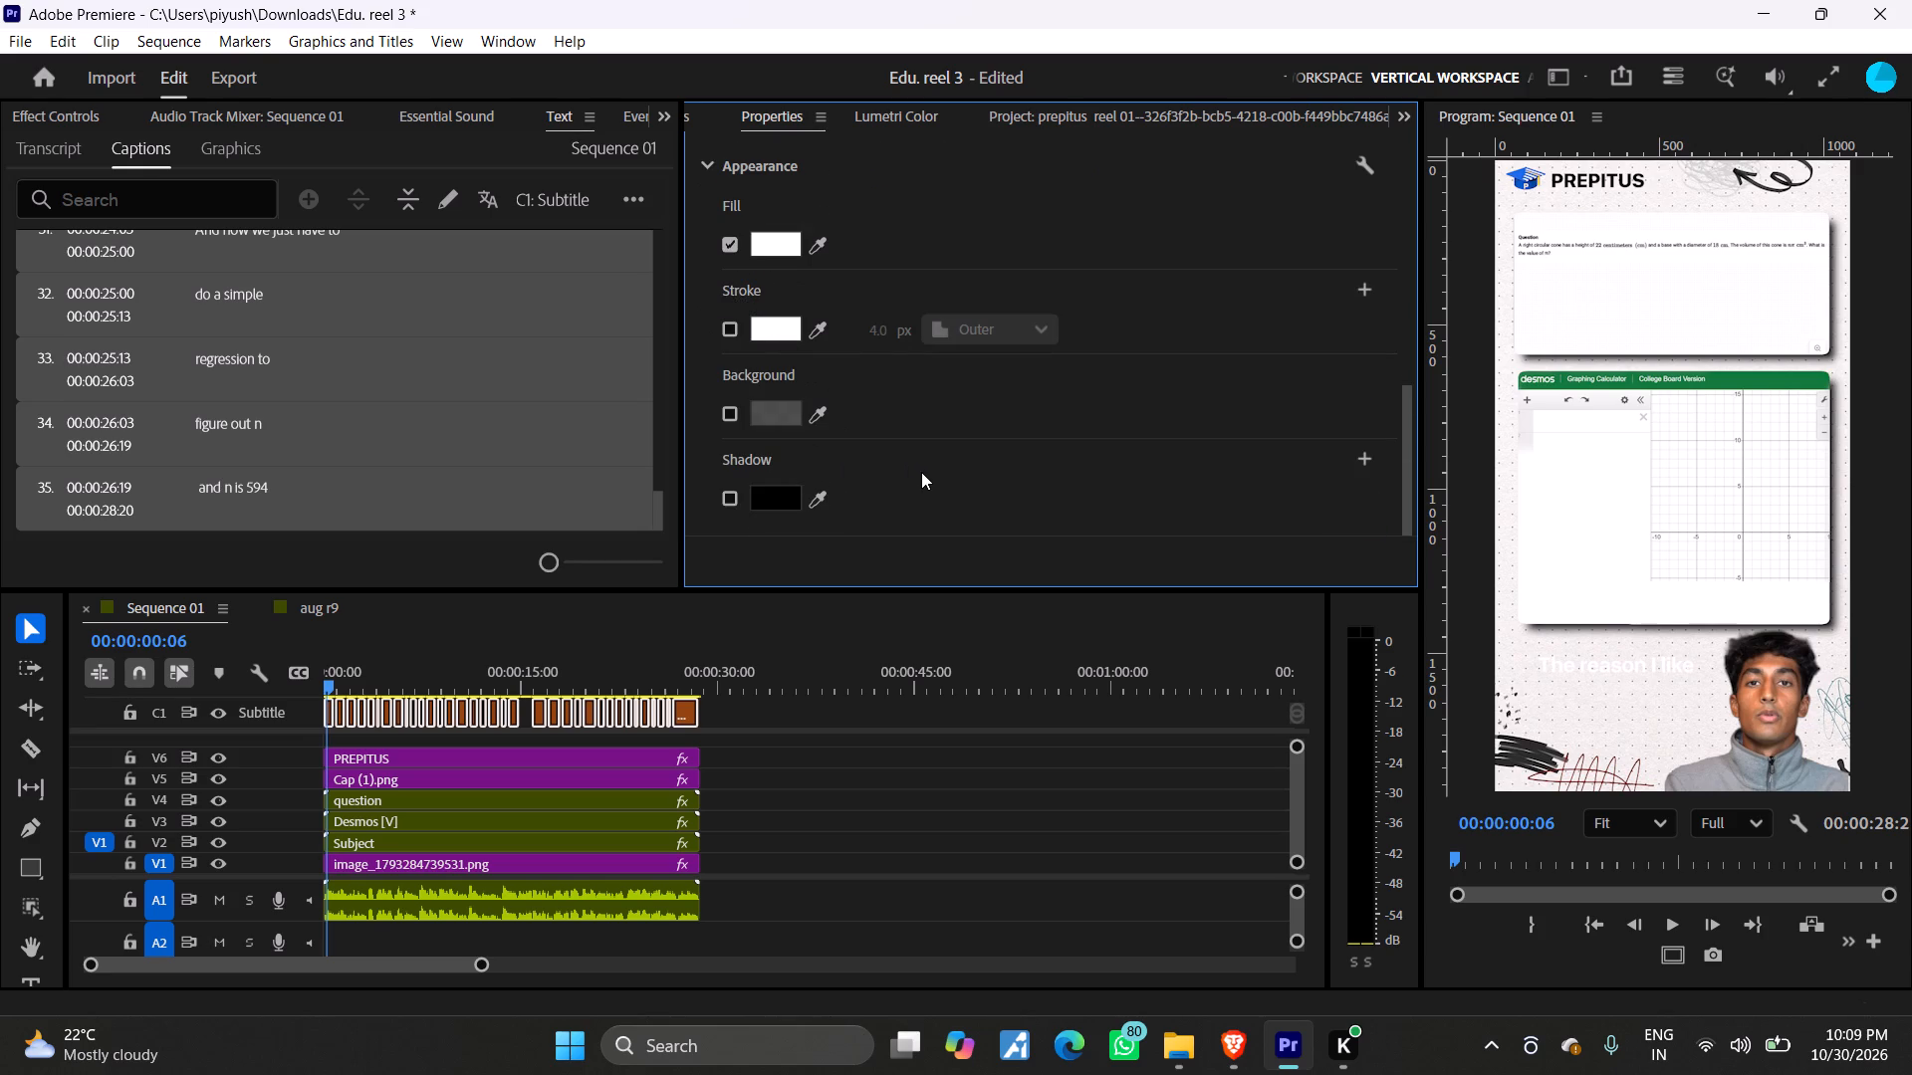
Add a background to all selected captions and set its color to hex 434343.
click(721, 415)
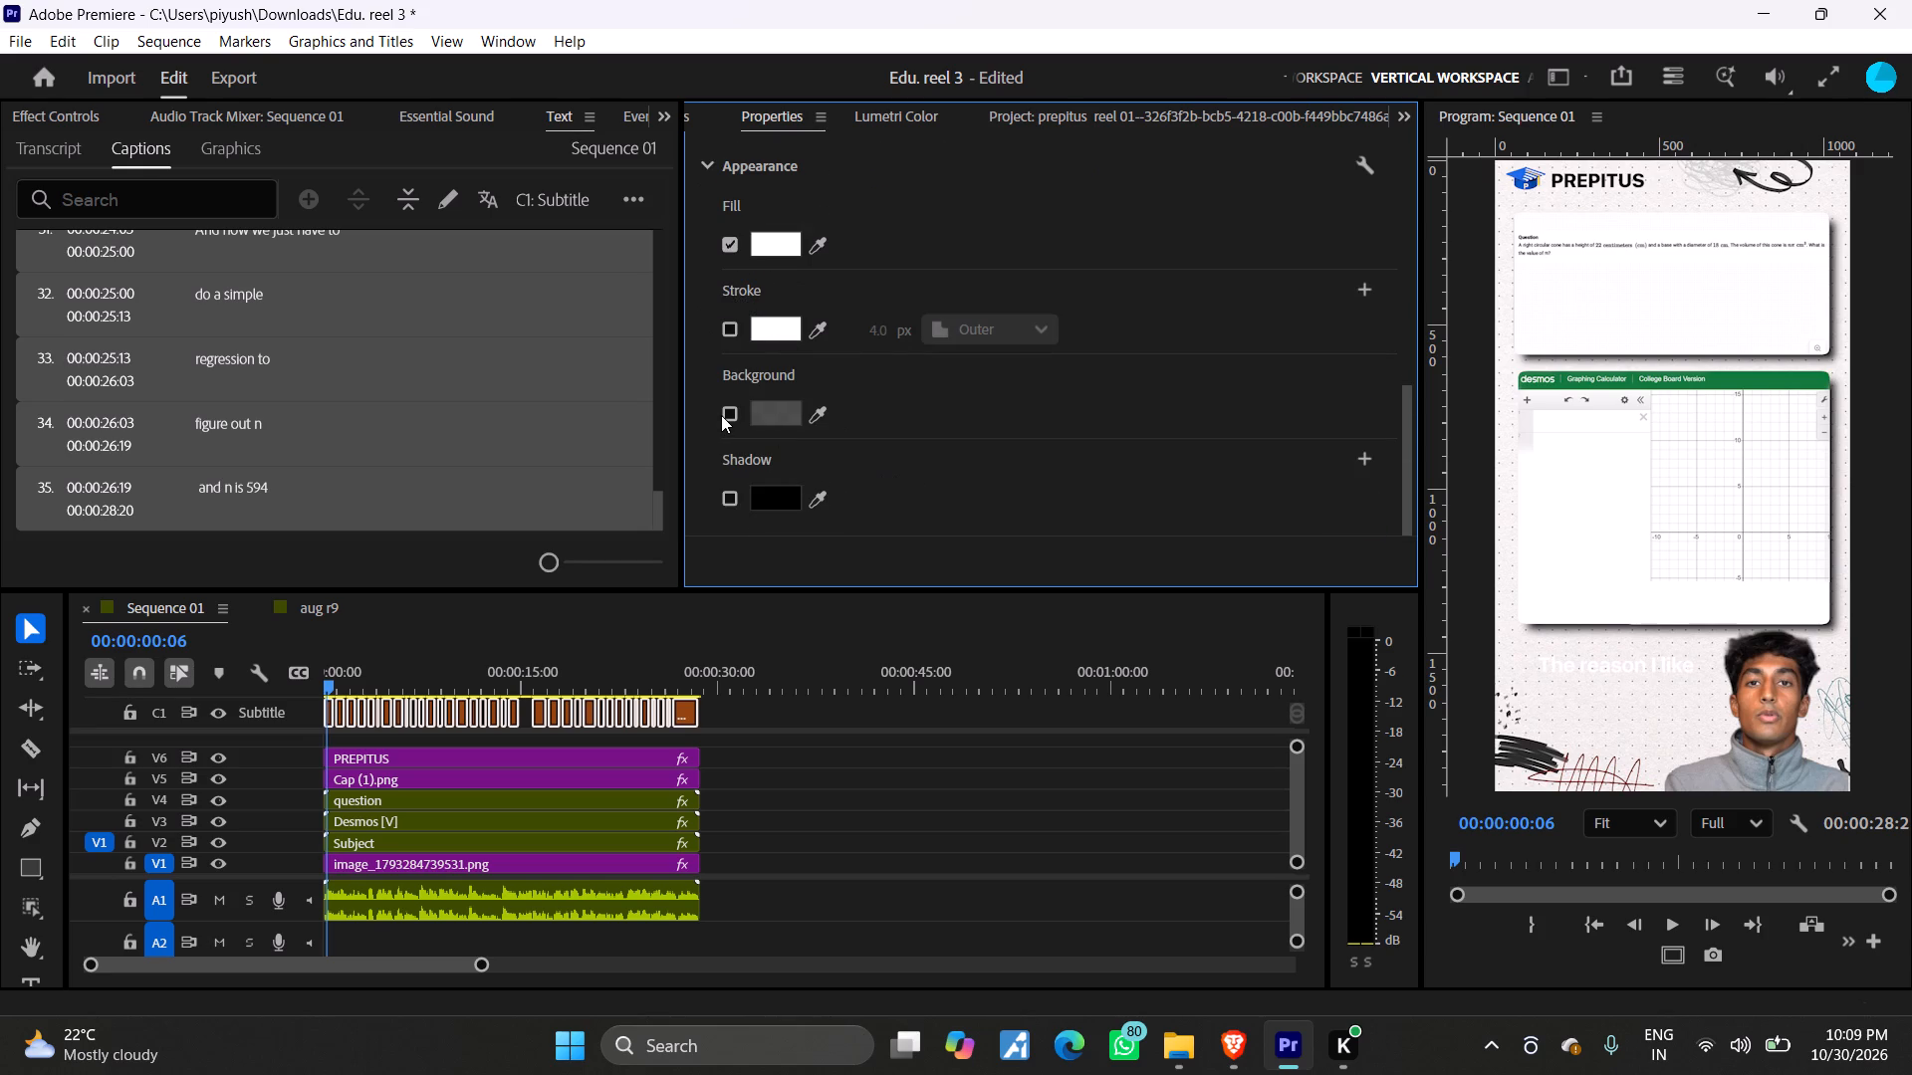
click(725, 415)
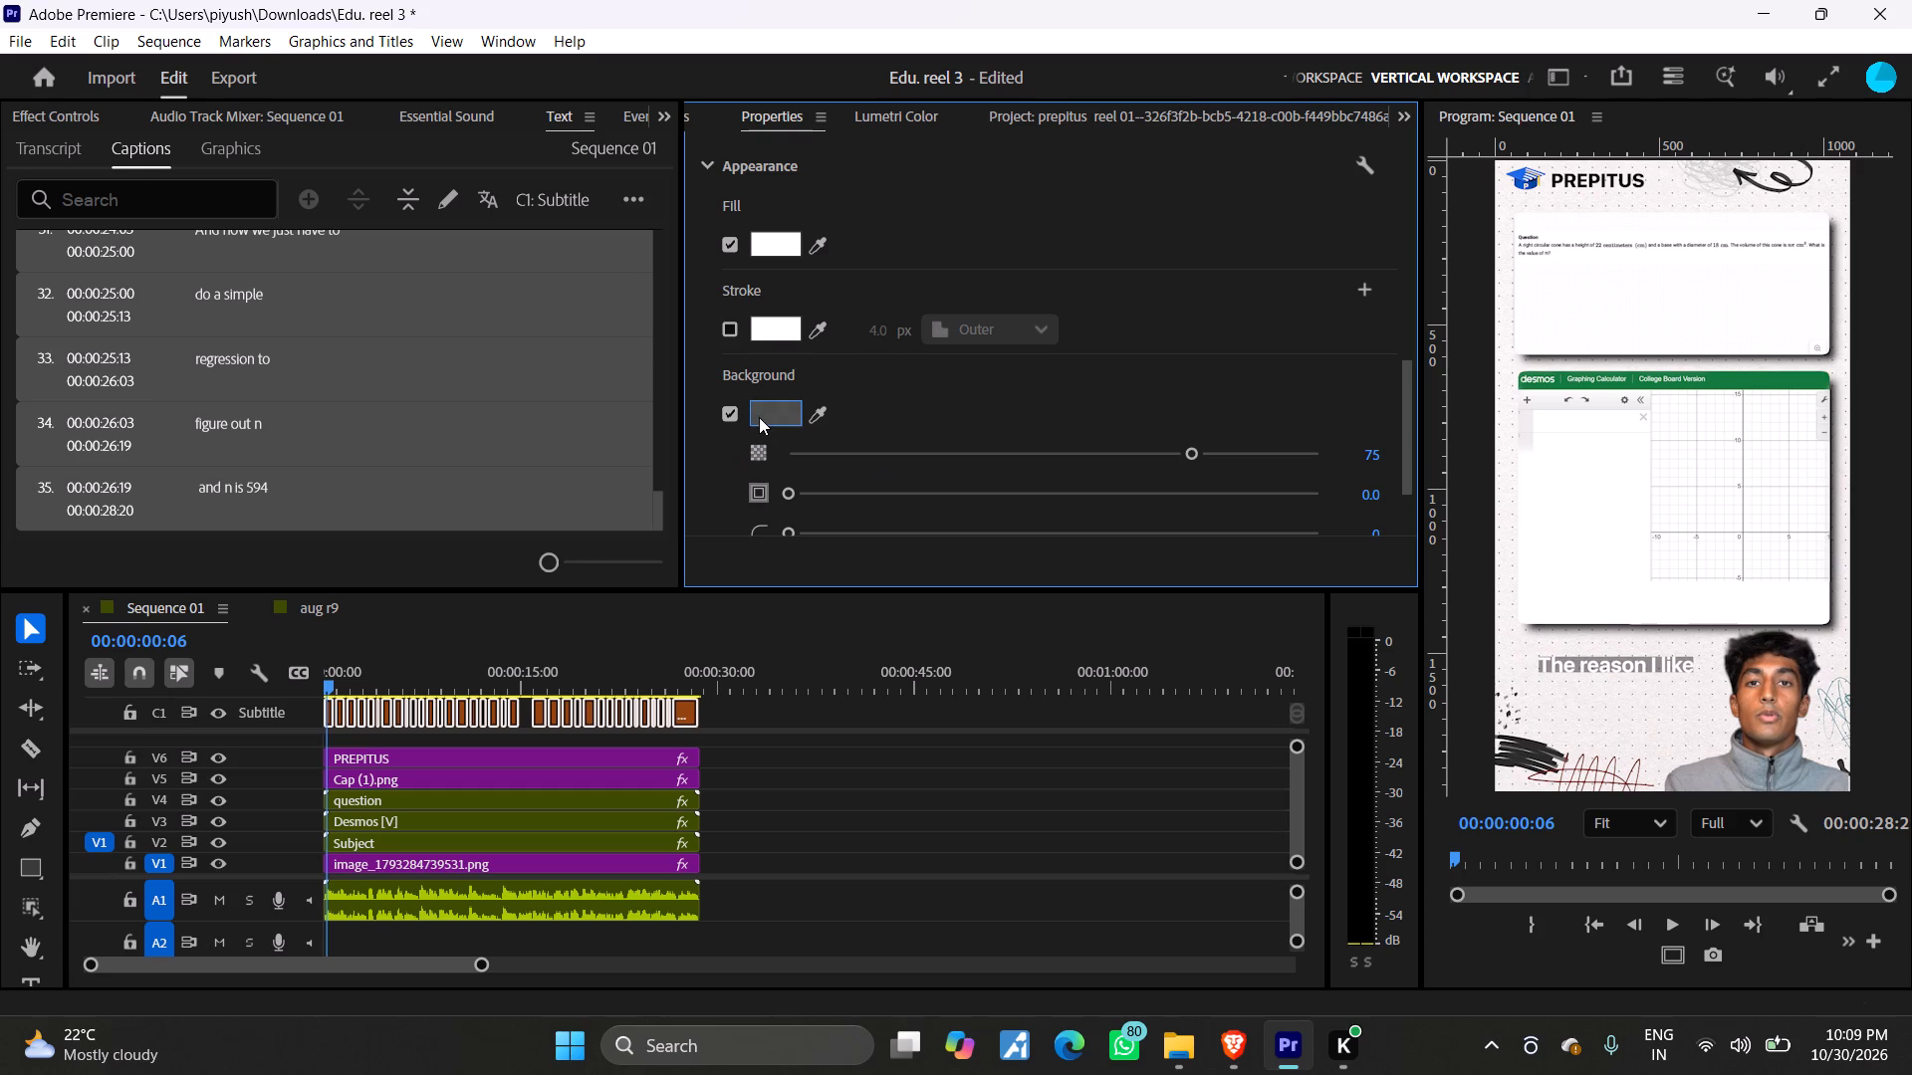
click(759, 417)
drag(1126, 652, 952, 652)
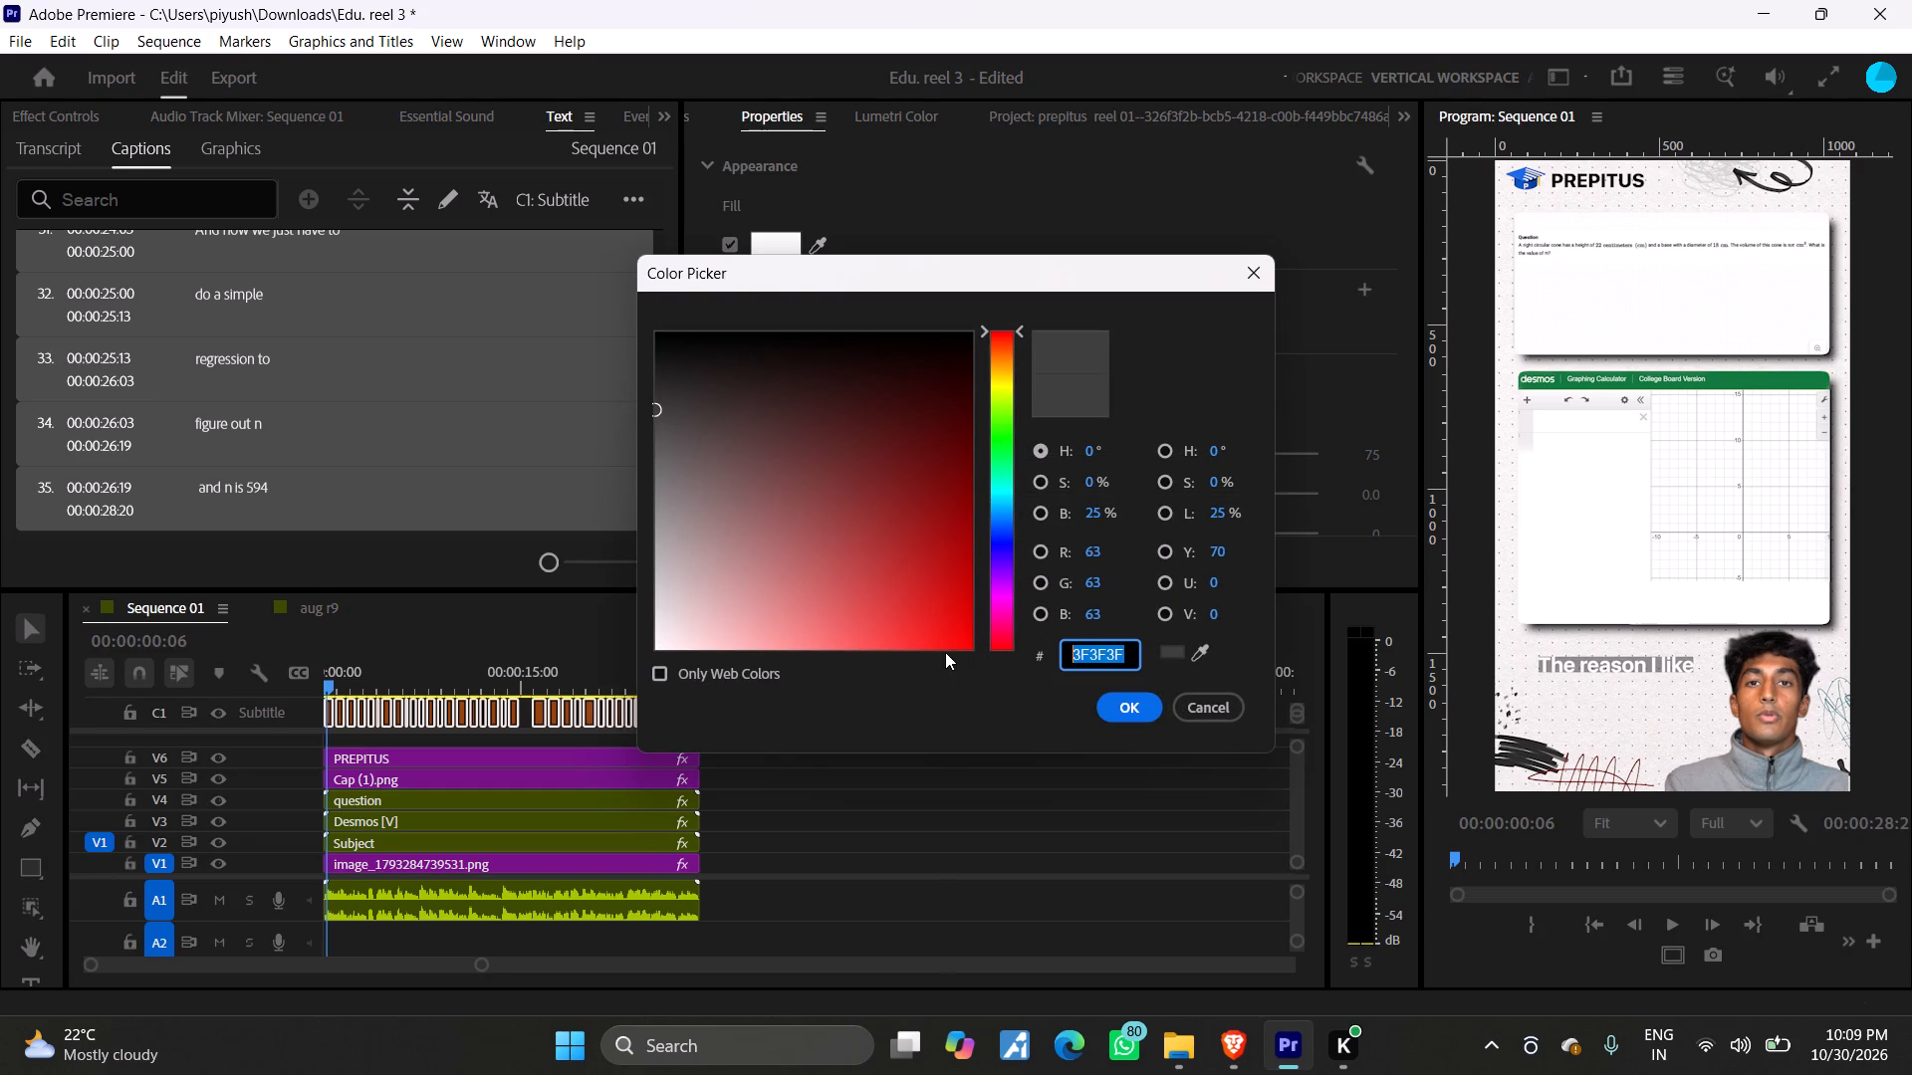
key(4)
key(3)
key(4)
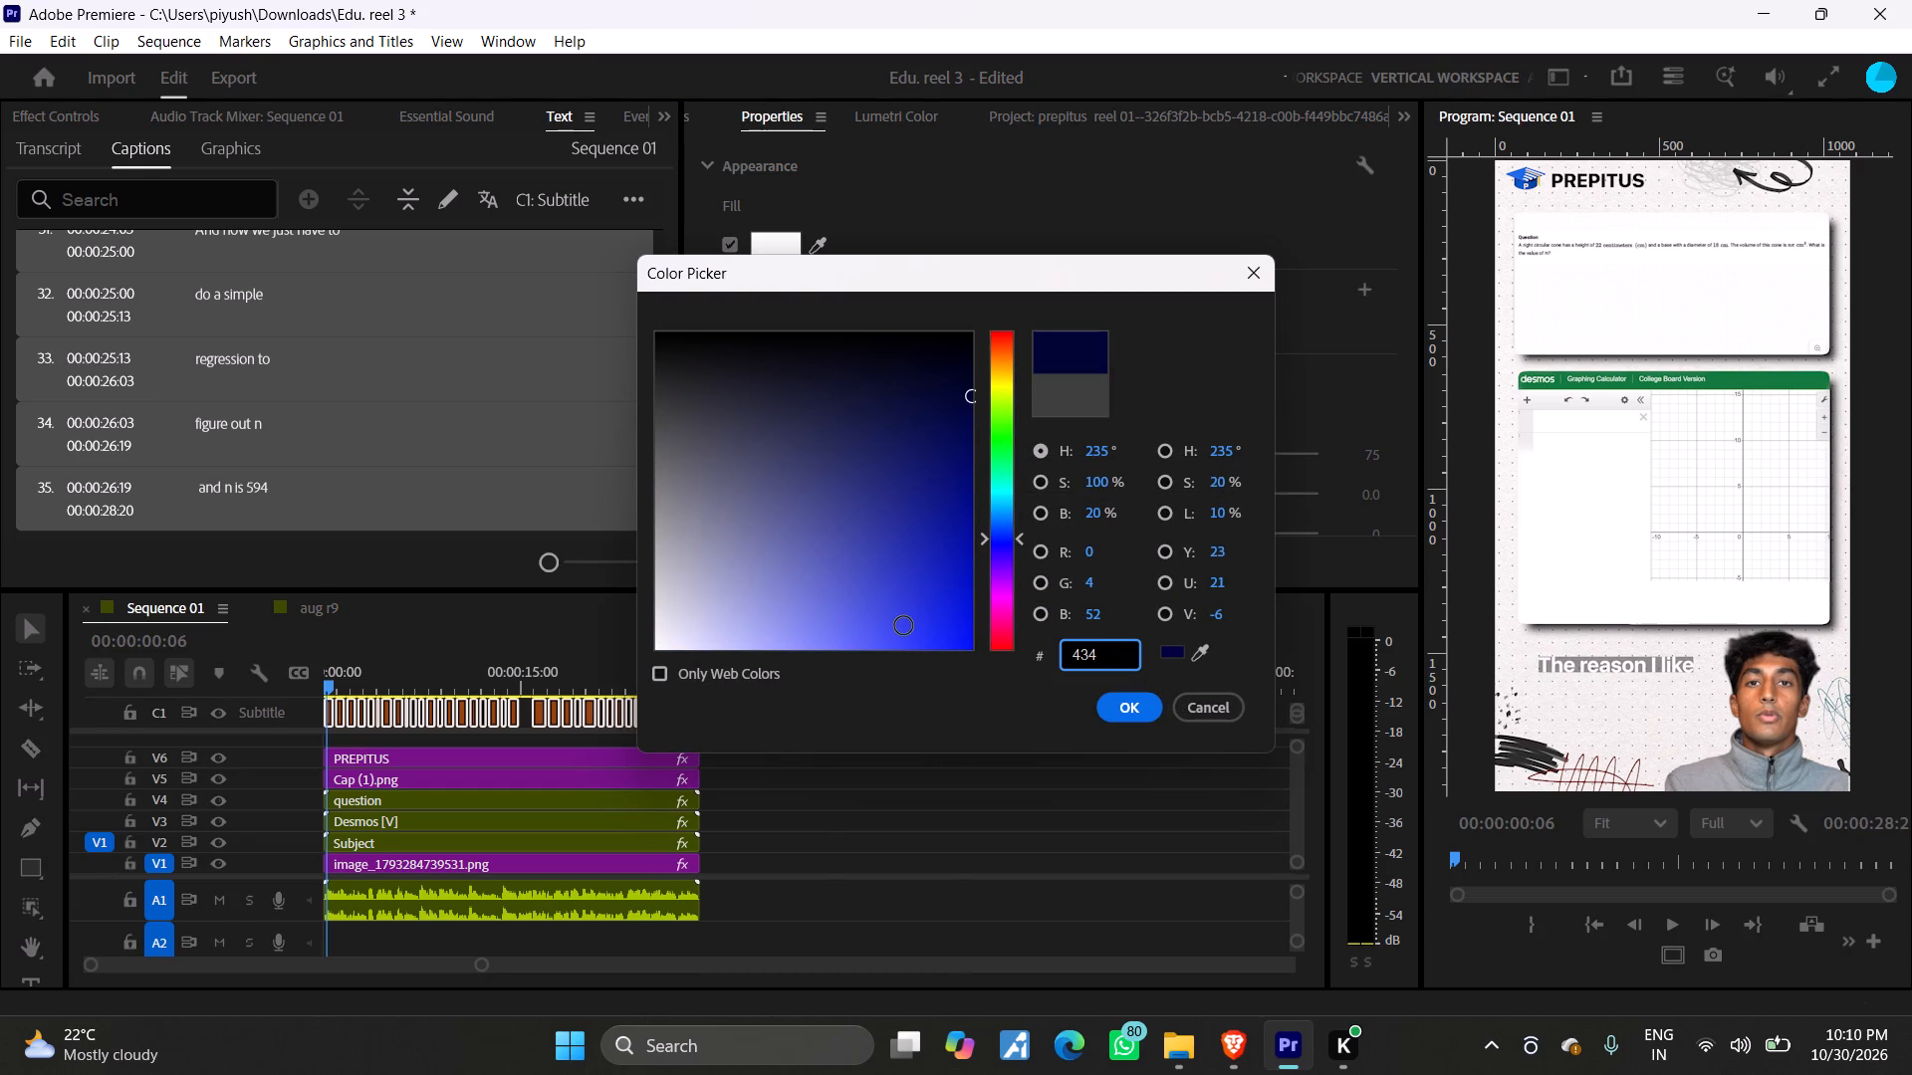
key(3)
key(4)
key(3)
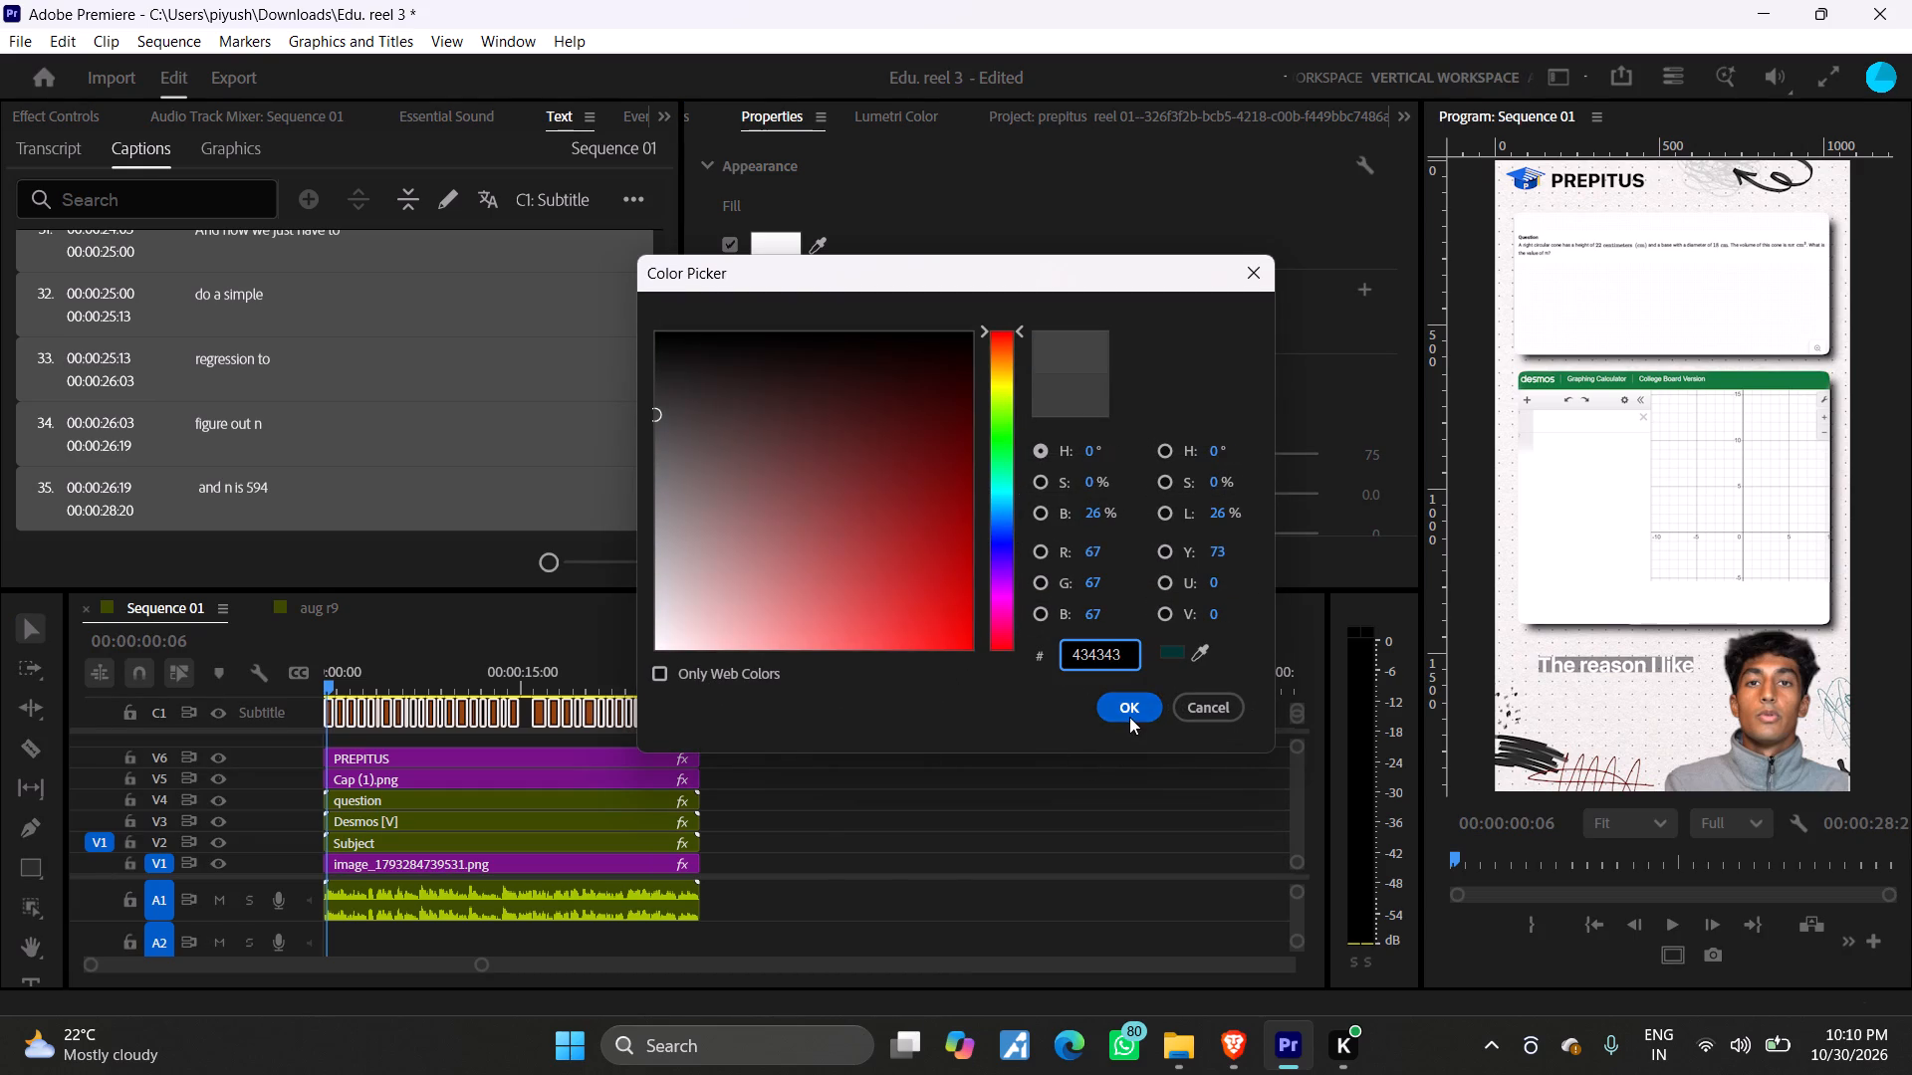
click(1129, 717)
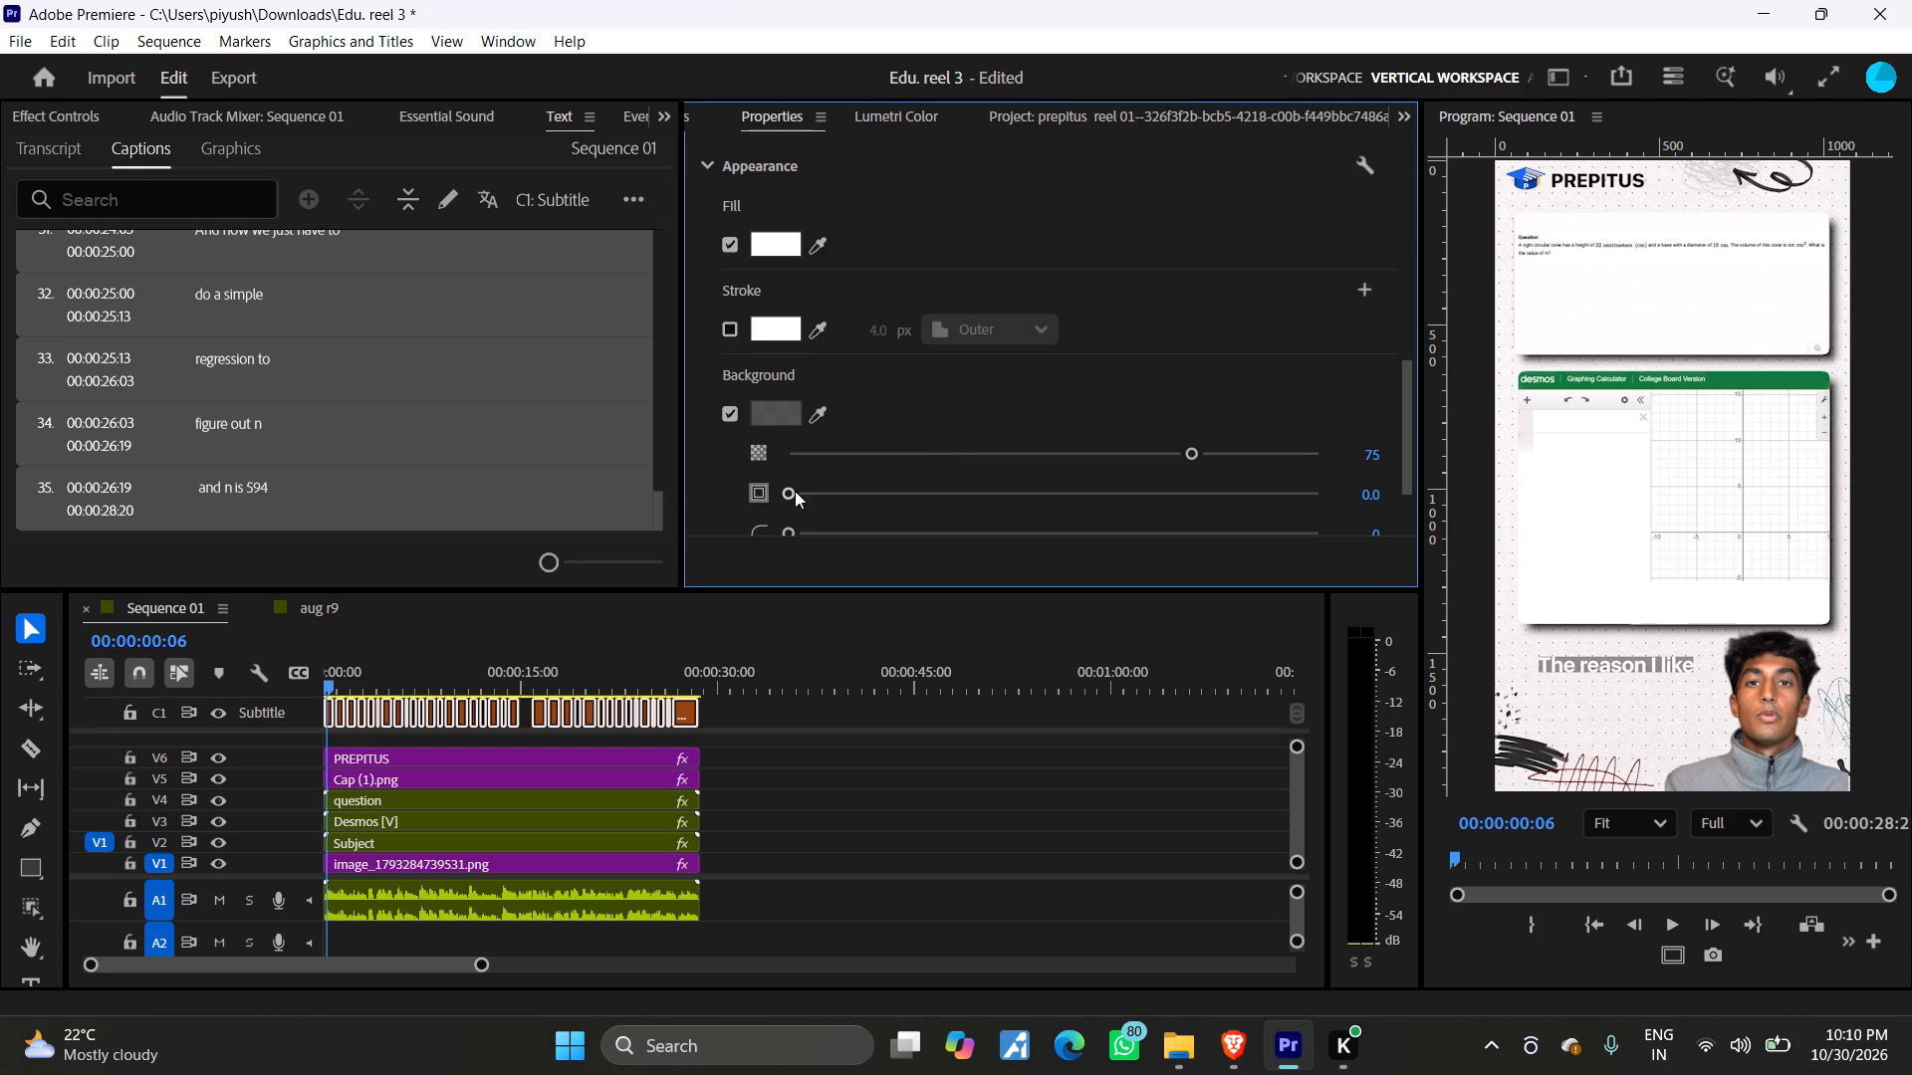
Set the caption background's size to 17.8 and its opacity to 100.
drag(790, 491, 830, 491)
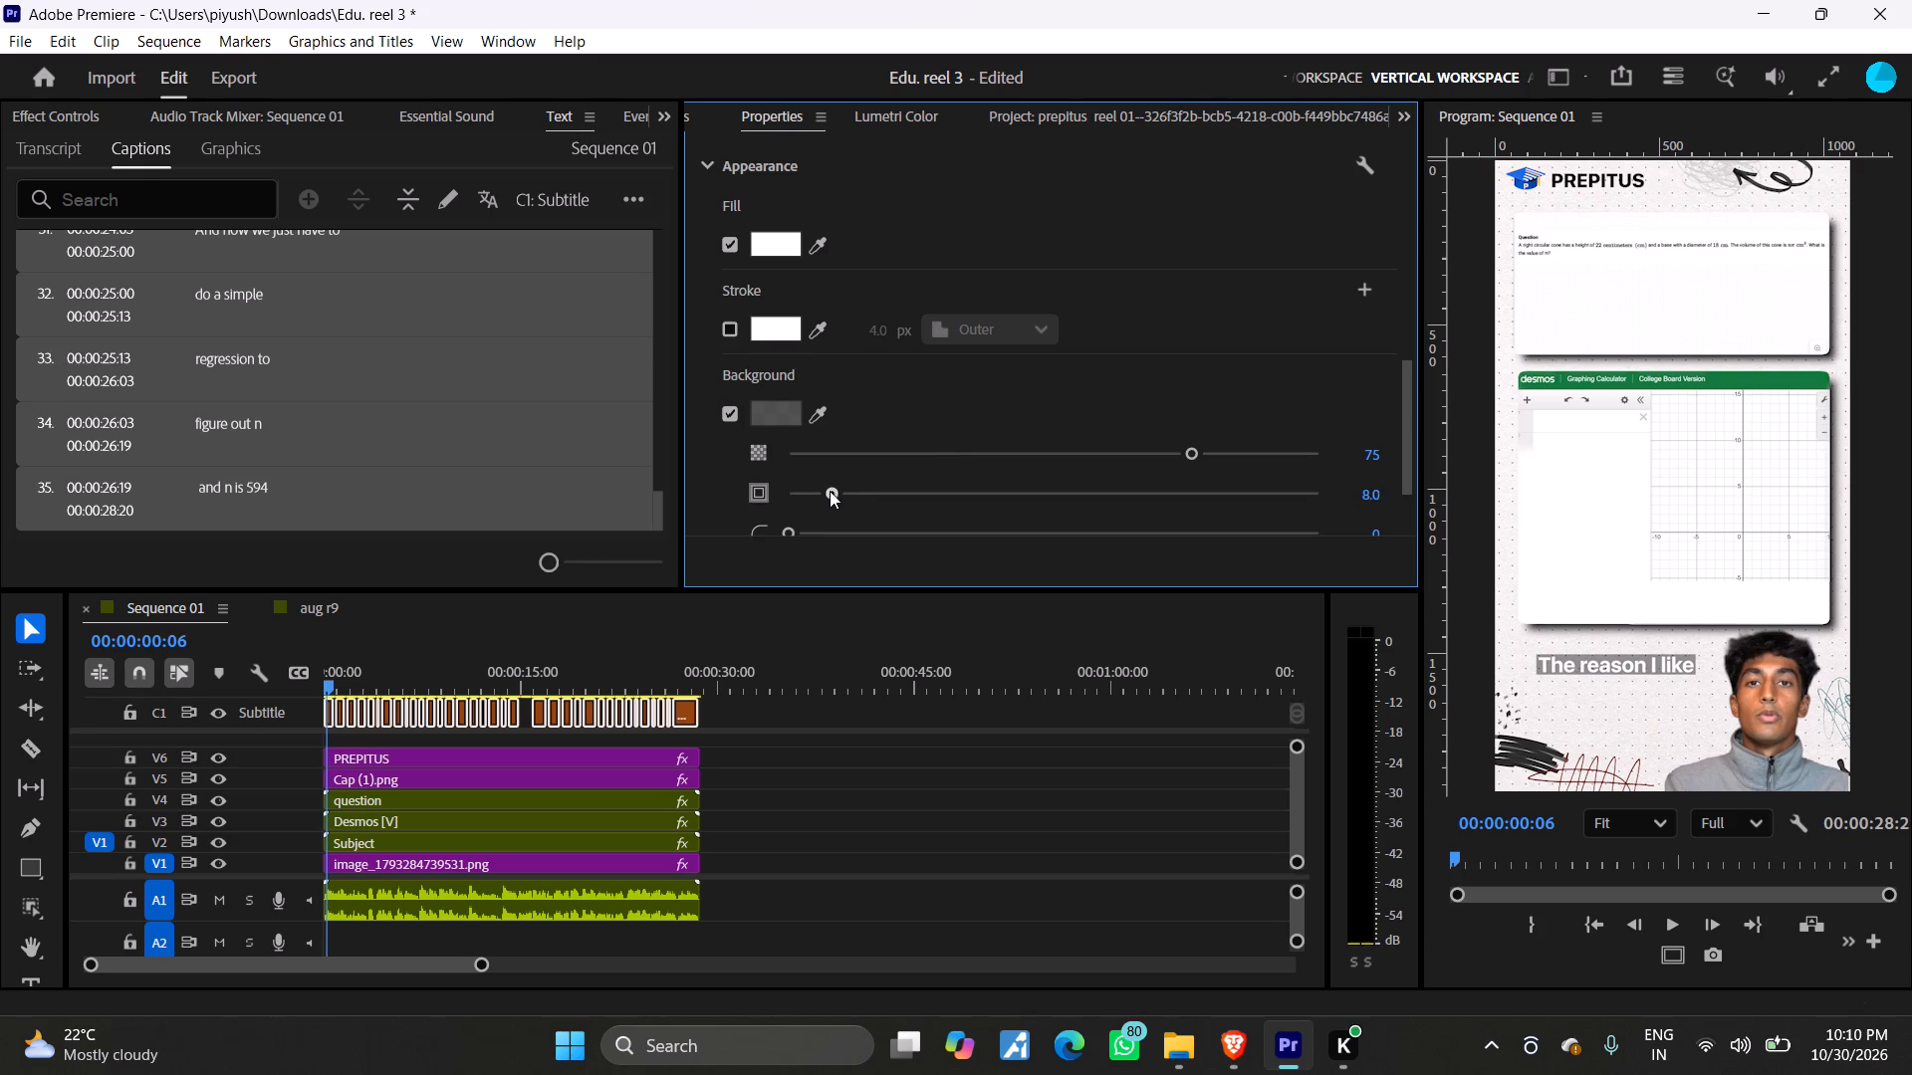
drag(830, 491, 874, 499)
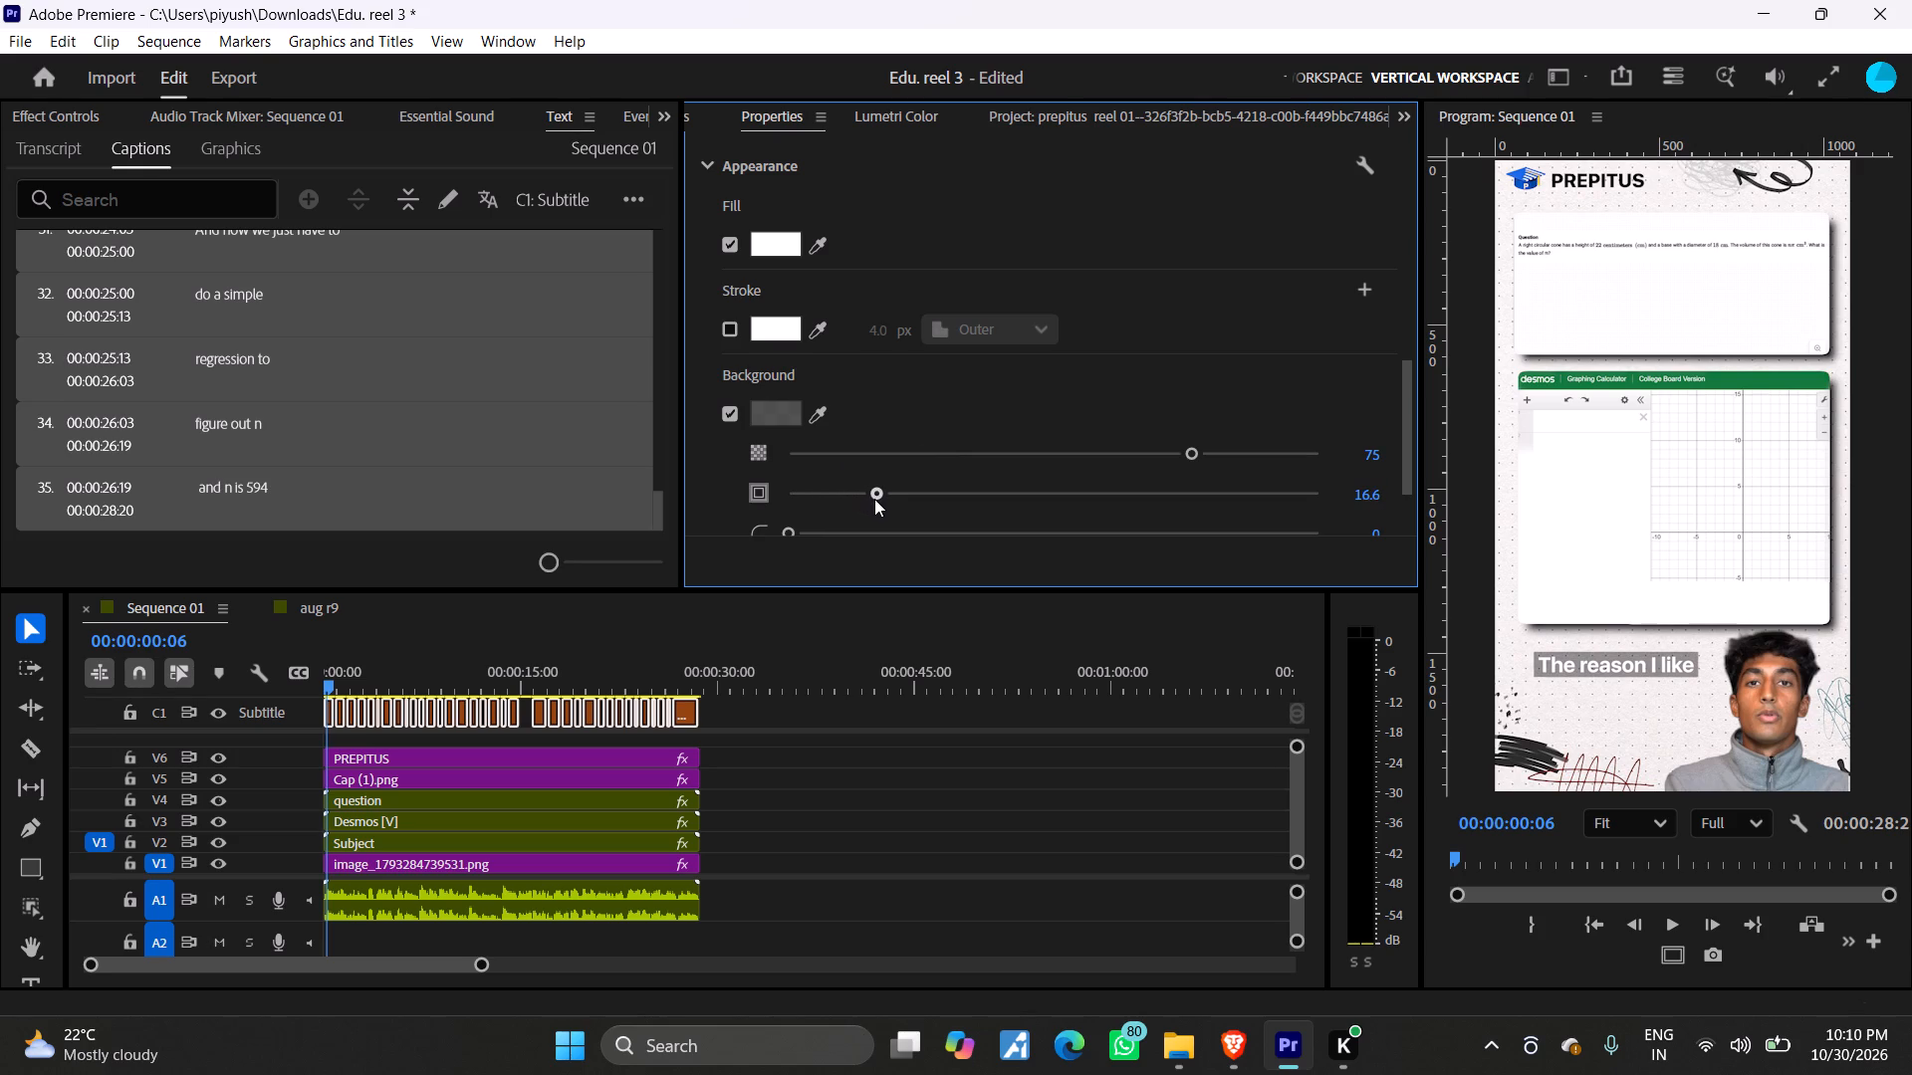
drag(874, 499, 880, 499)
drag(1185, 451, 1414, 454)
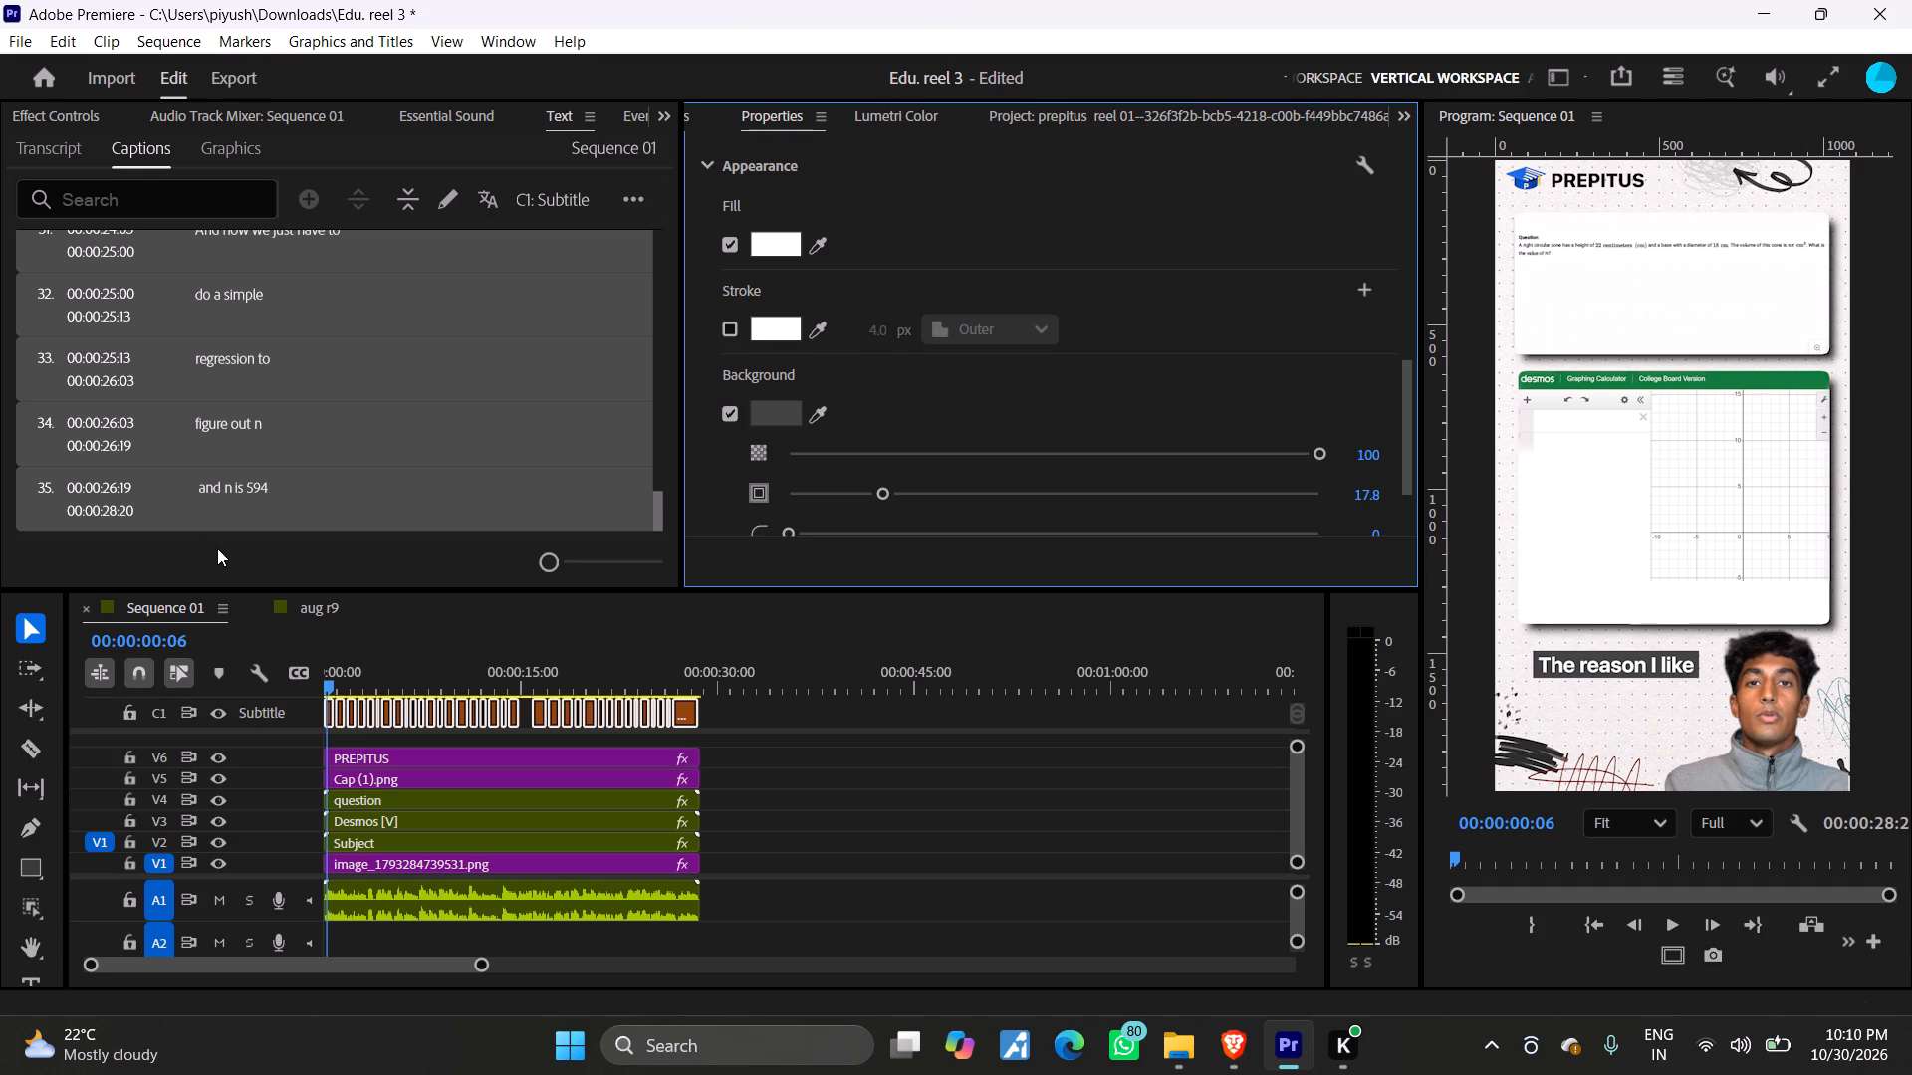
Extend the start of the "V=1/3 pi r Sq. h" caption back to meet the end of "the formula", playing that section to check it.
drag(469, 666, 484, 666)
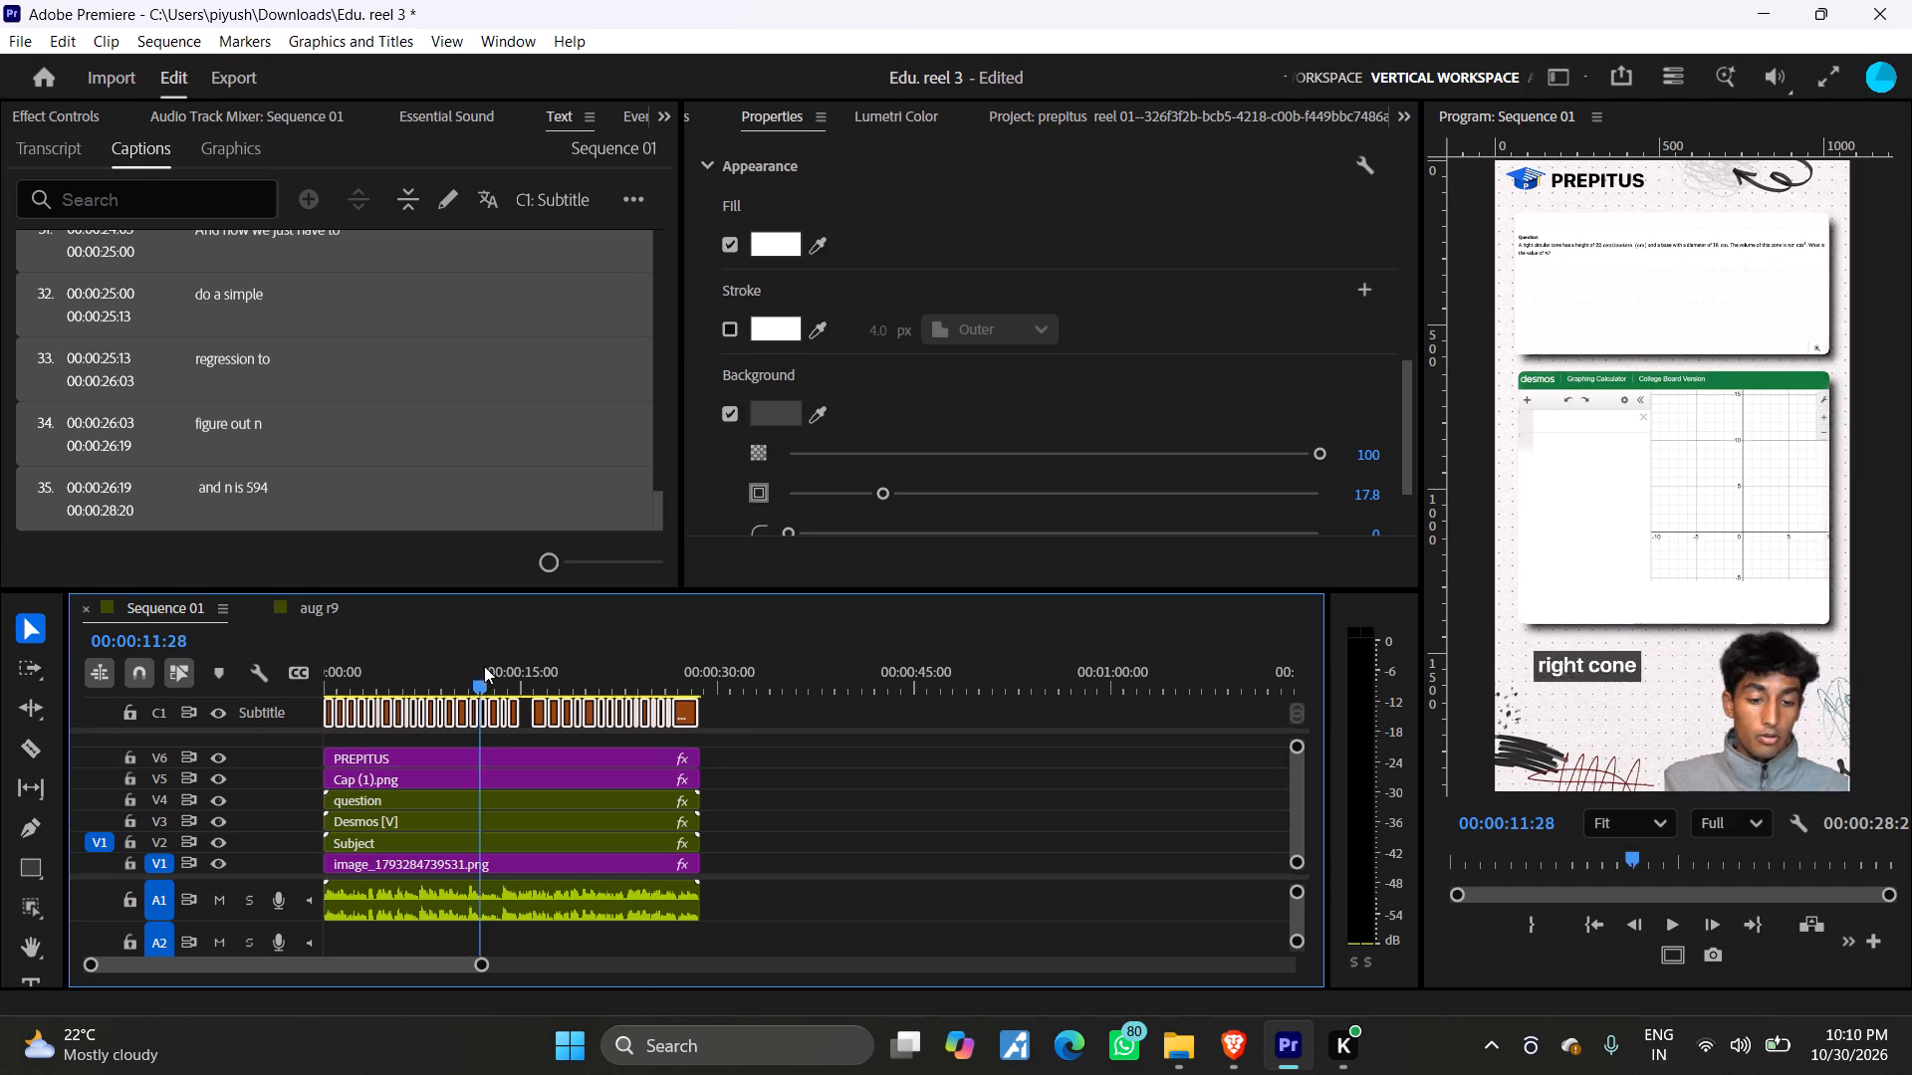
drag(484, 666, 504, 670)
key(space)
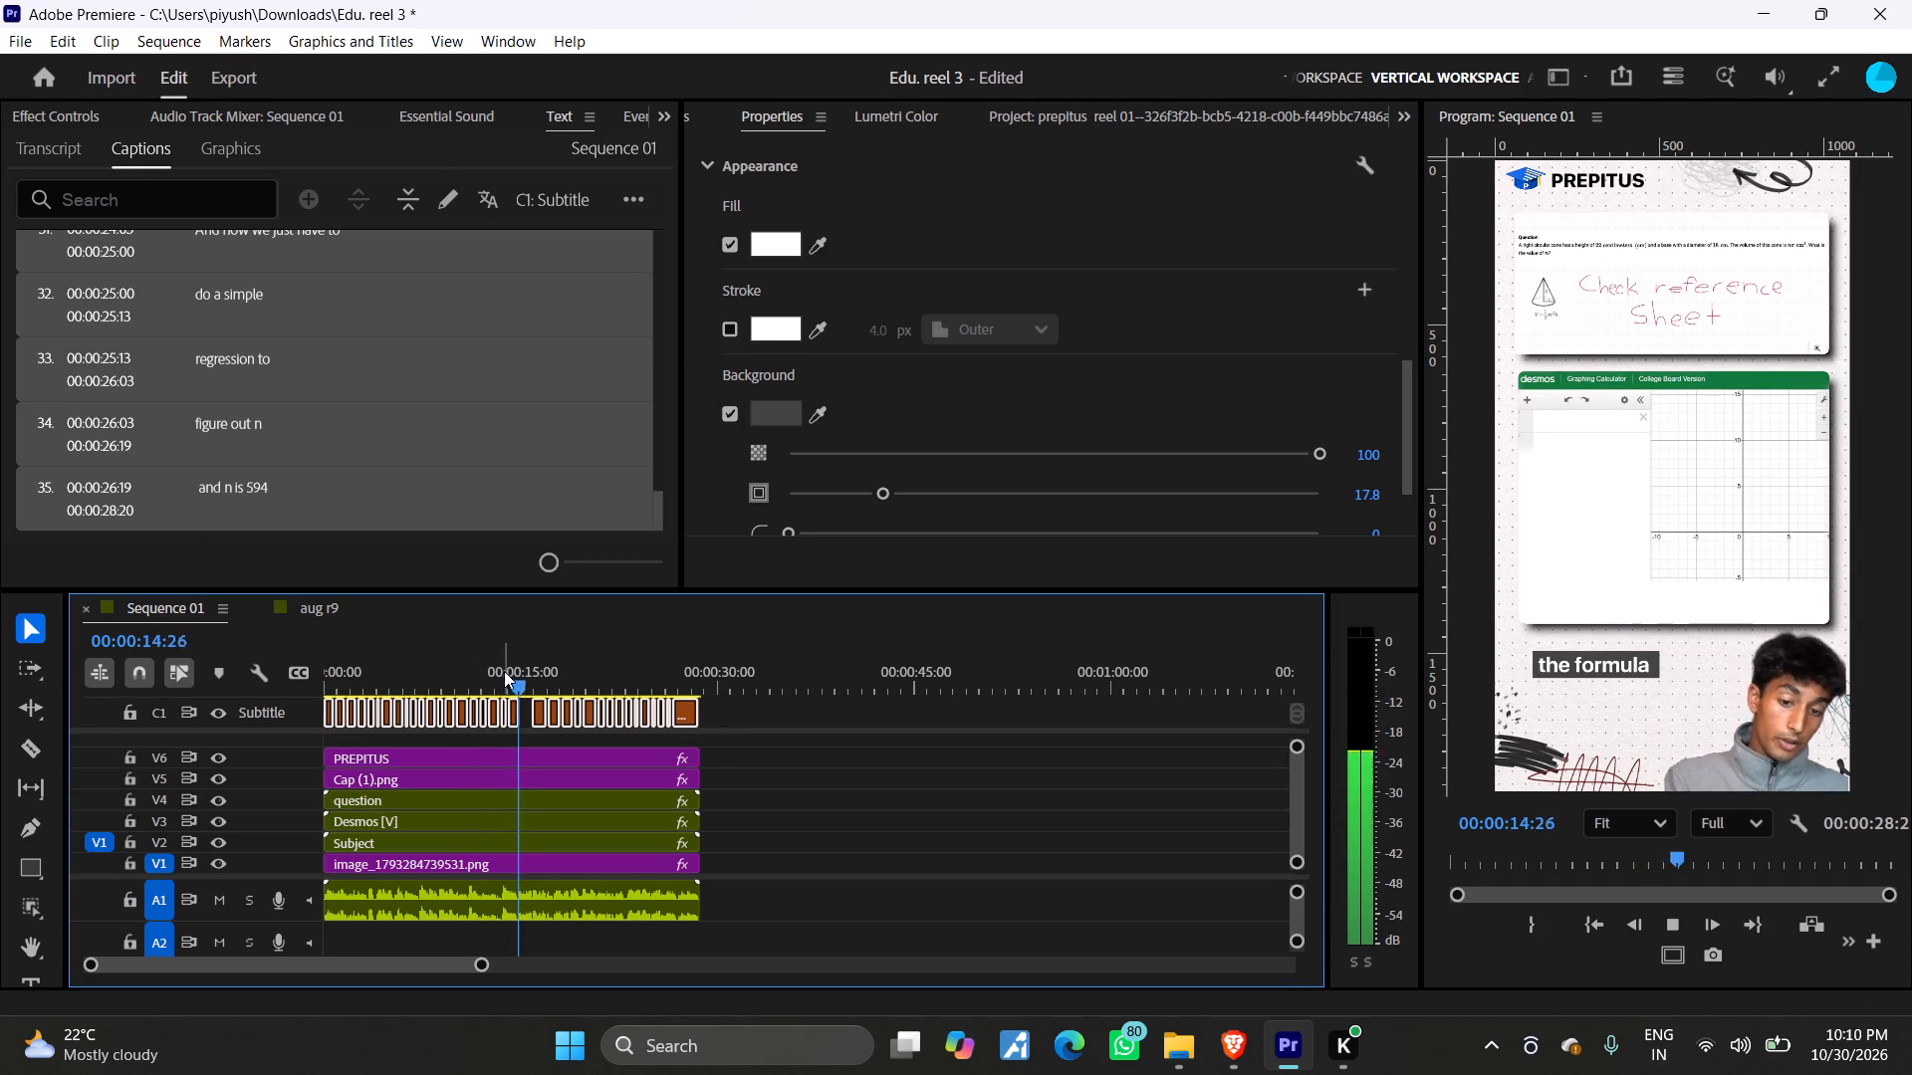
key(space)
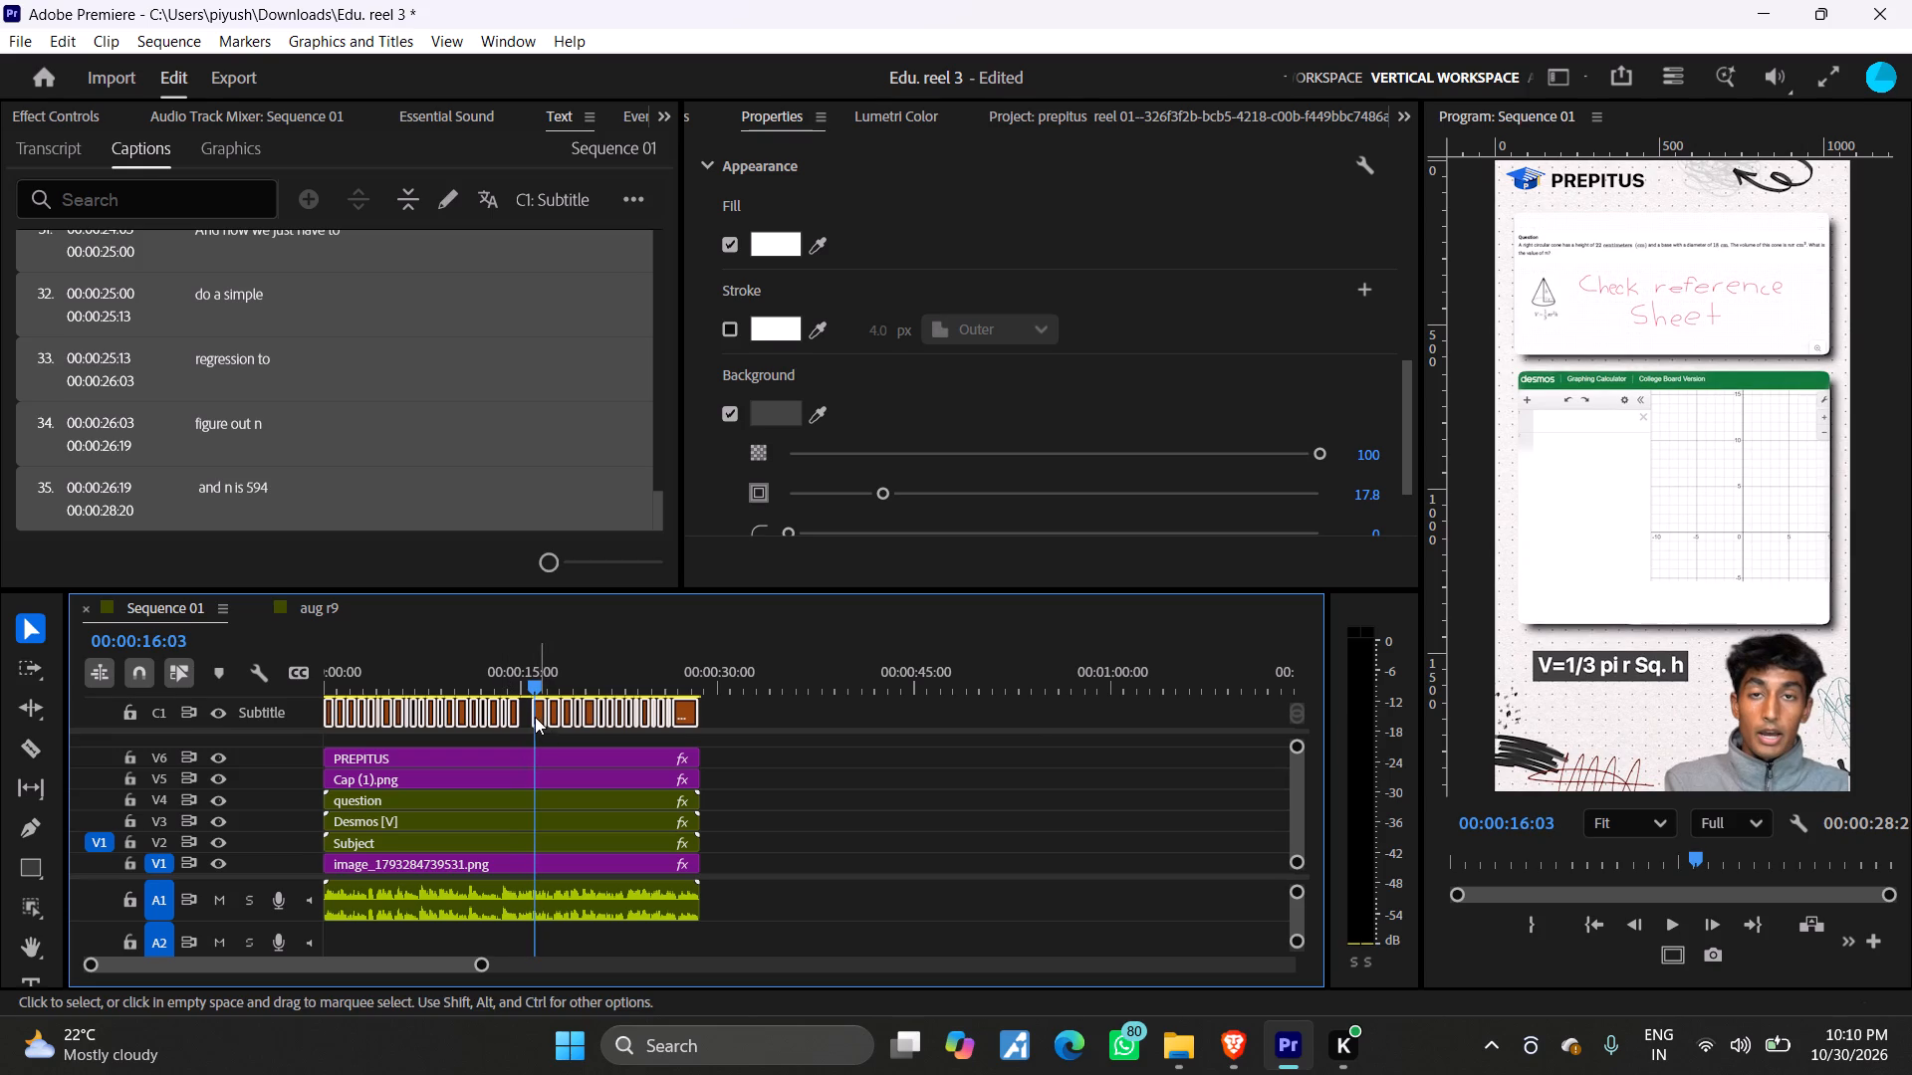
drag(533, 717, 522, 717)
drag(530, 691, 515, 692)
key(space)
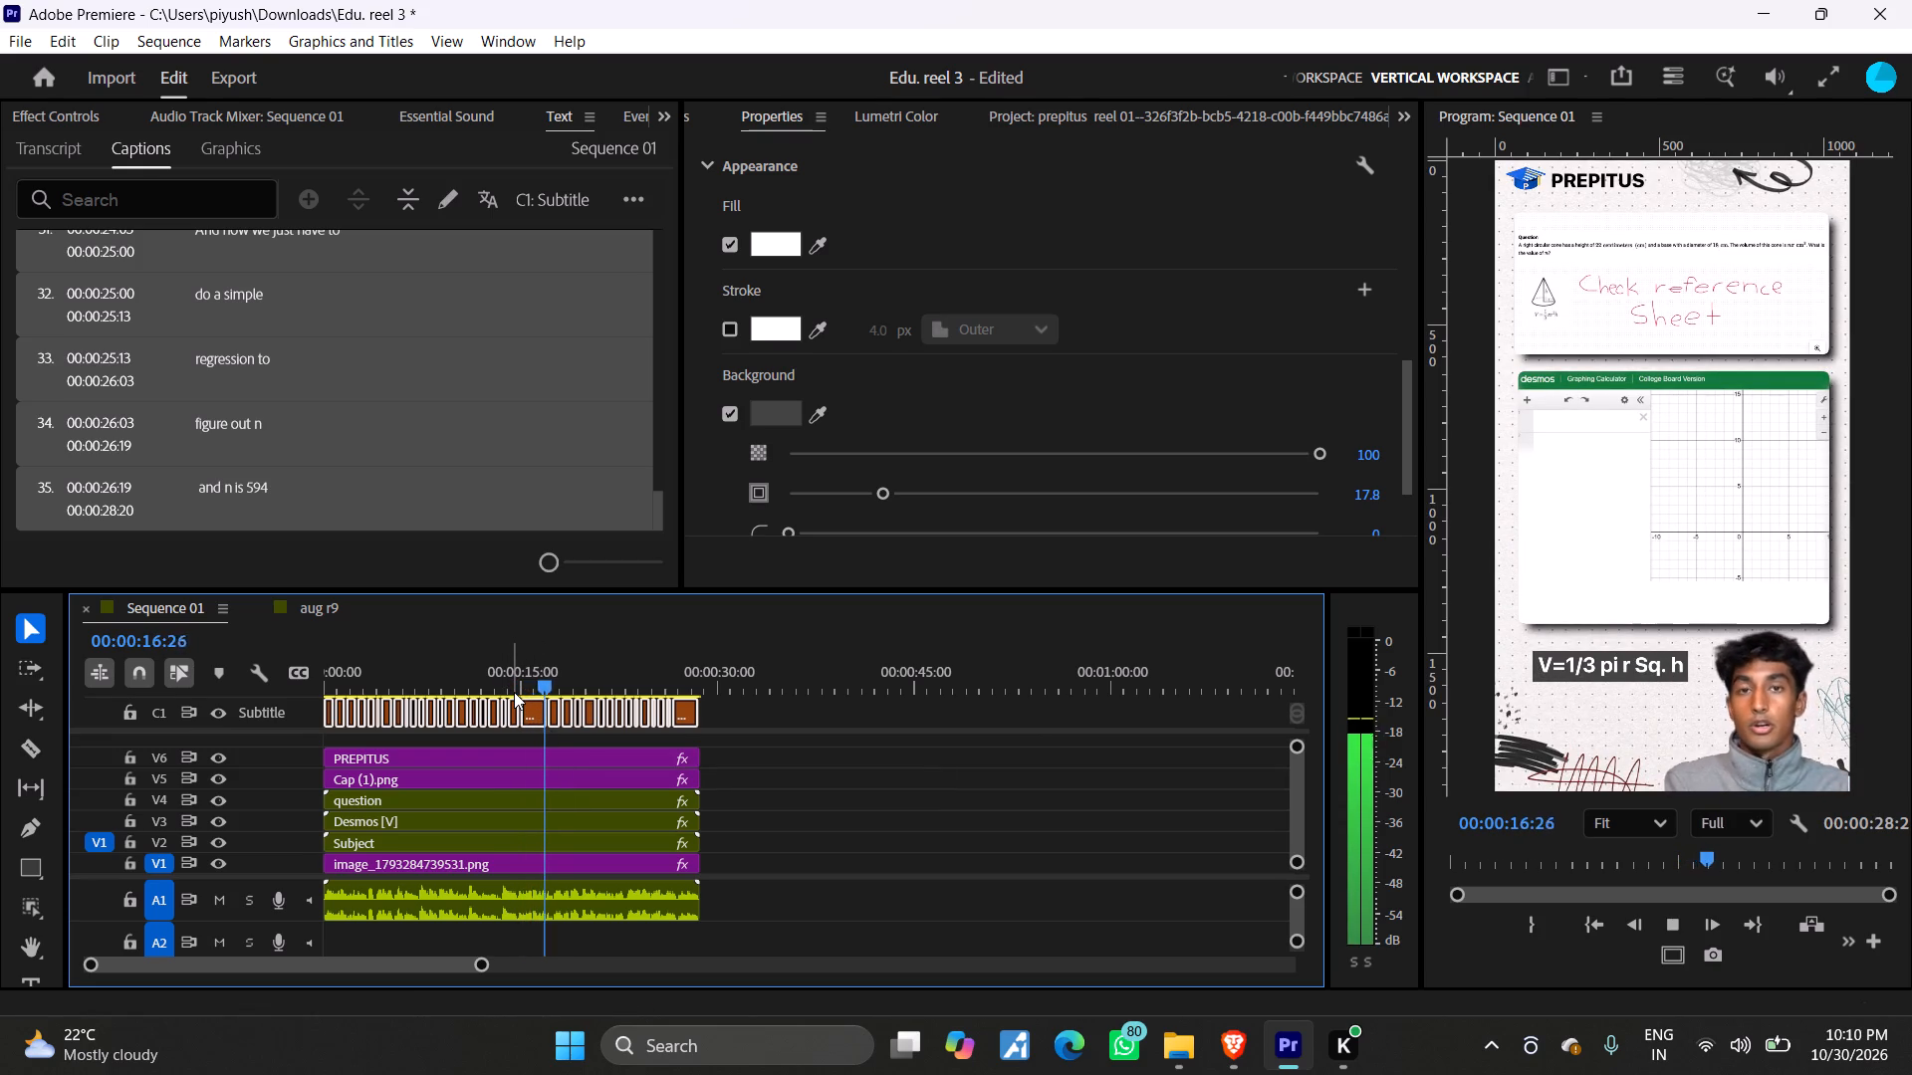
key(space)
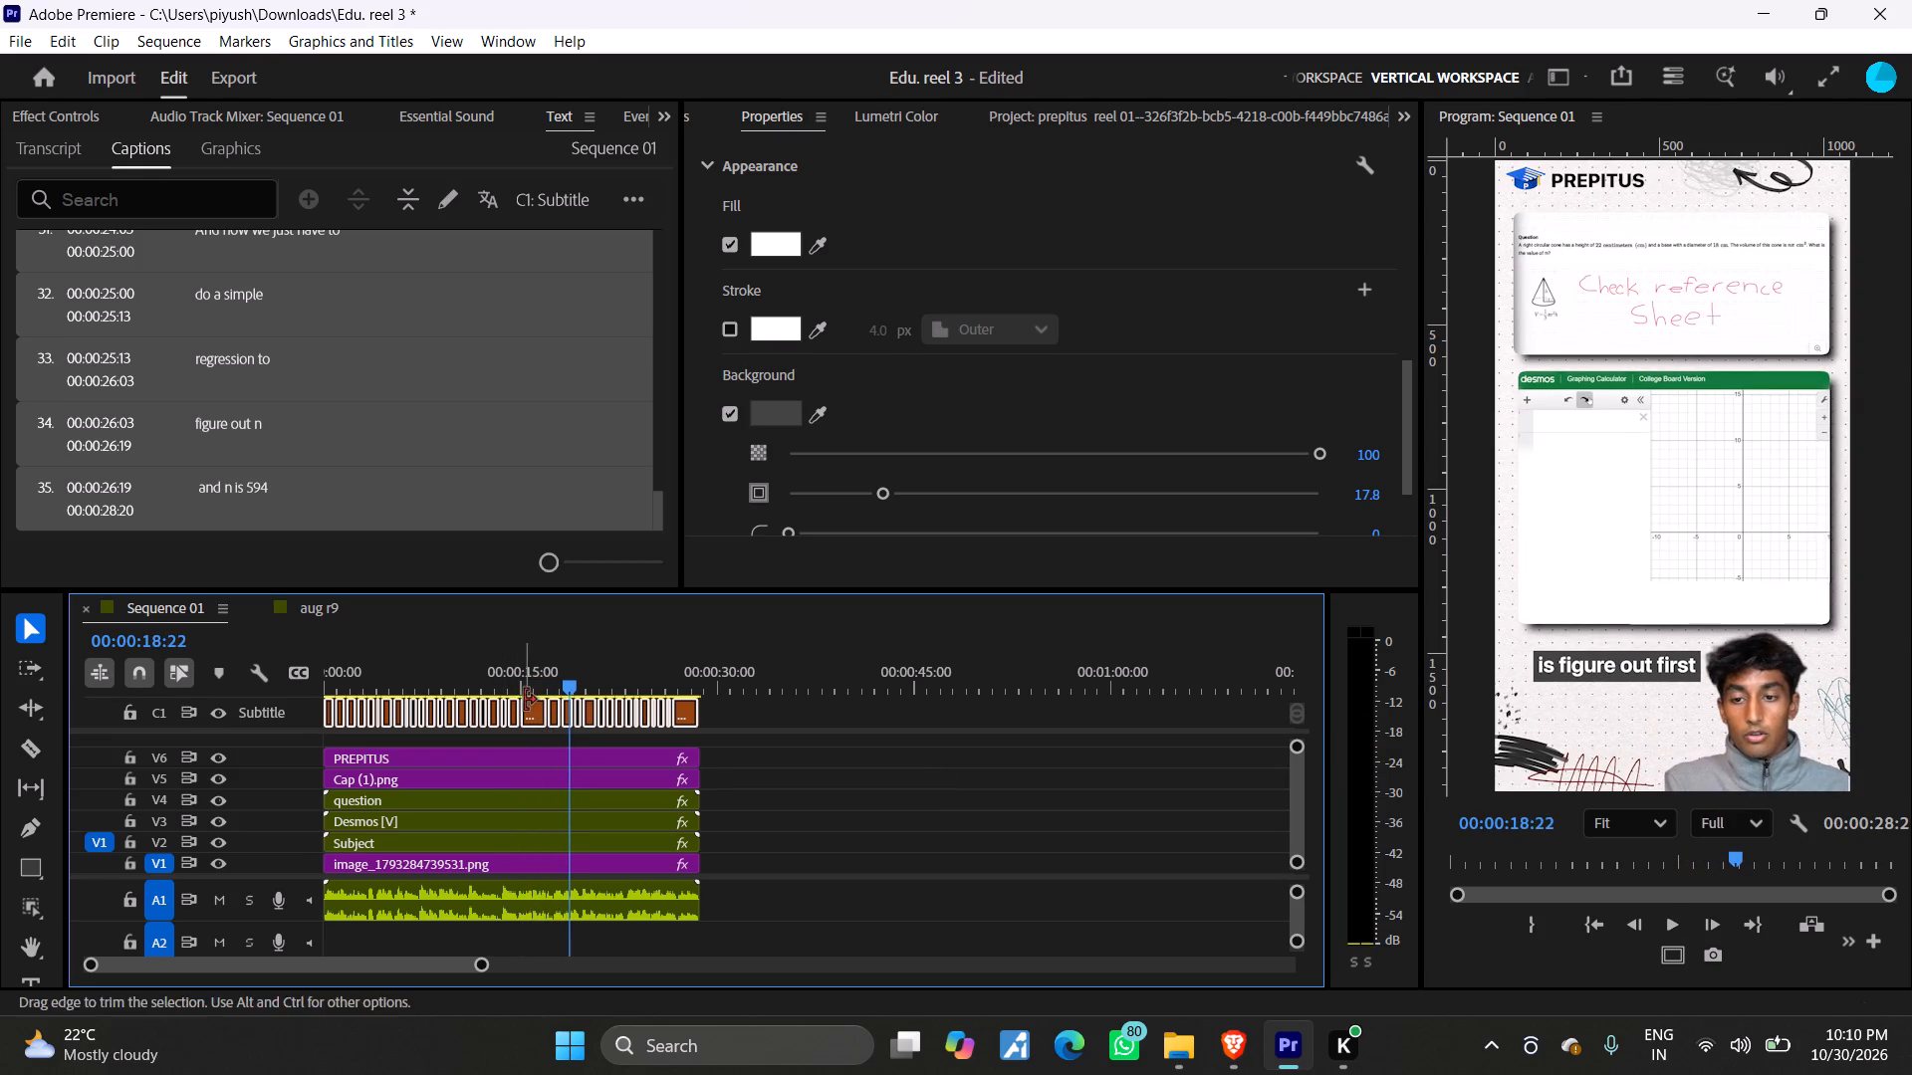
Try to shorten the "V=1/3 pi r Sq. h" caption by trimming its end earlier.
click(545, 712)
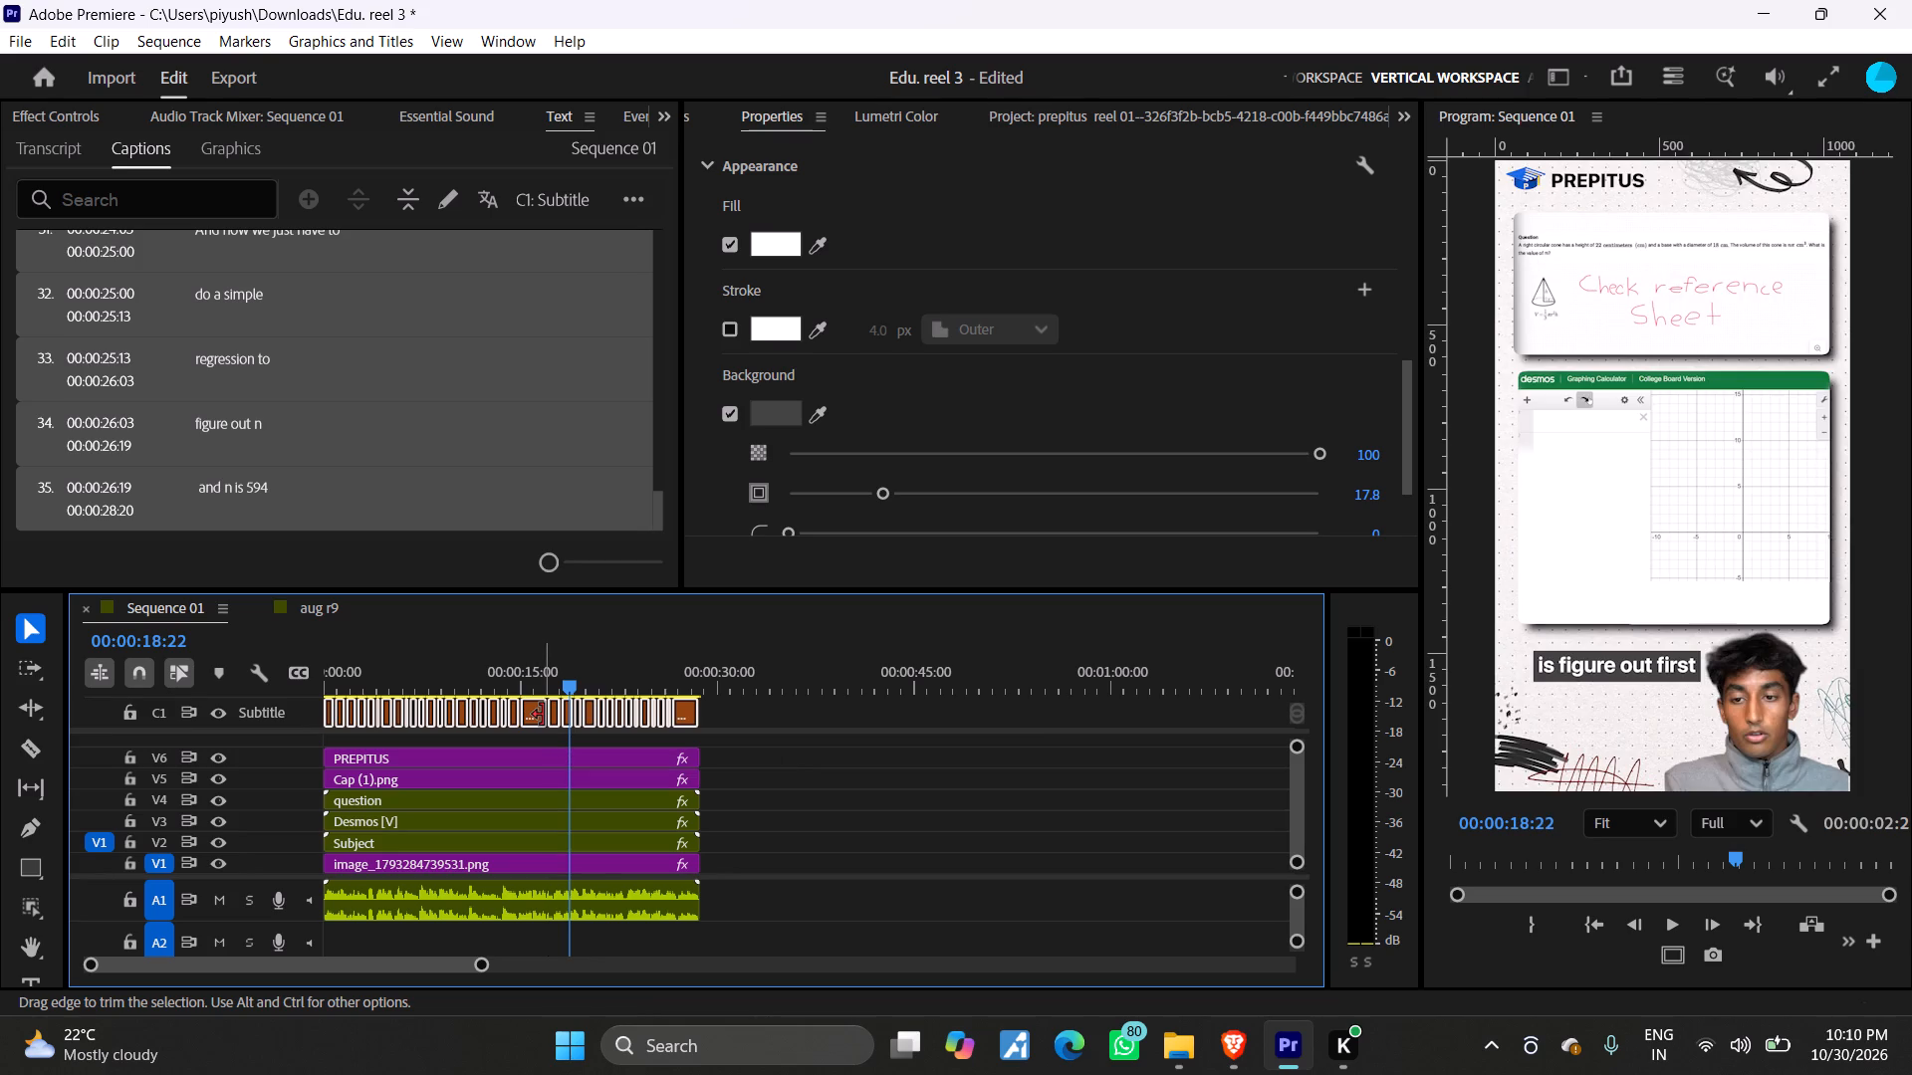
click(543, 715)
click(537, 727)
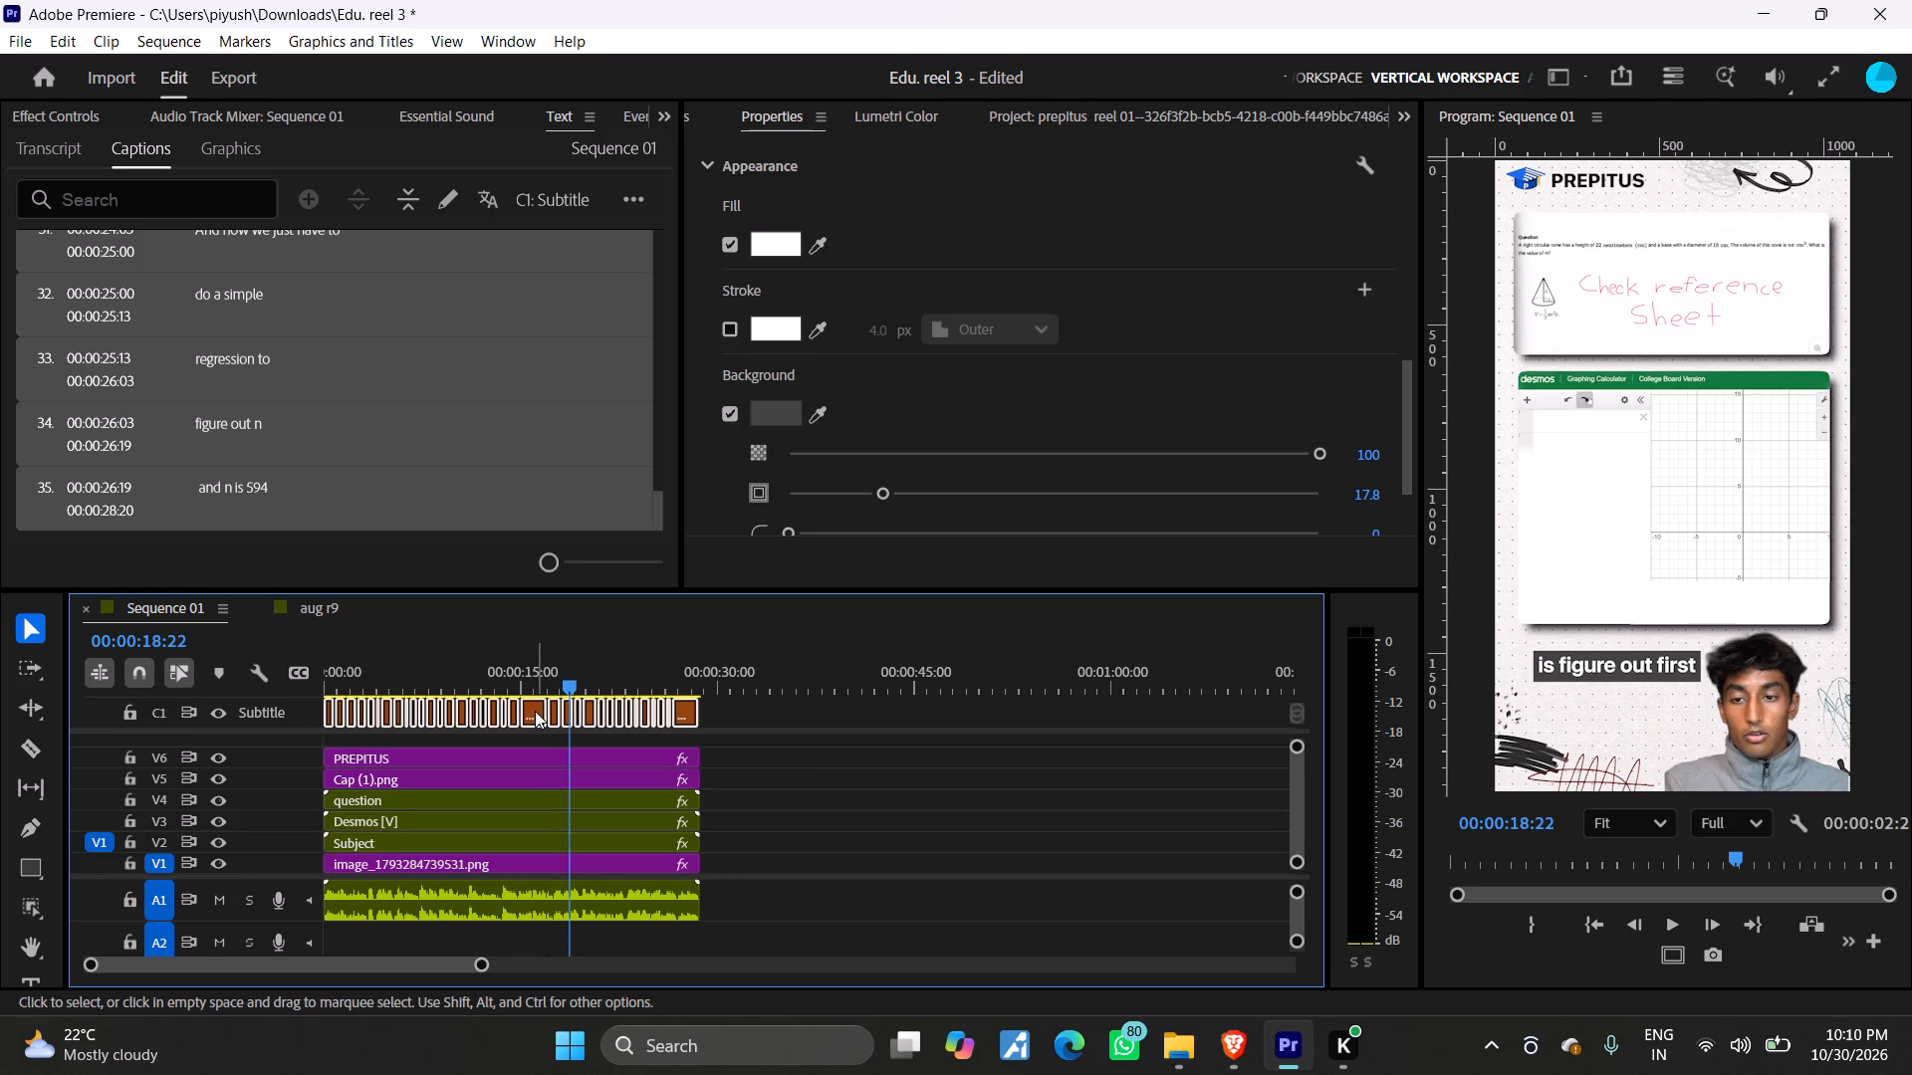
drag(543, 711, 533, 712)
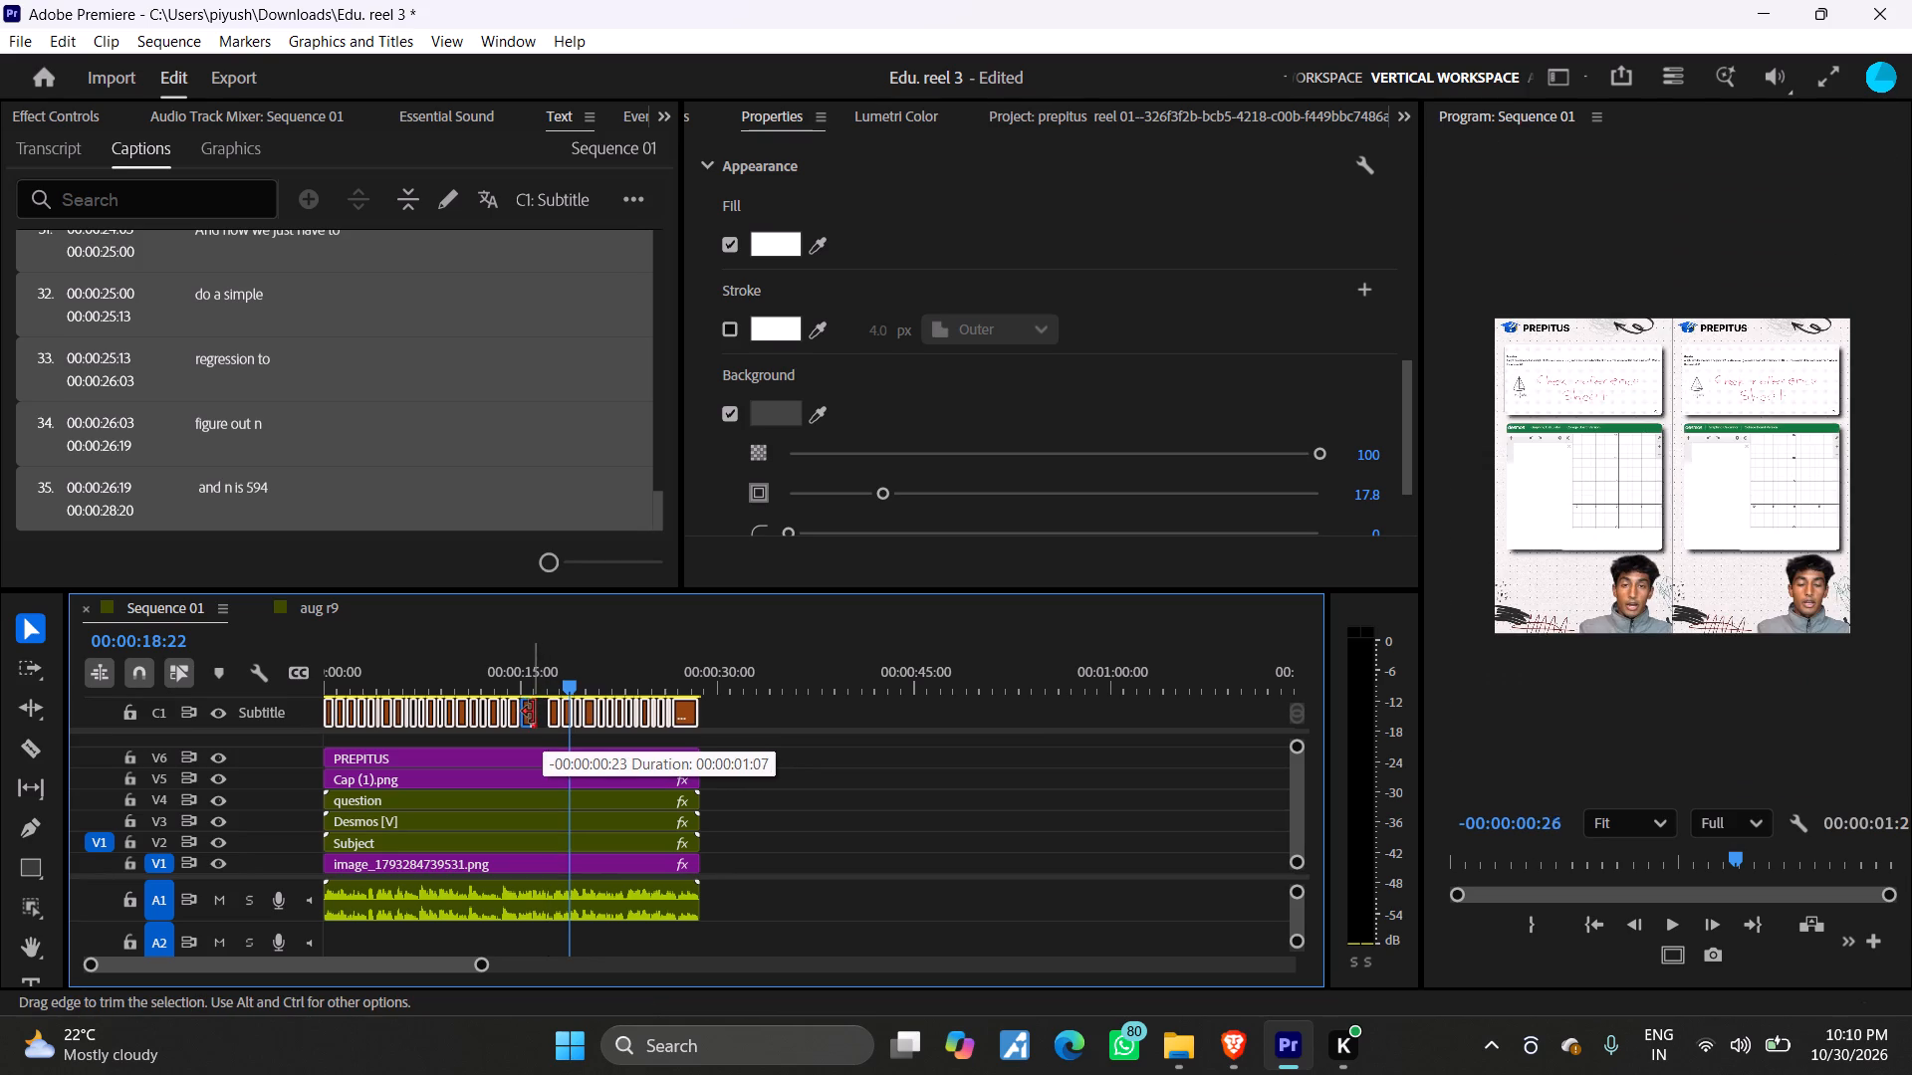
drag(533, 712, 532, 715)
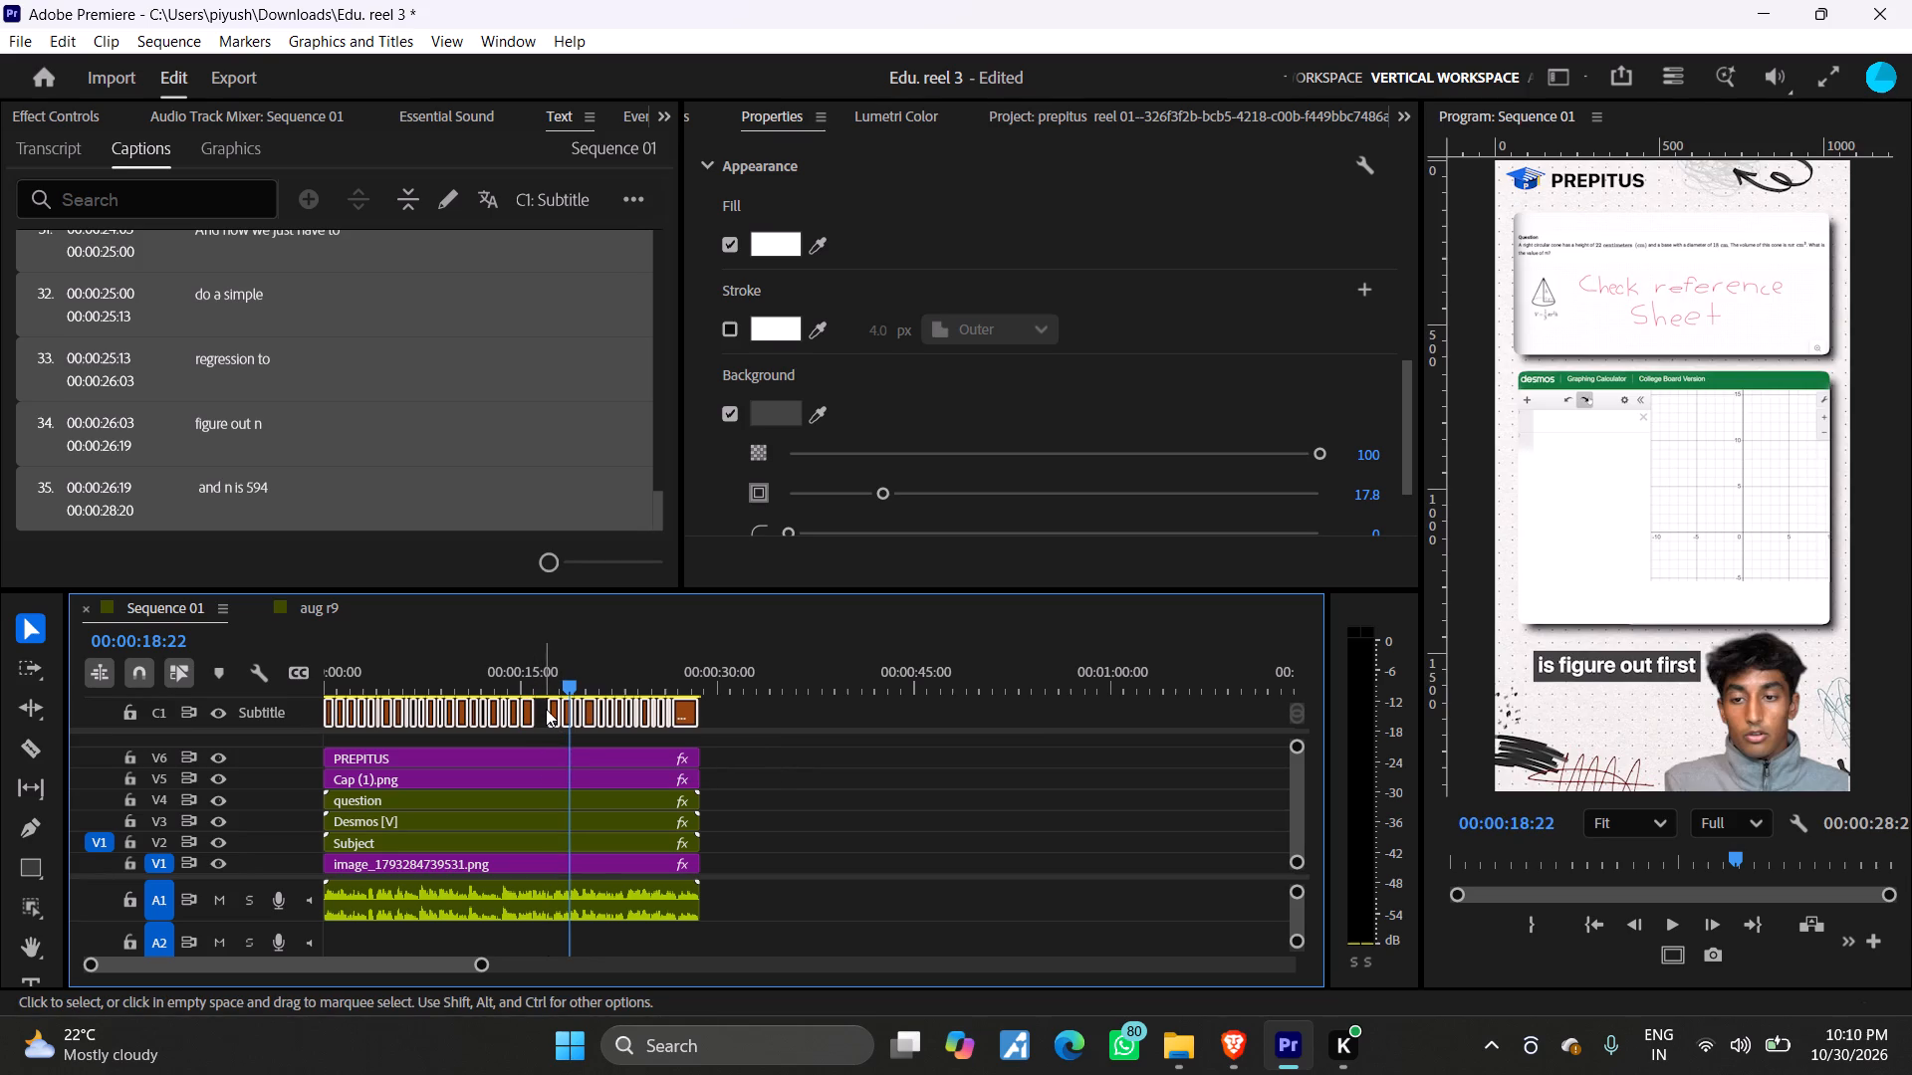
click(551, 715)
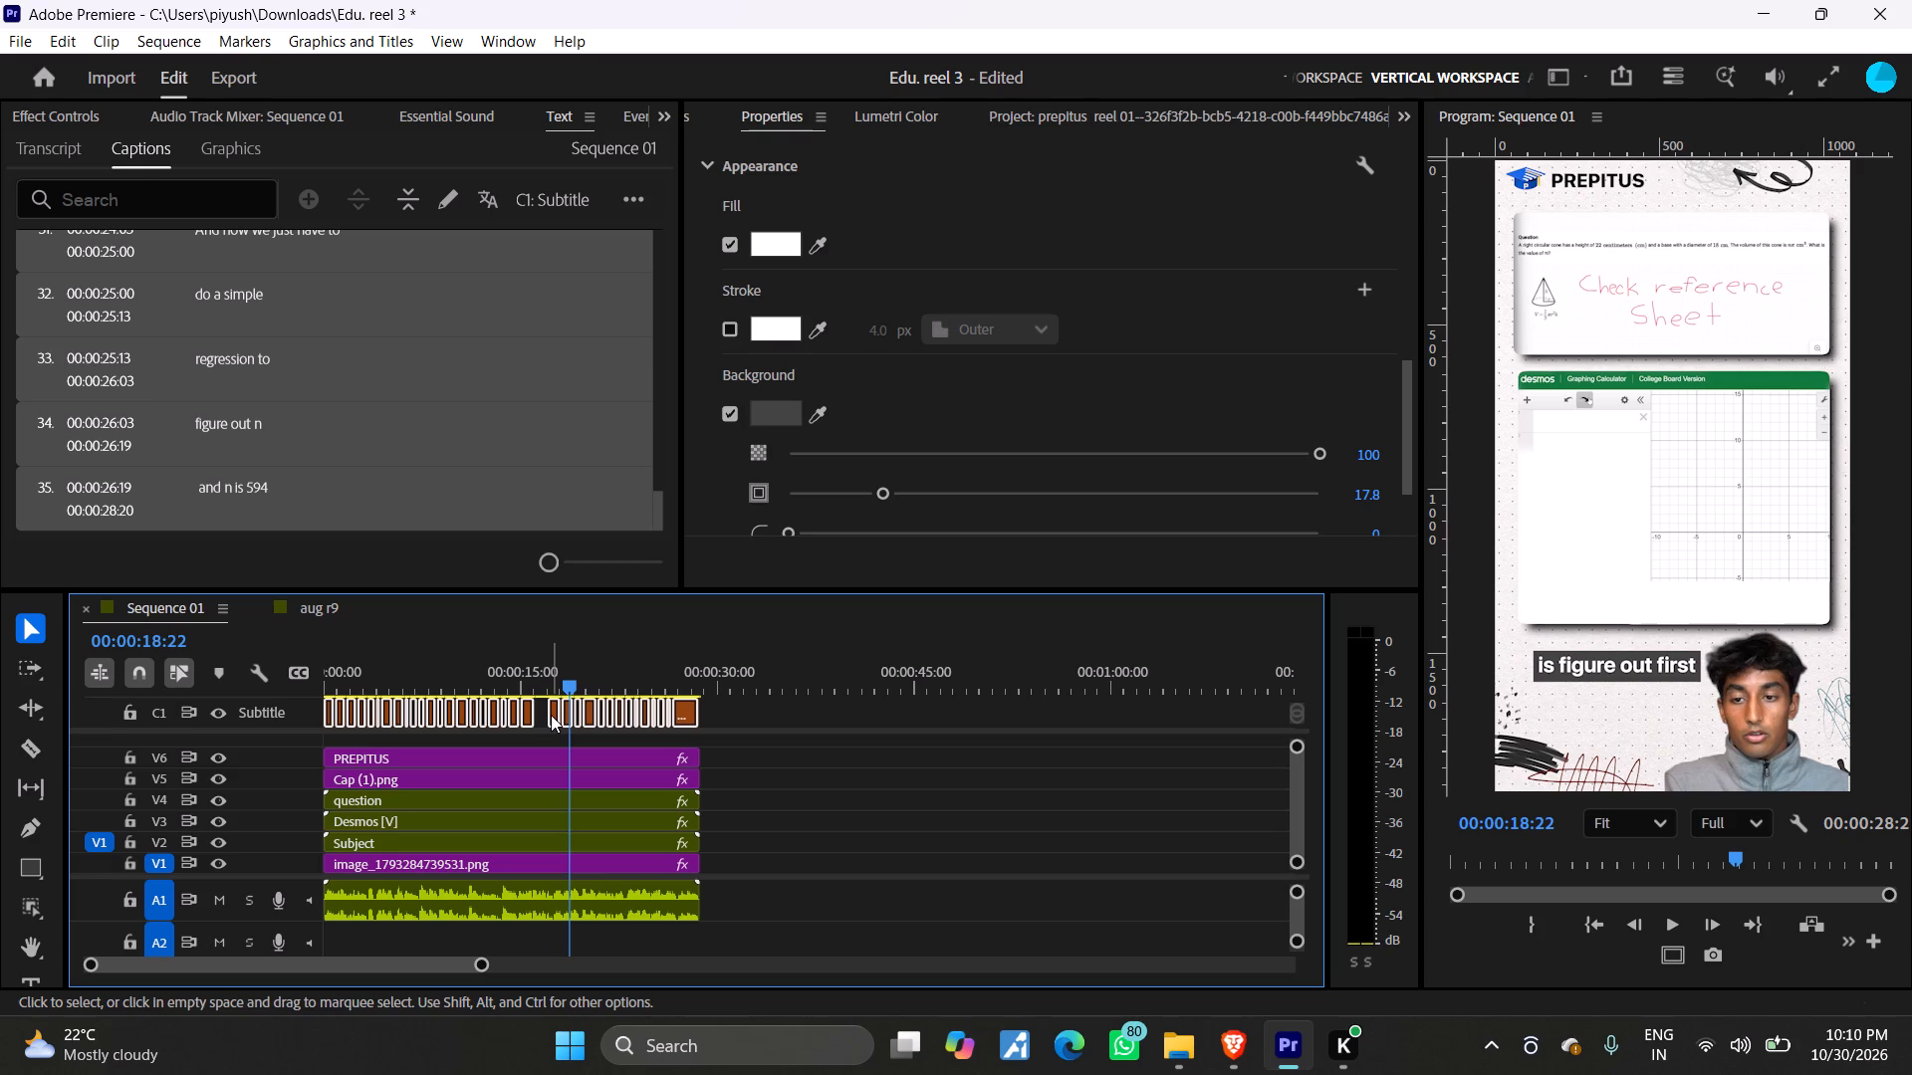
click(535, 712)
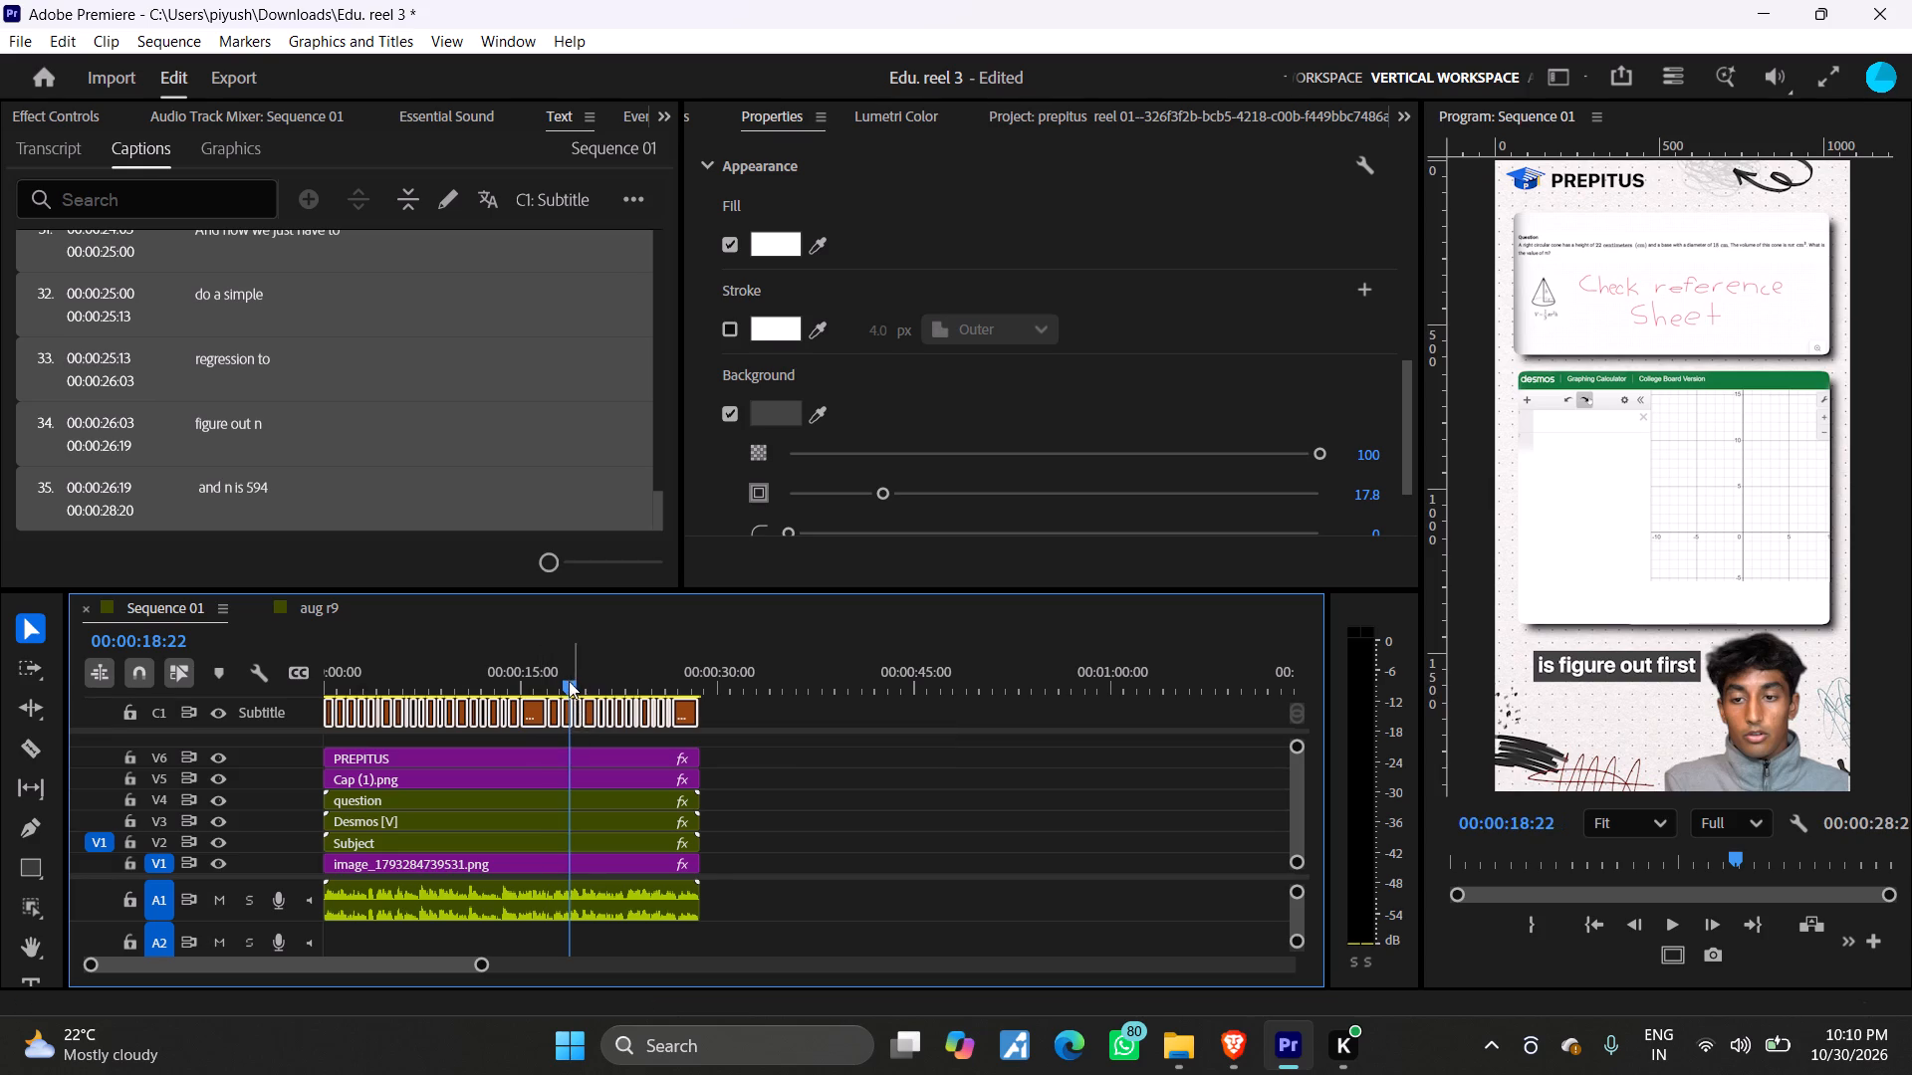
Play on through the restyled captions, pause at "know the height", and set the horizontal position of all selected captions to 47.
drag(569, 680, 496, 686)
key(space)
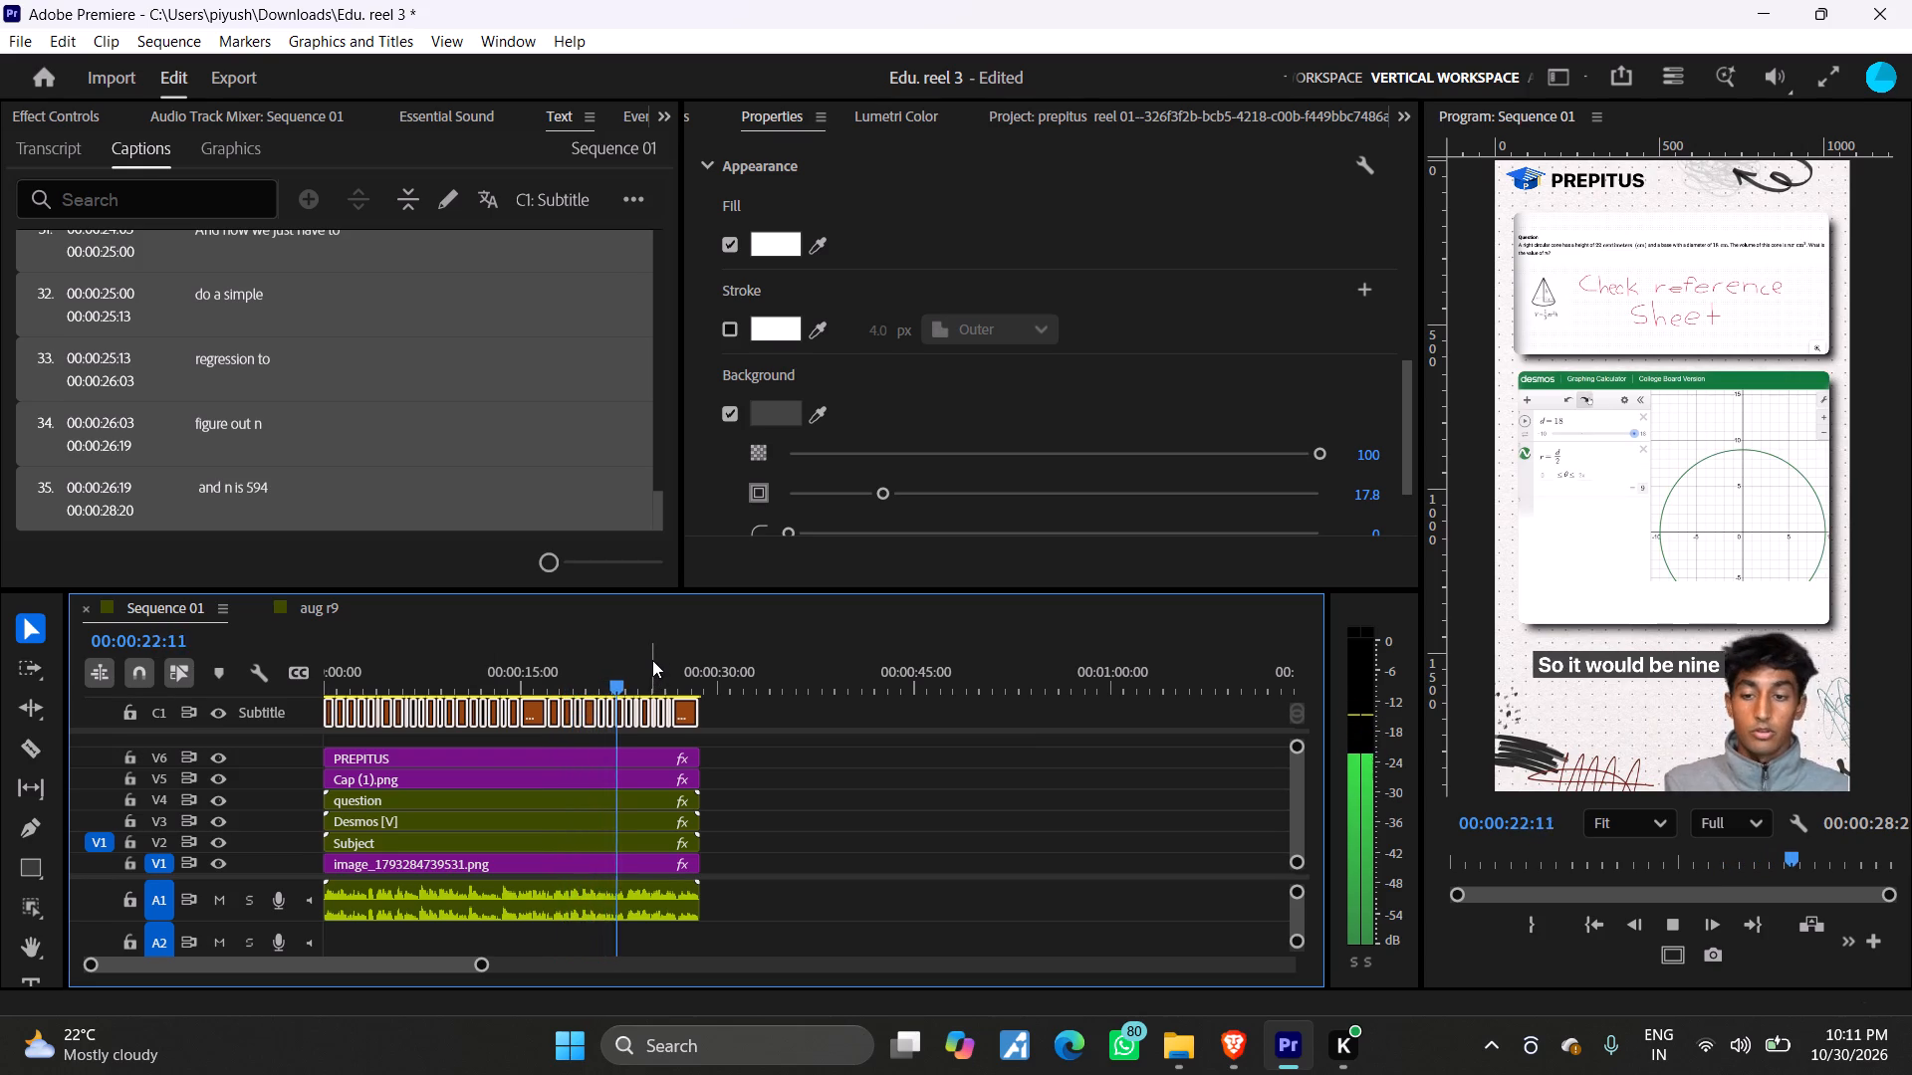
key(space)
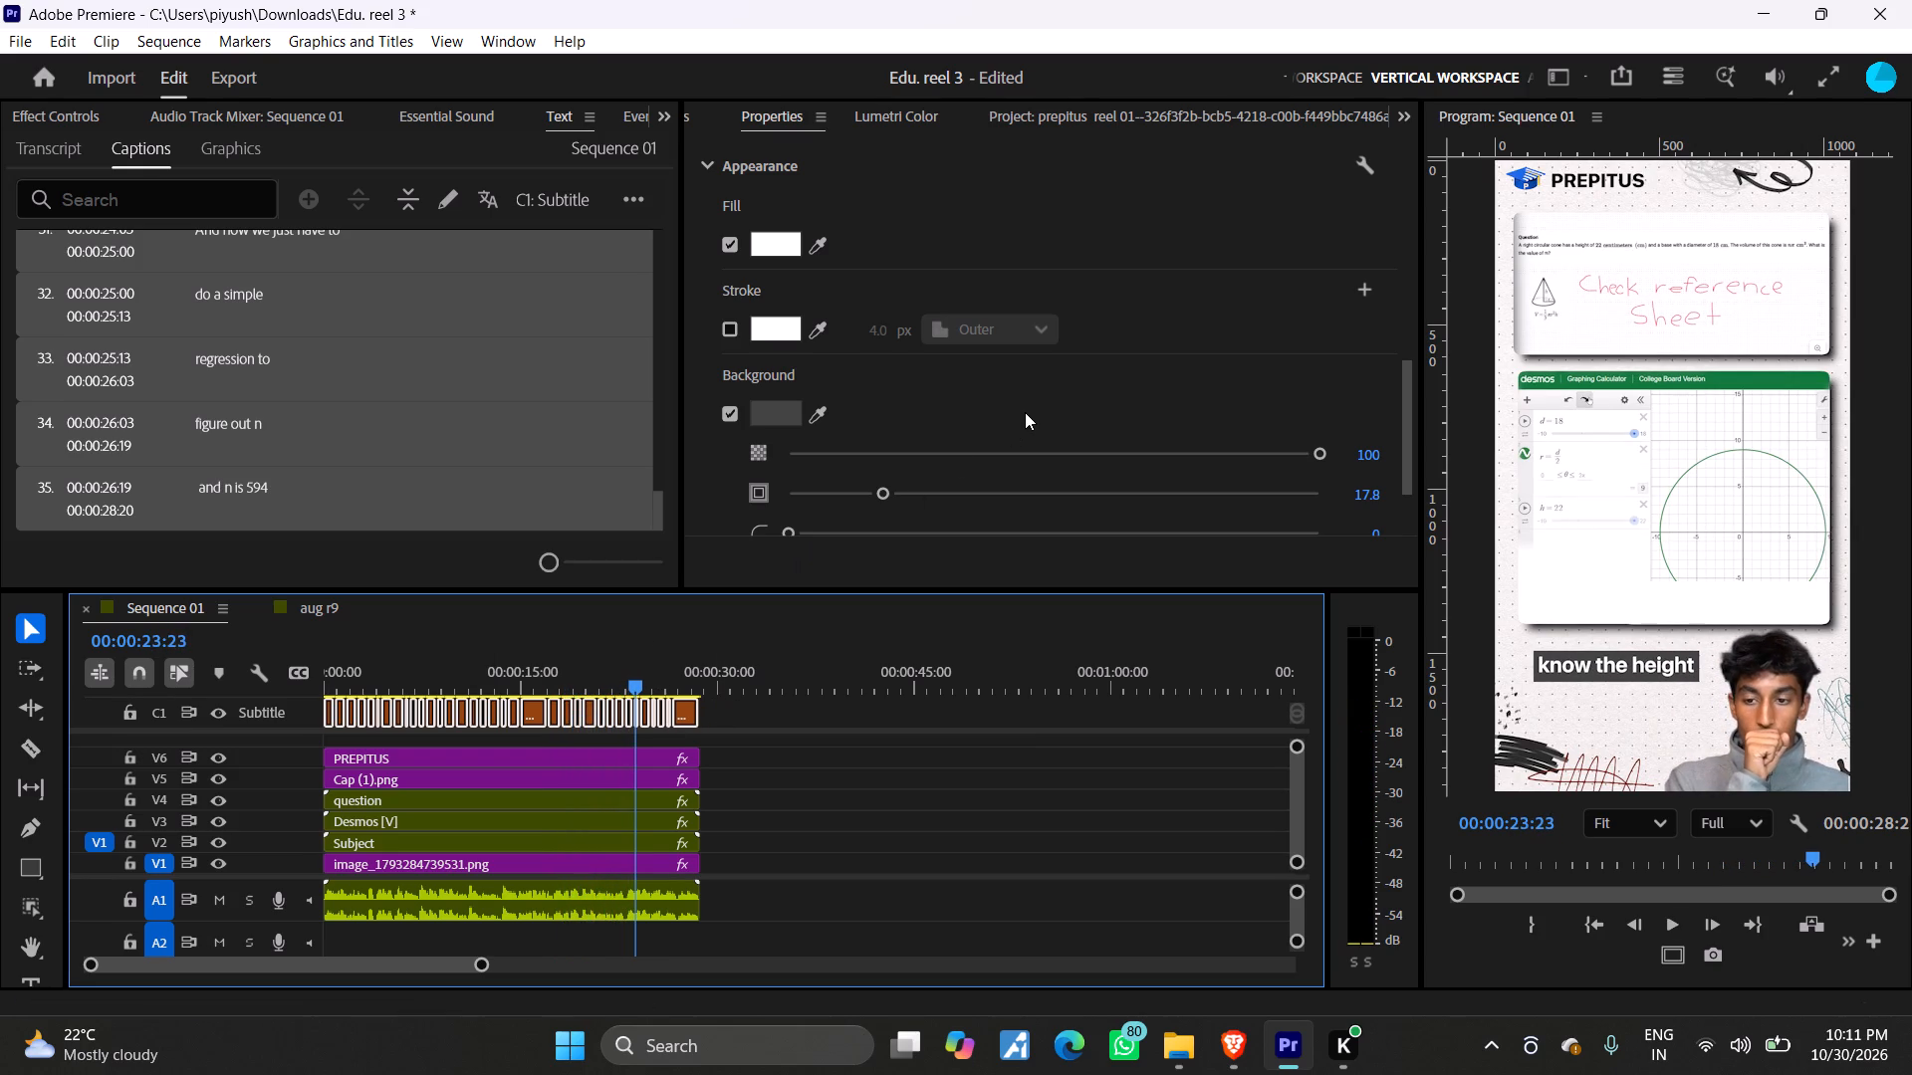
scroll(1095, 409, up, 12)
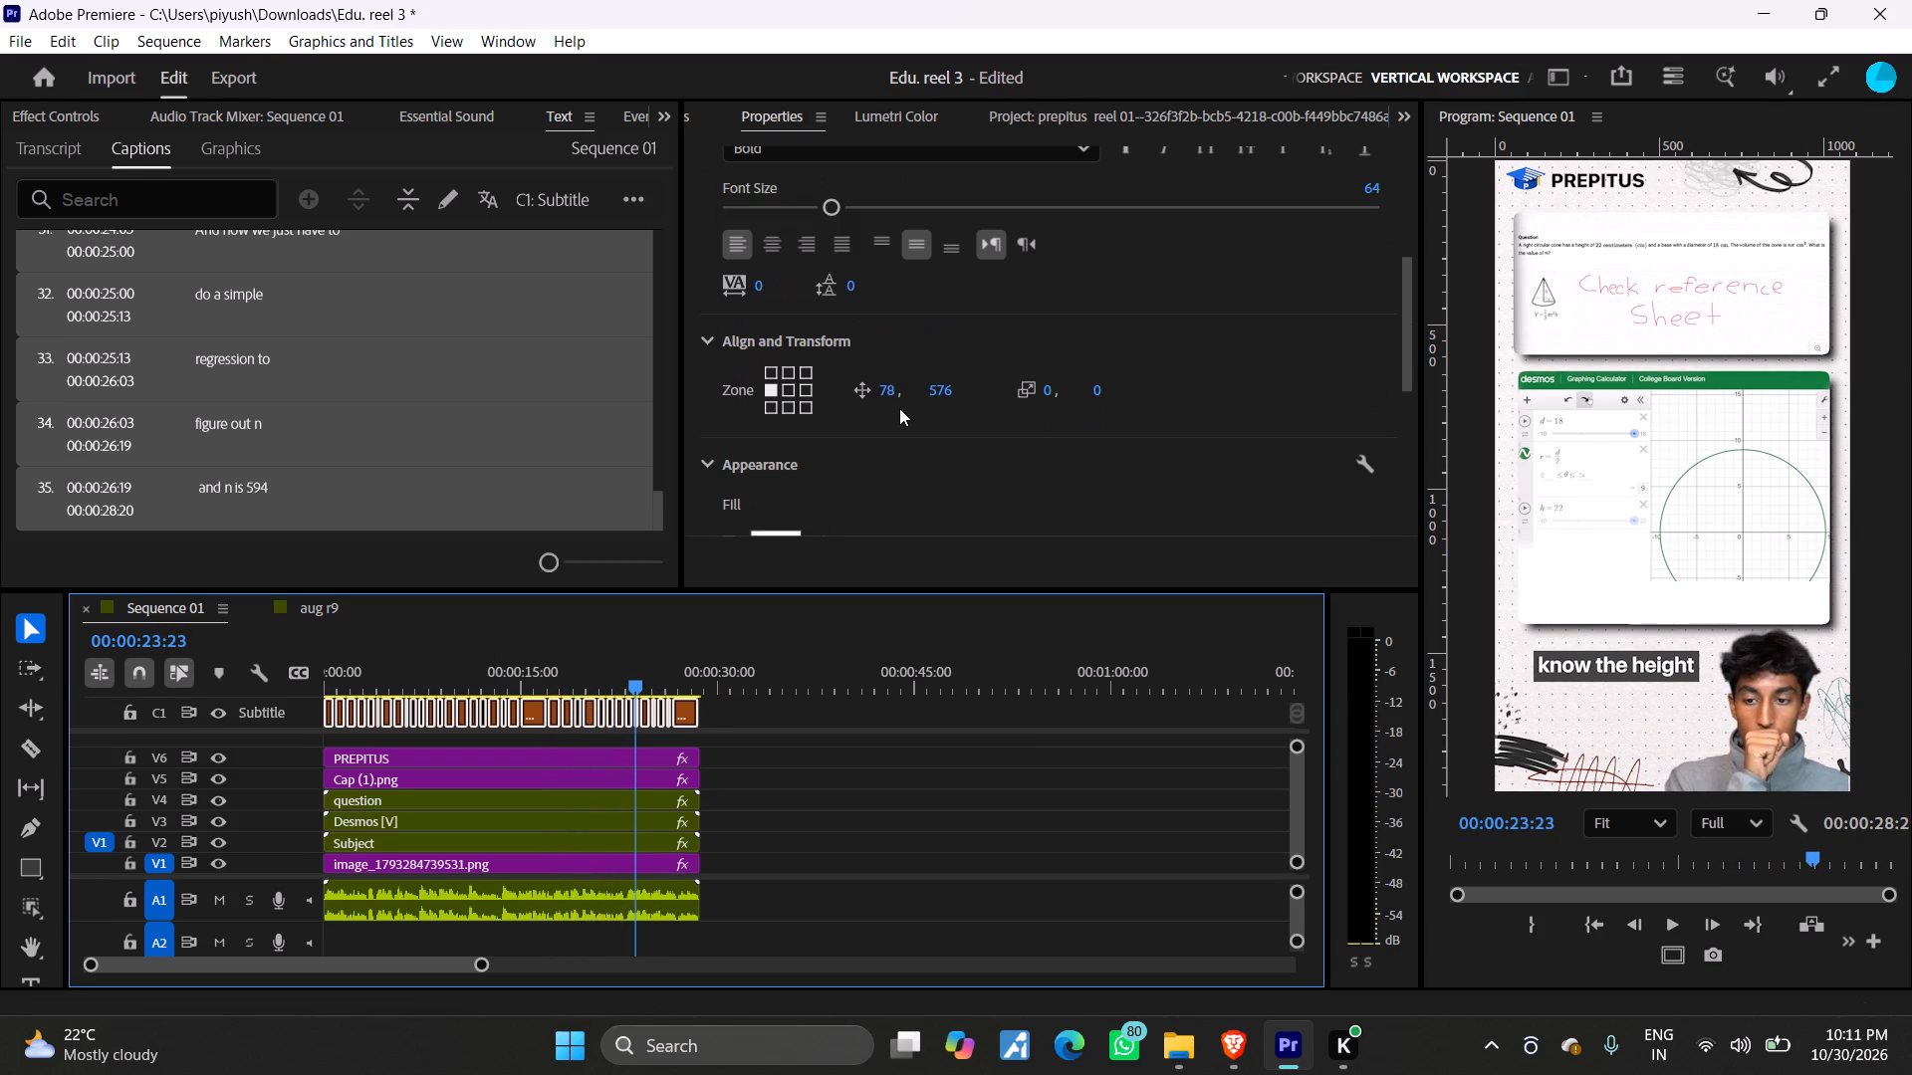
drag(893, 398, 863, 402)
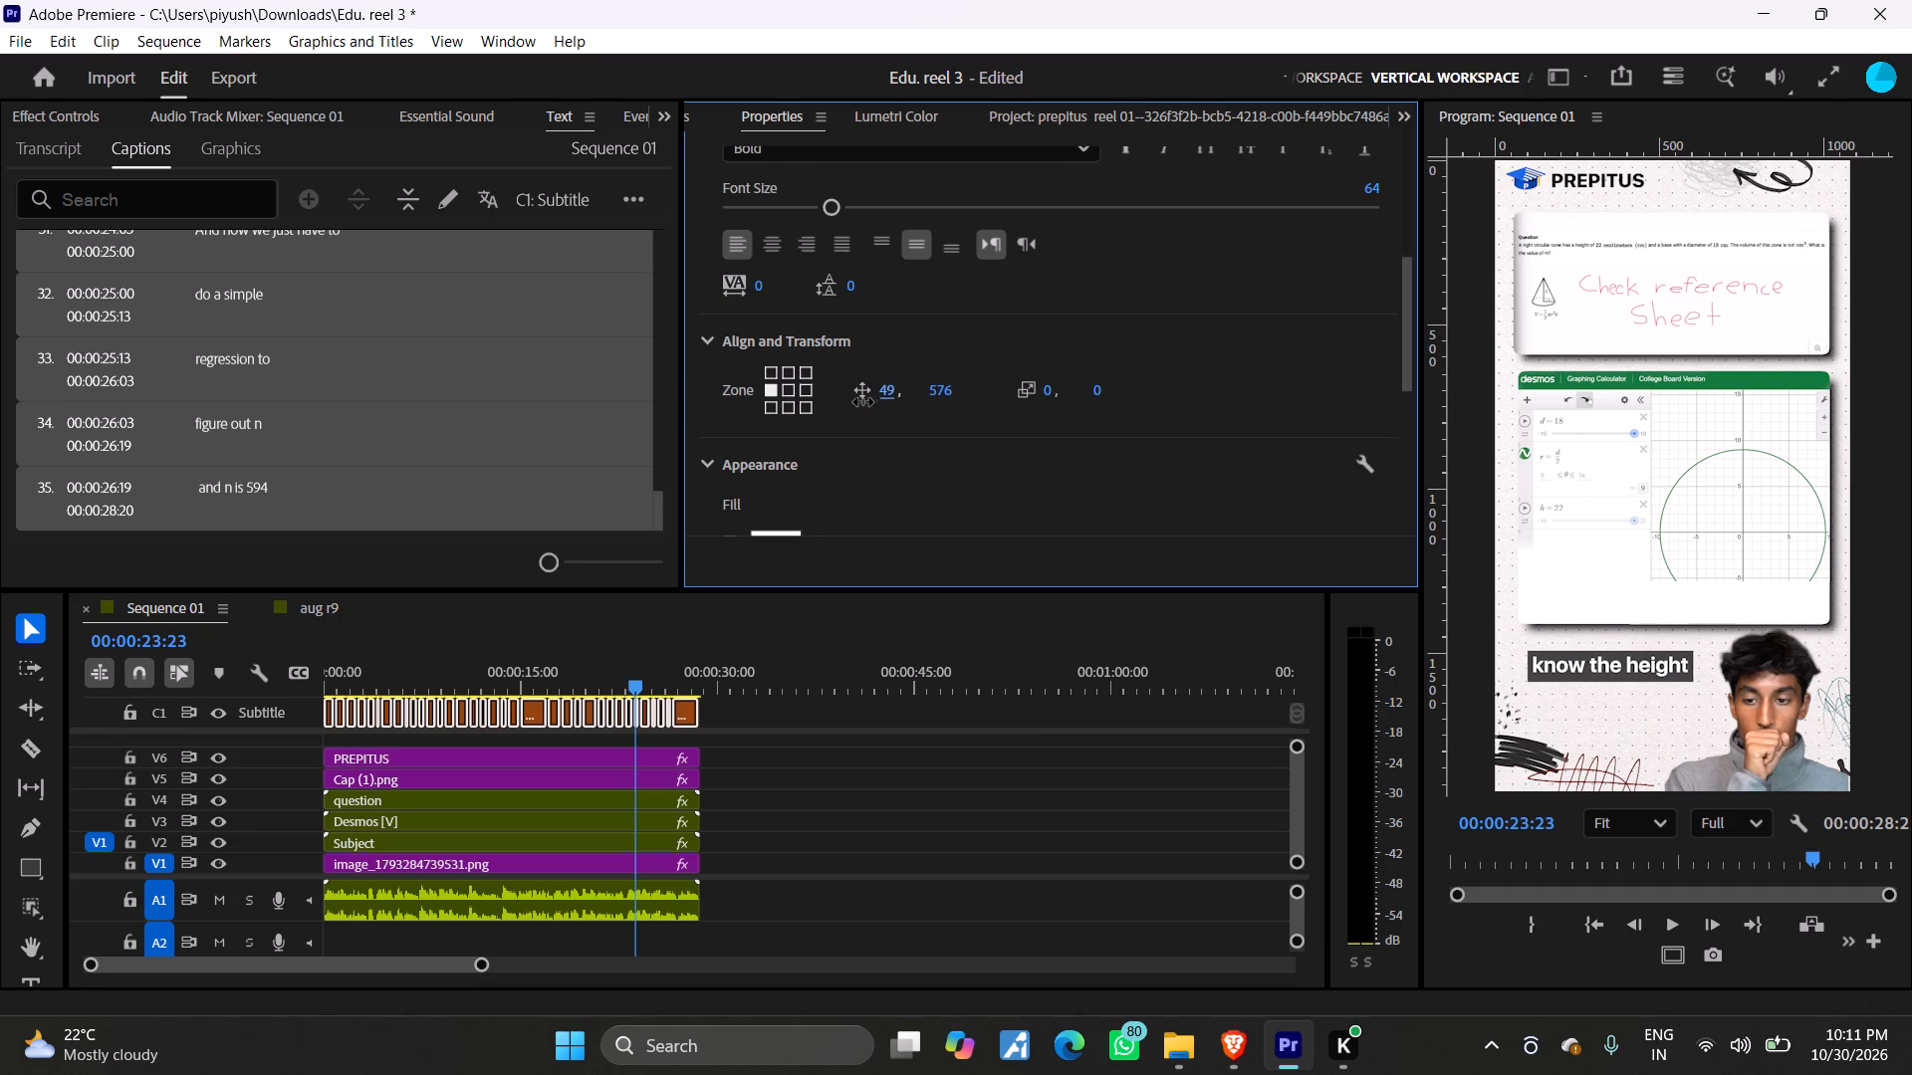
drag(863, 402, 862, 402)
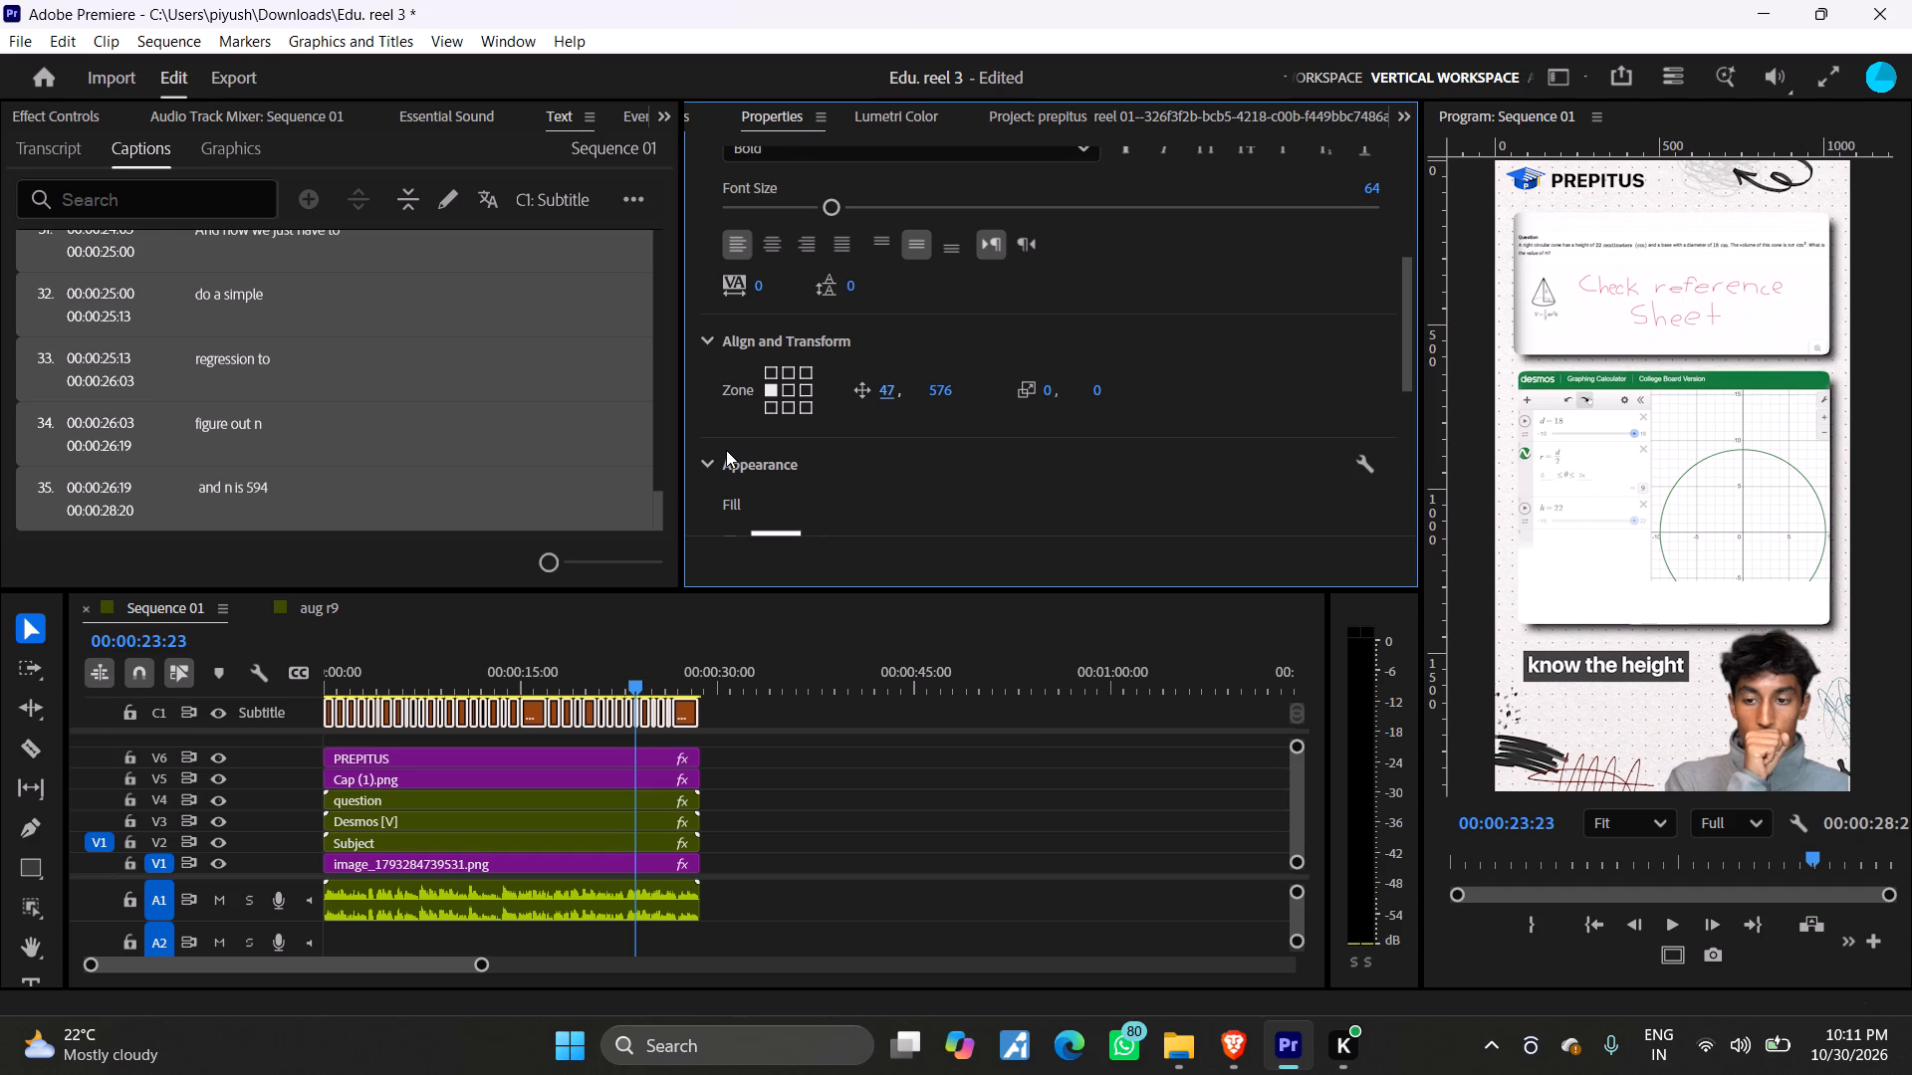
Play Sequence 01 from the start to check the captions' placement beside the speaker.
drag(638, 677, 405, 726)
drag(405, 726, 363, 732)
drag(426, 684, 265, 695)
key(space)
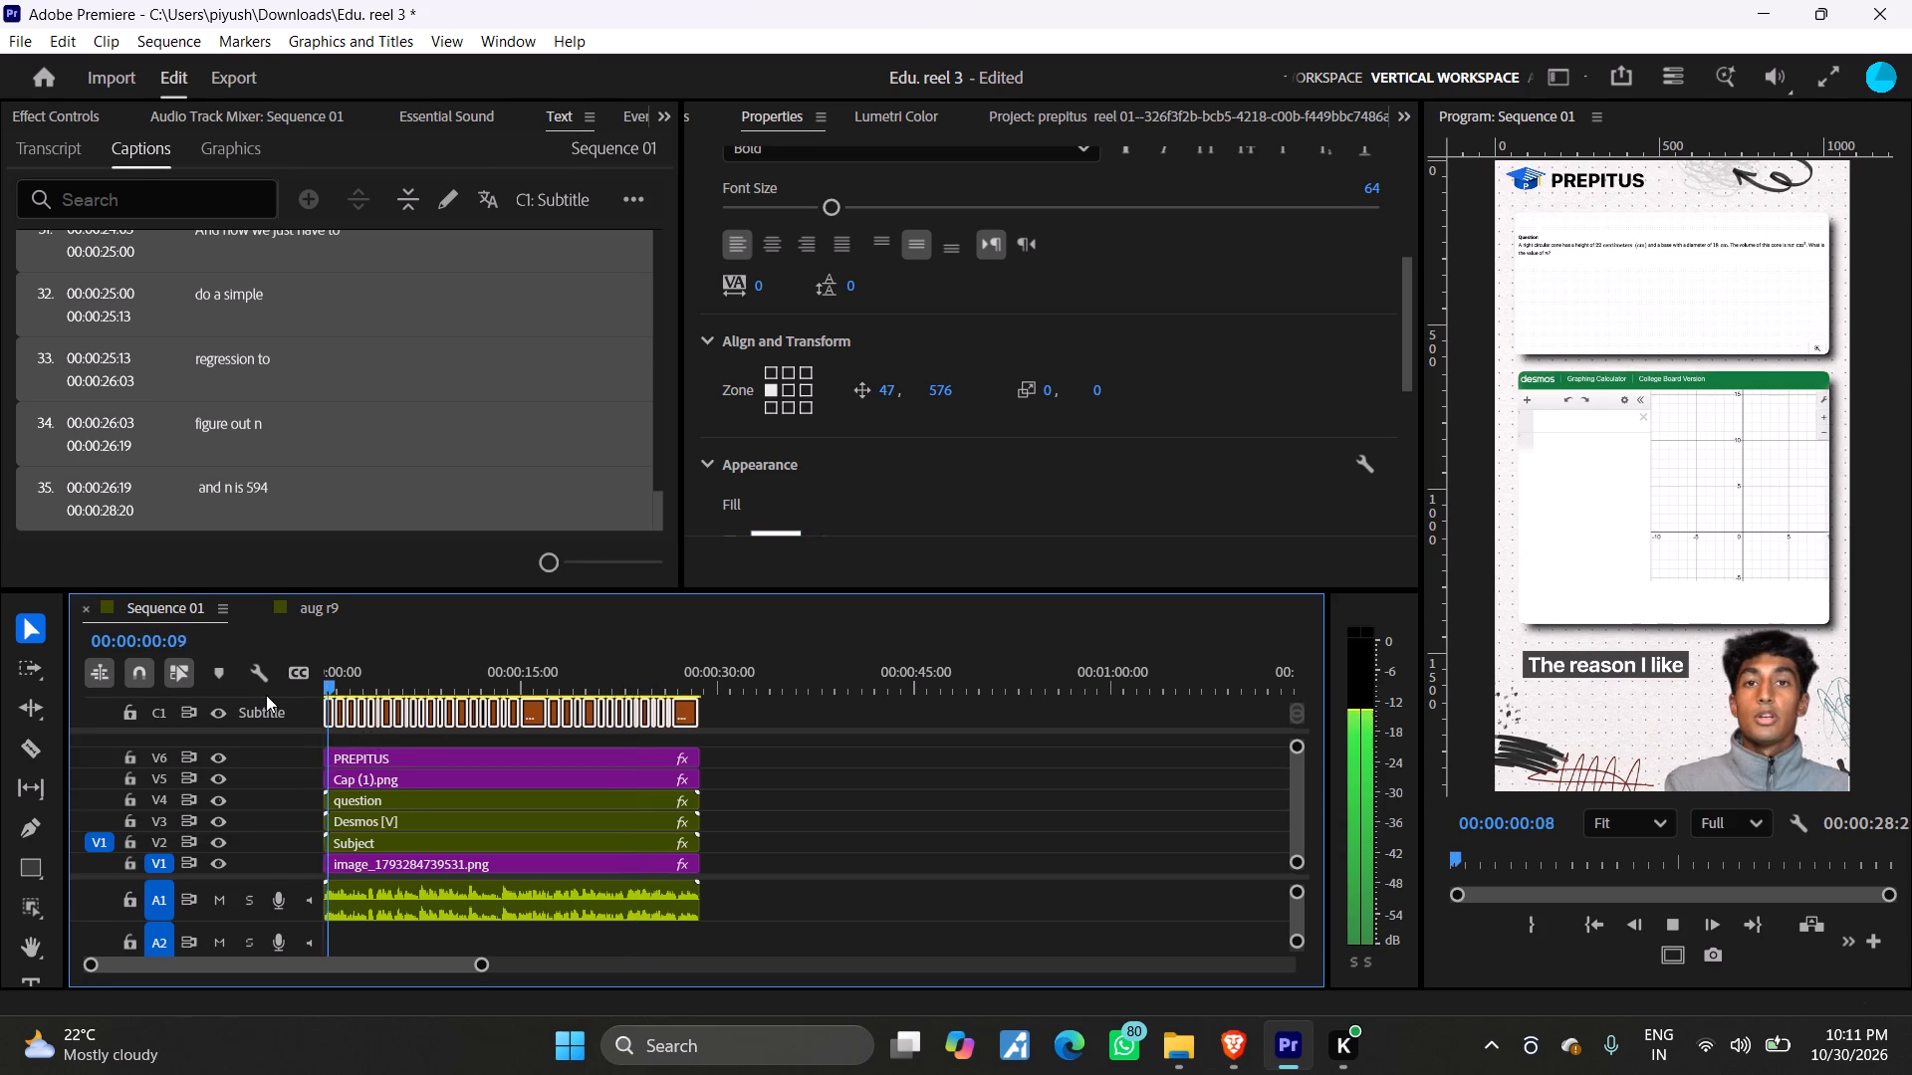
key(space)
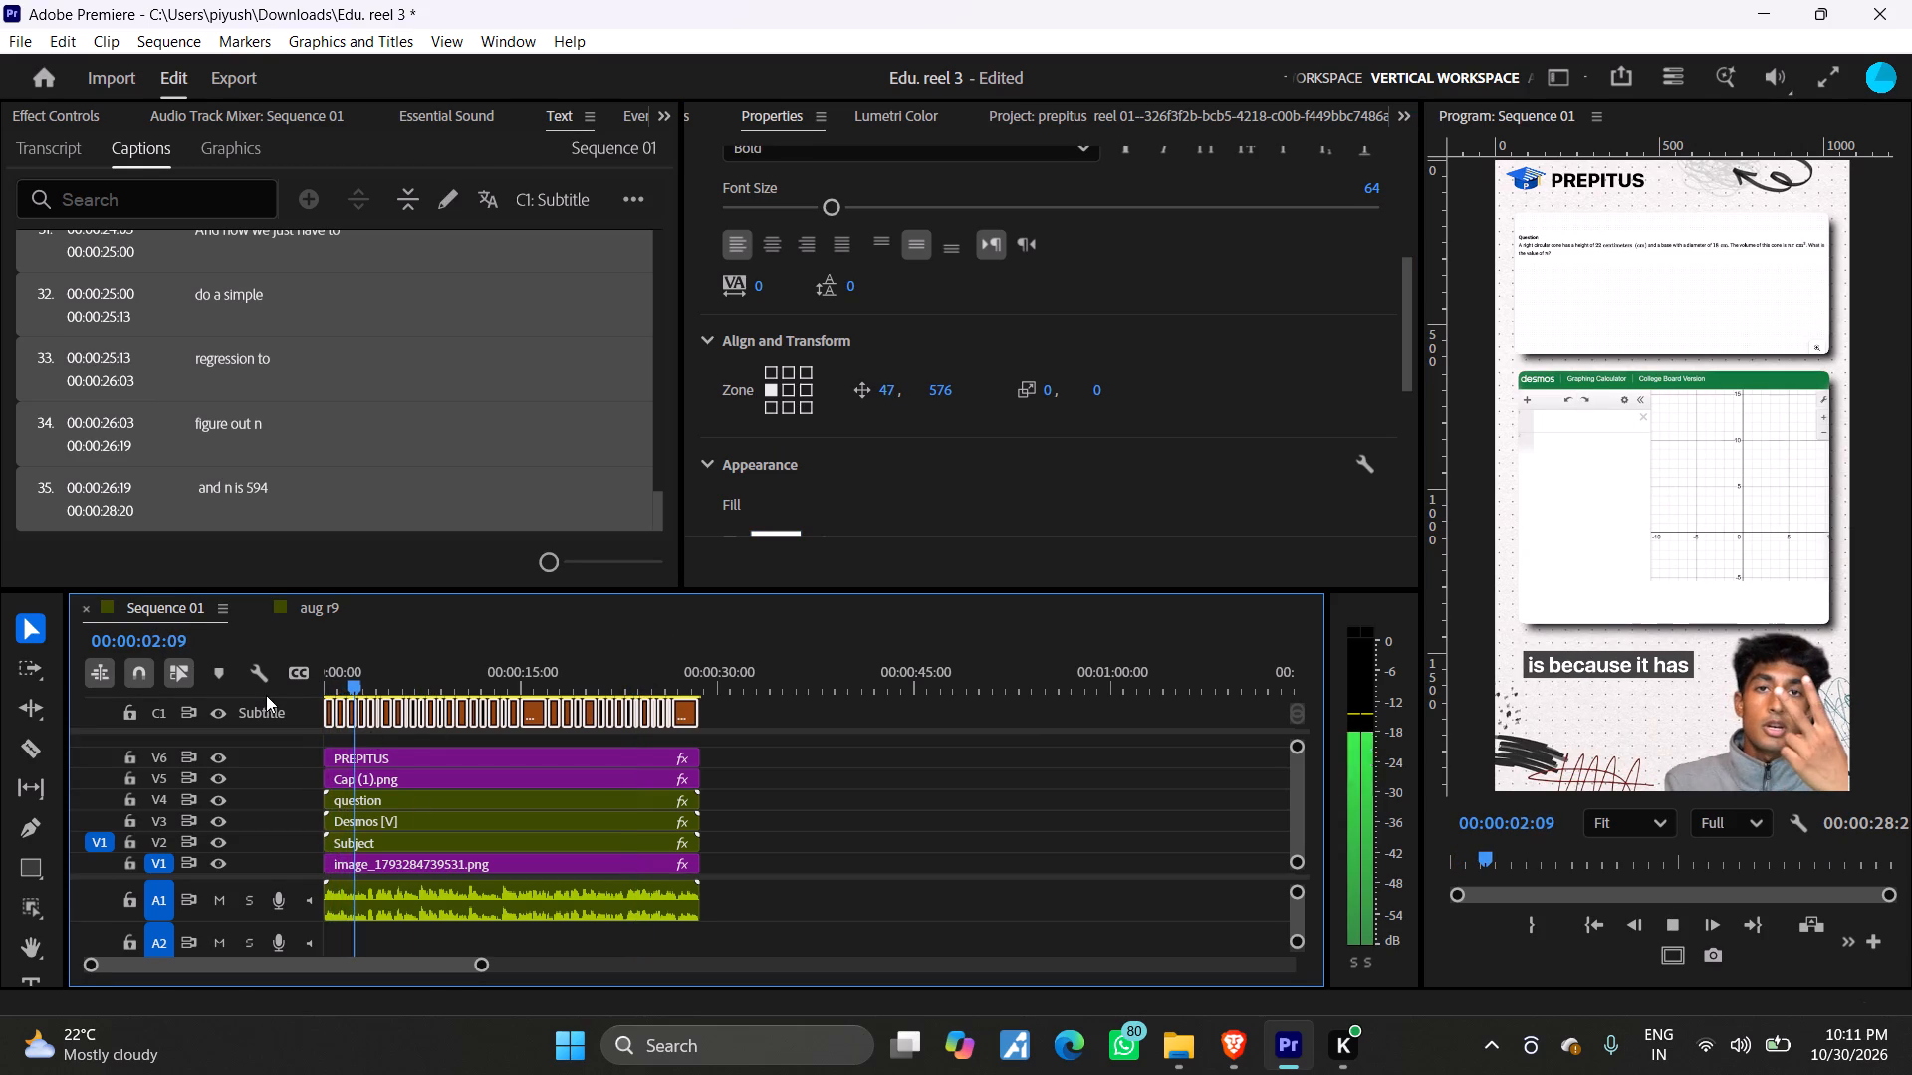
Select all the Subtitle captions on C1 and upgrade them to graphics.
click(413, 844)
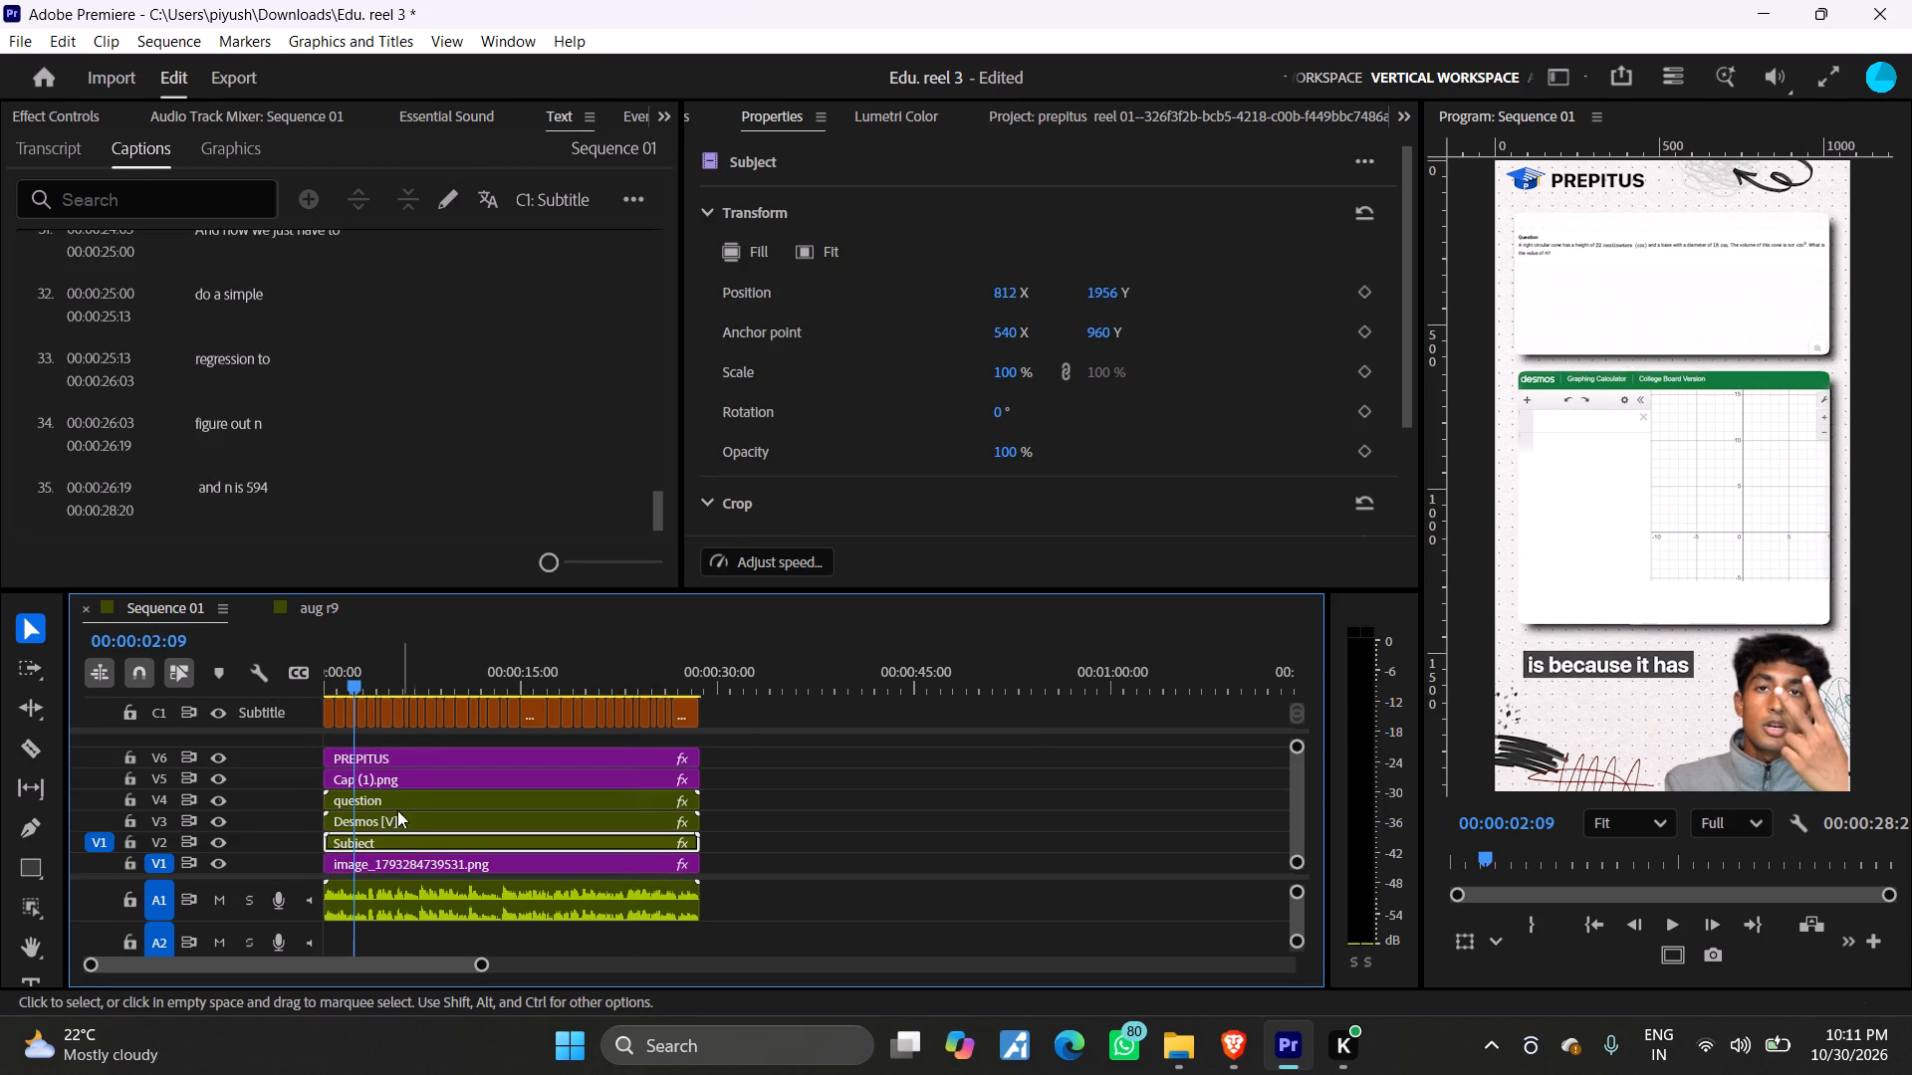
drag(740, 707, 307, 746)
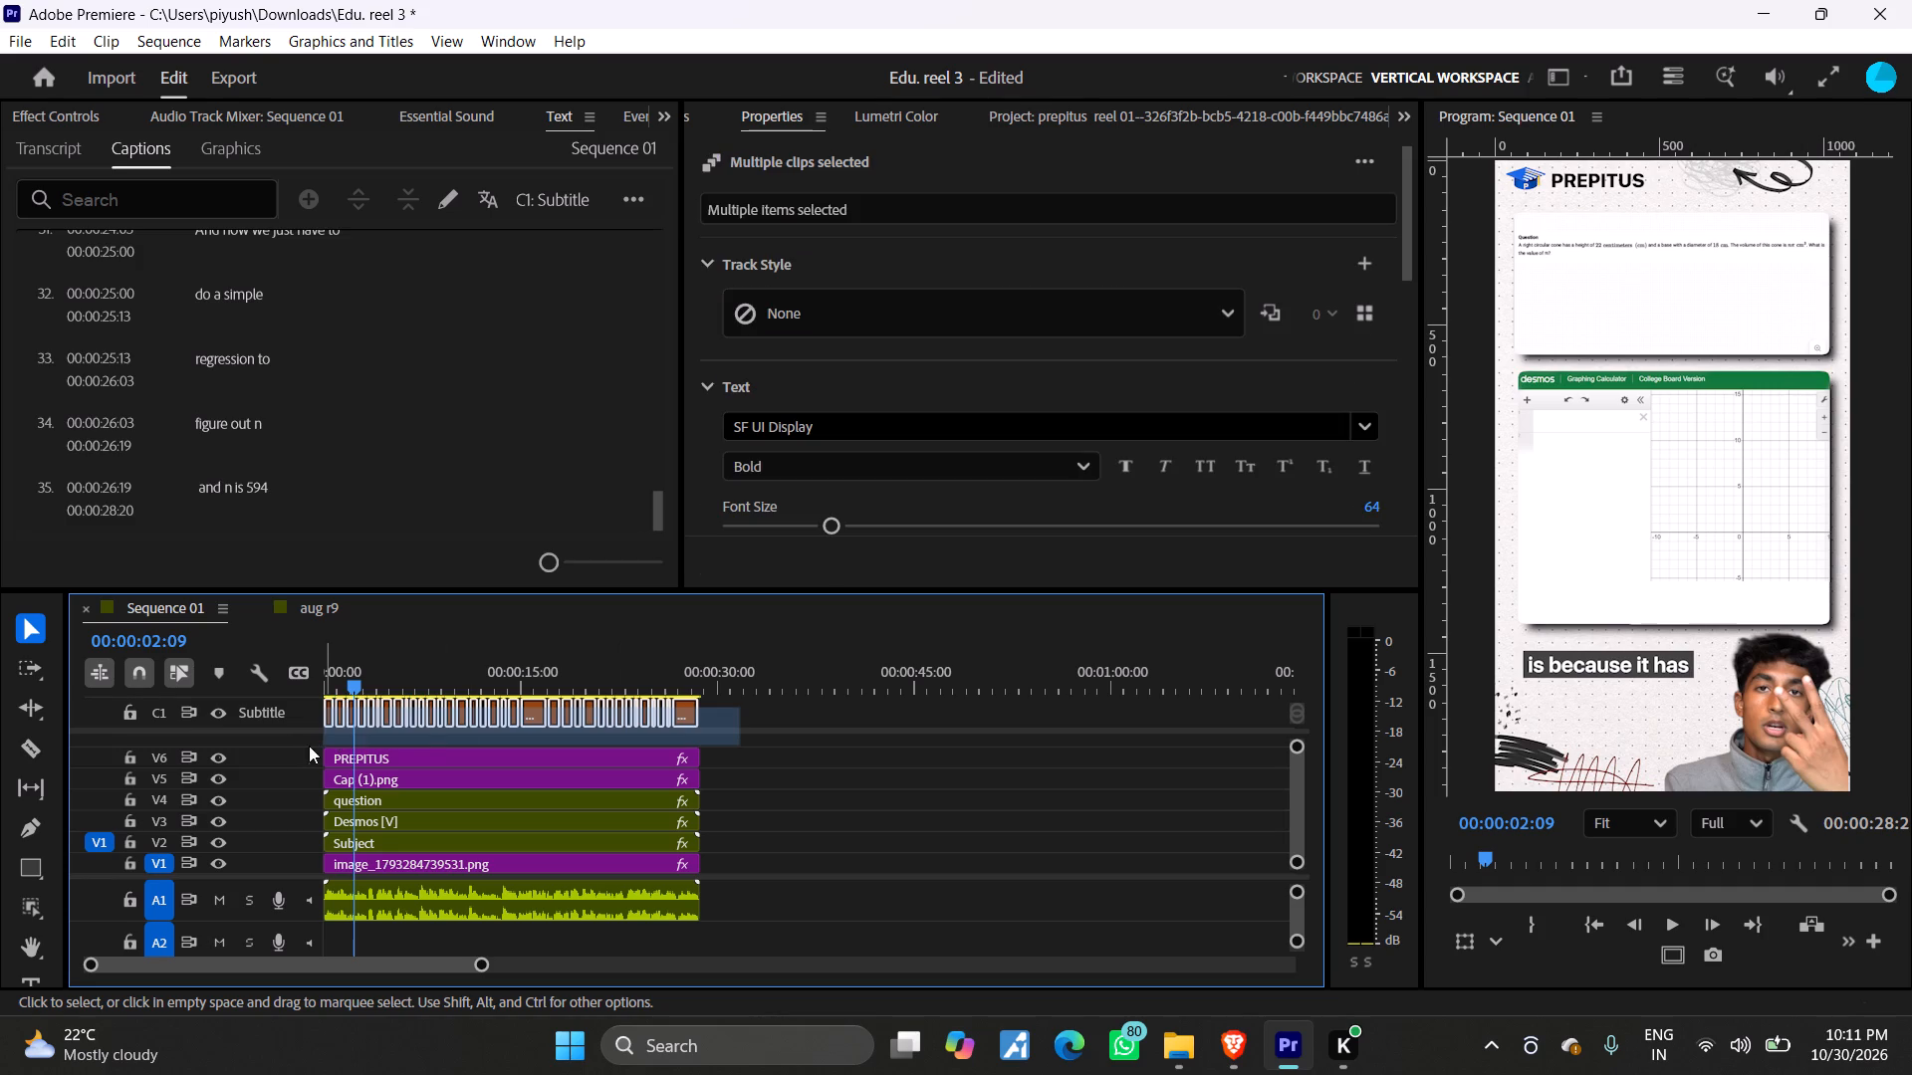
right_click(537, 716)
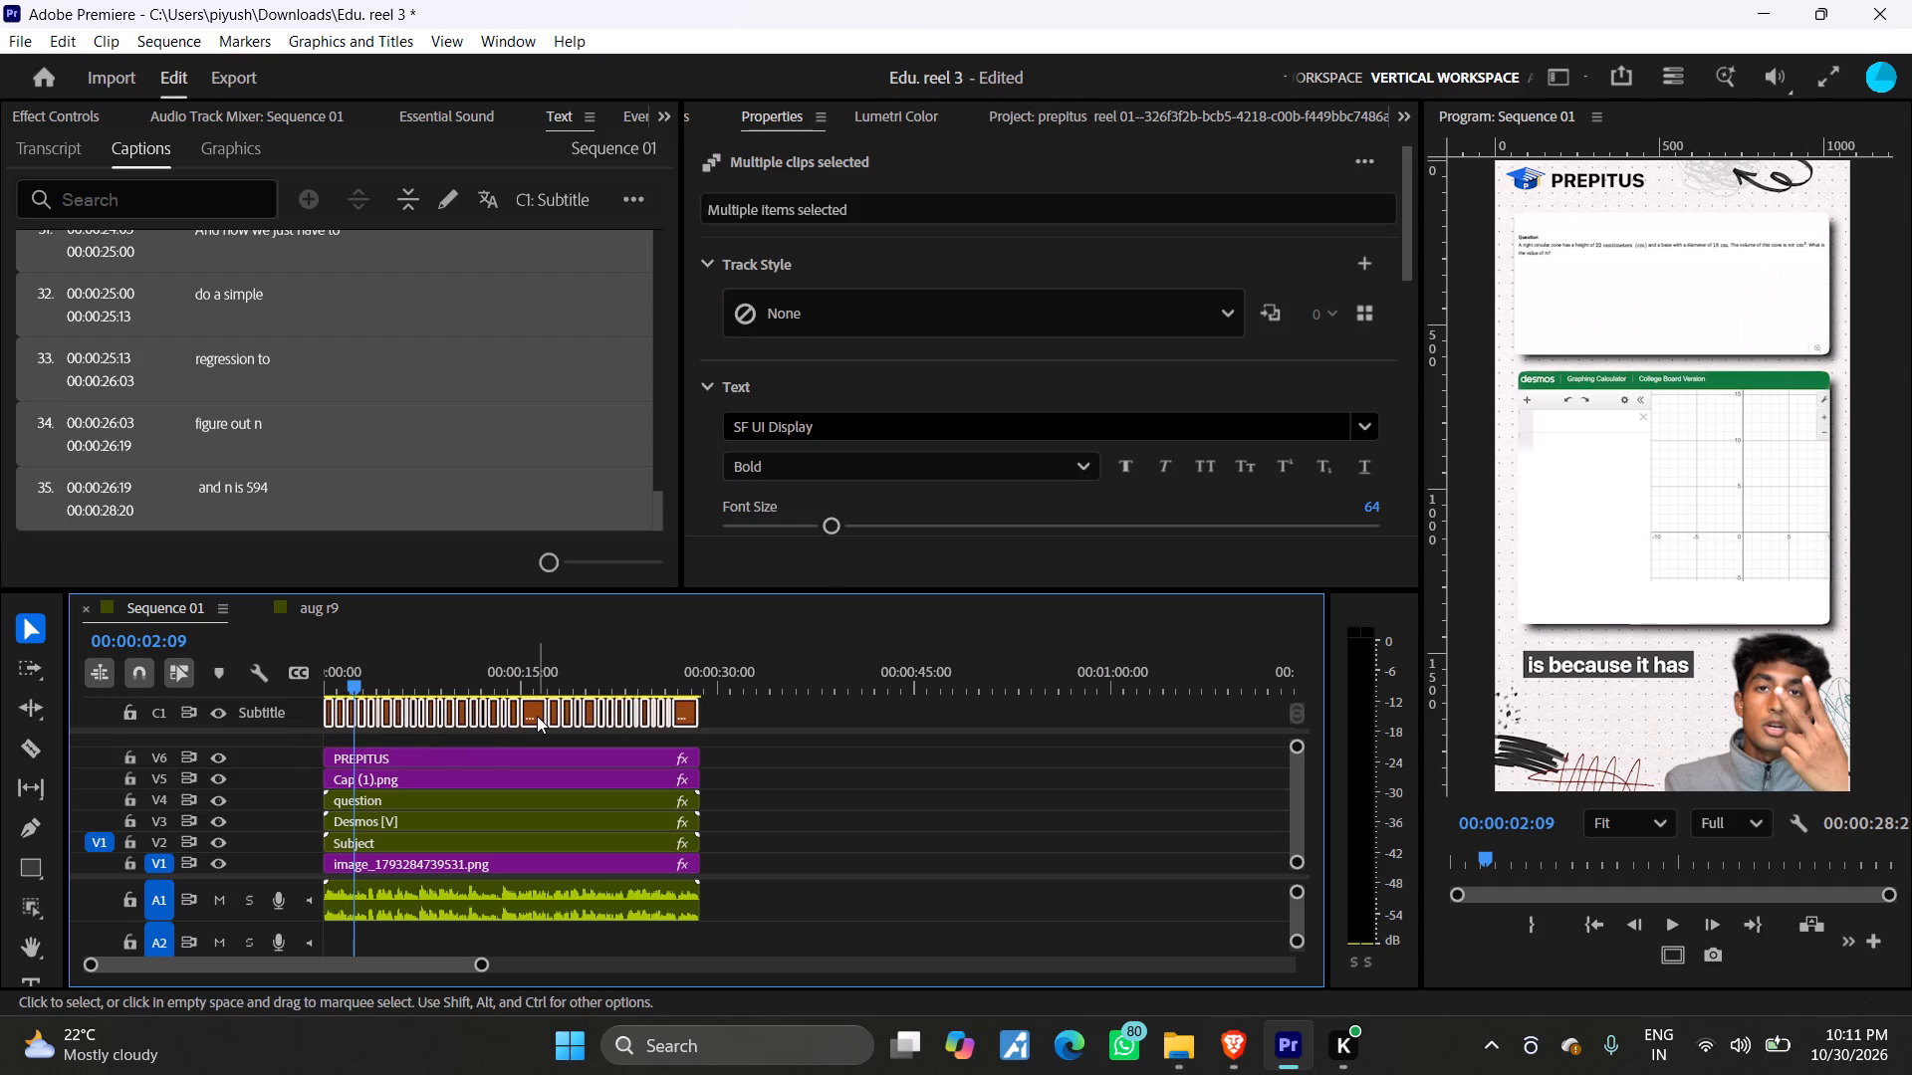
right_click(537, 716)
click(361, 40)
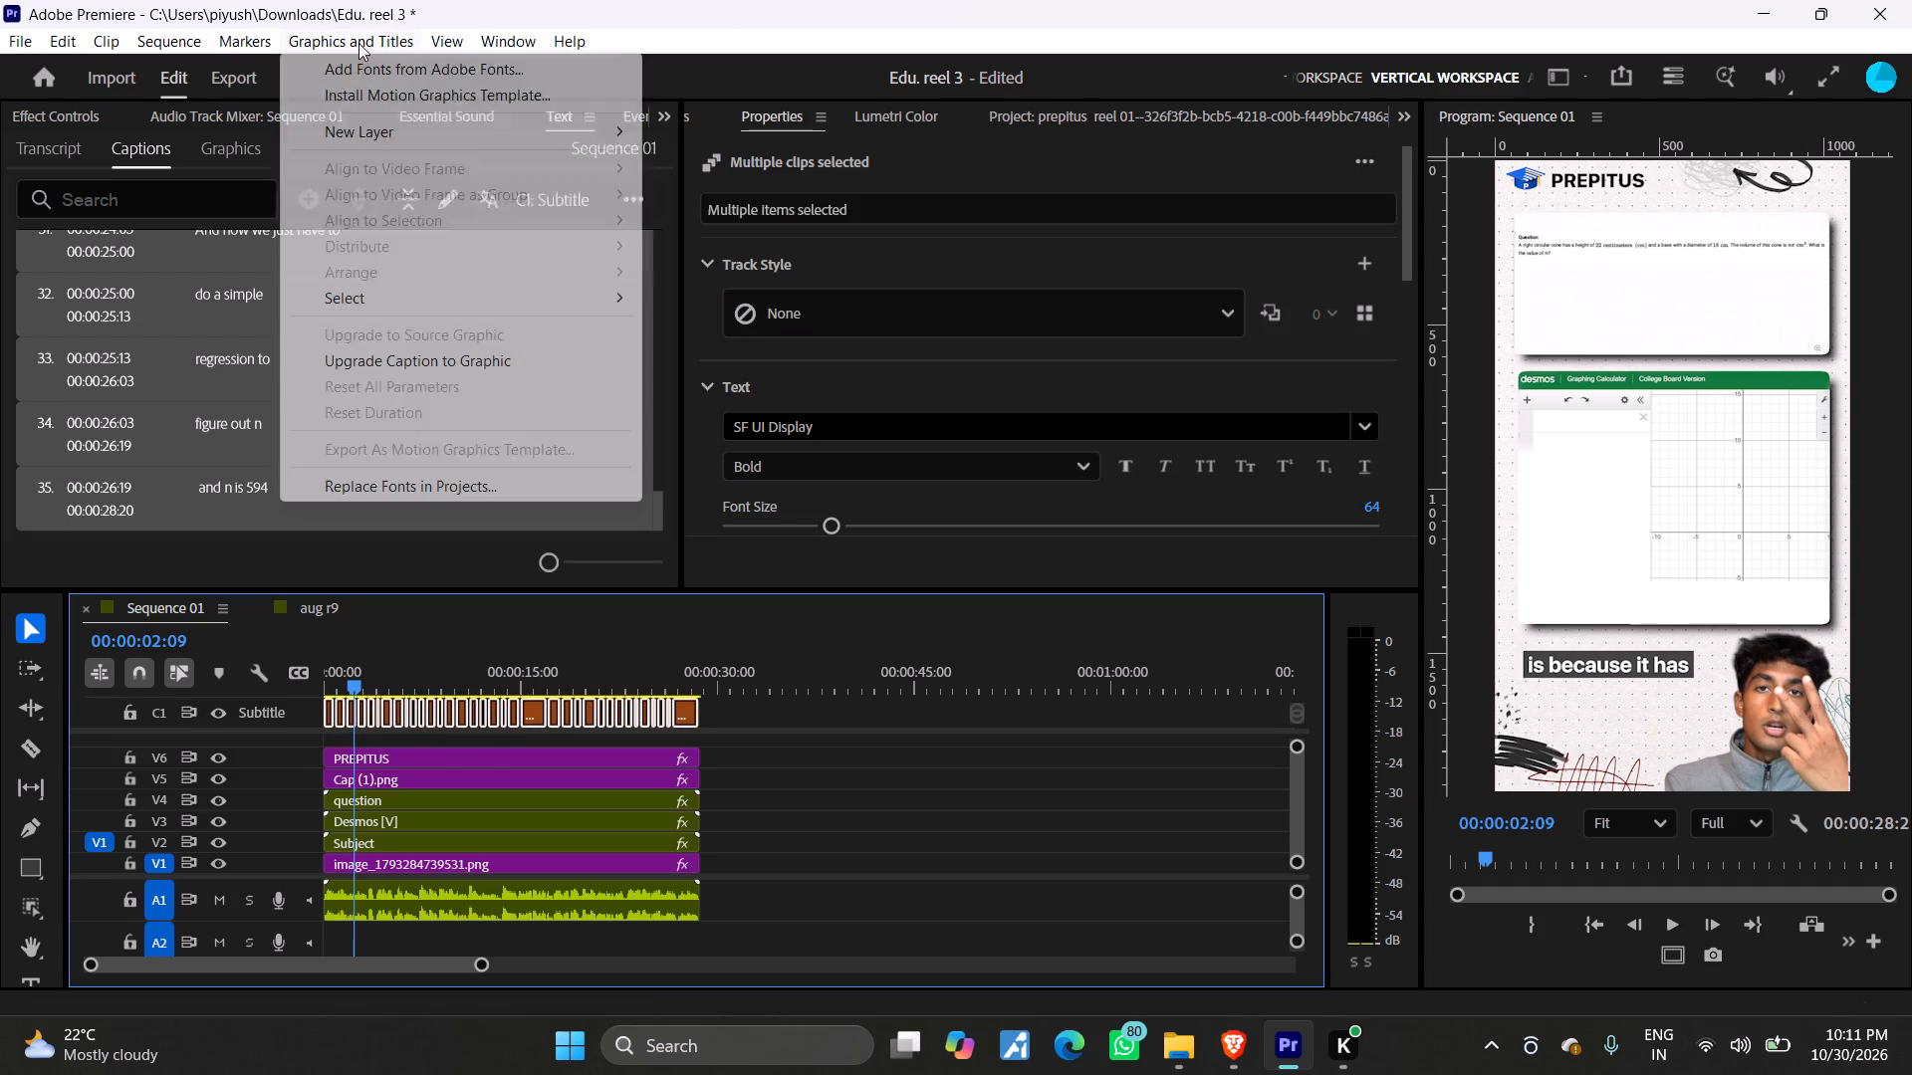
click(405, 355)
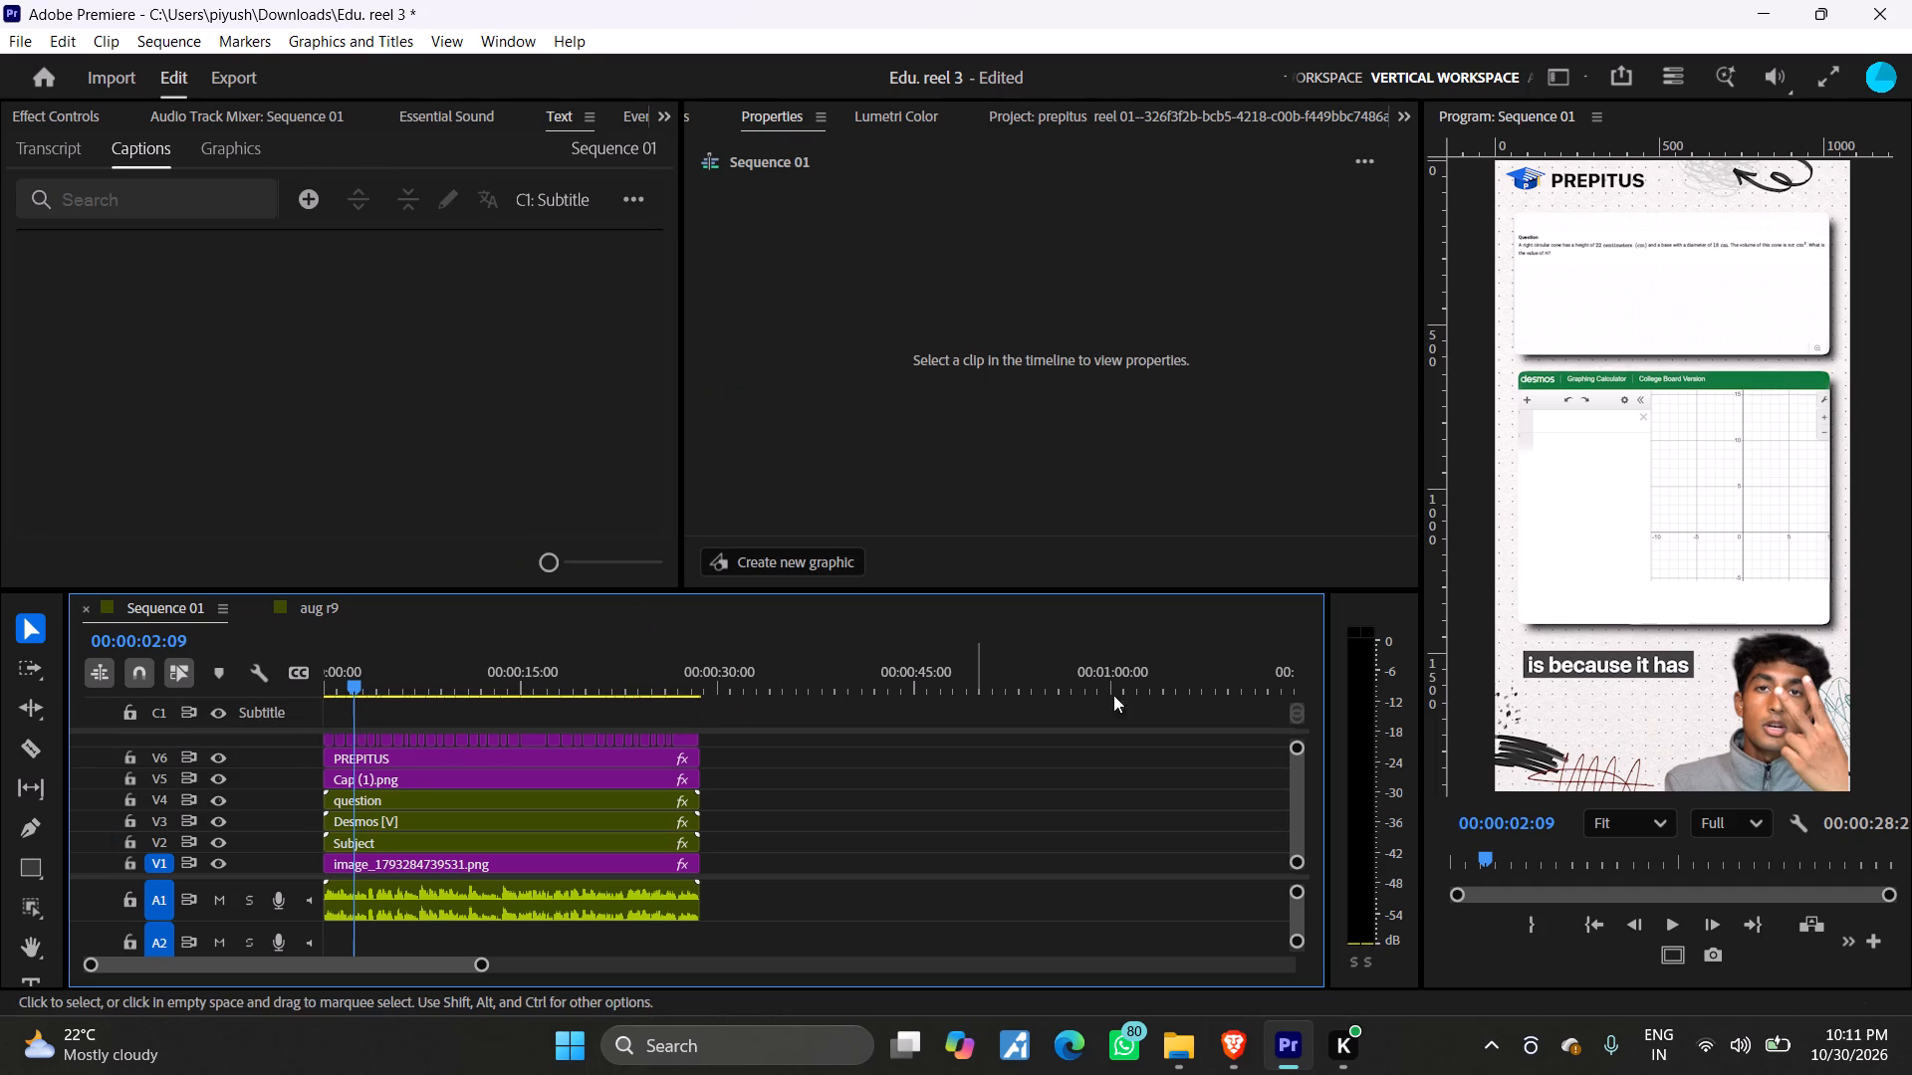
Give the timeline more height to expose track V7 and select all the caption graphics on it.
click(1028, 593)
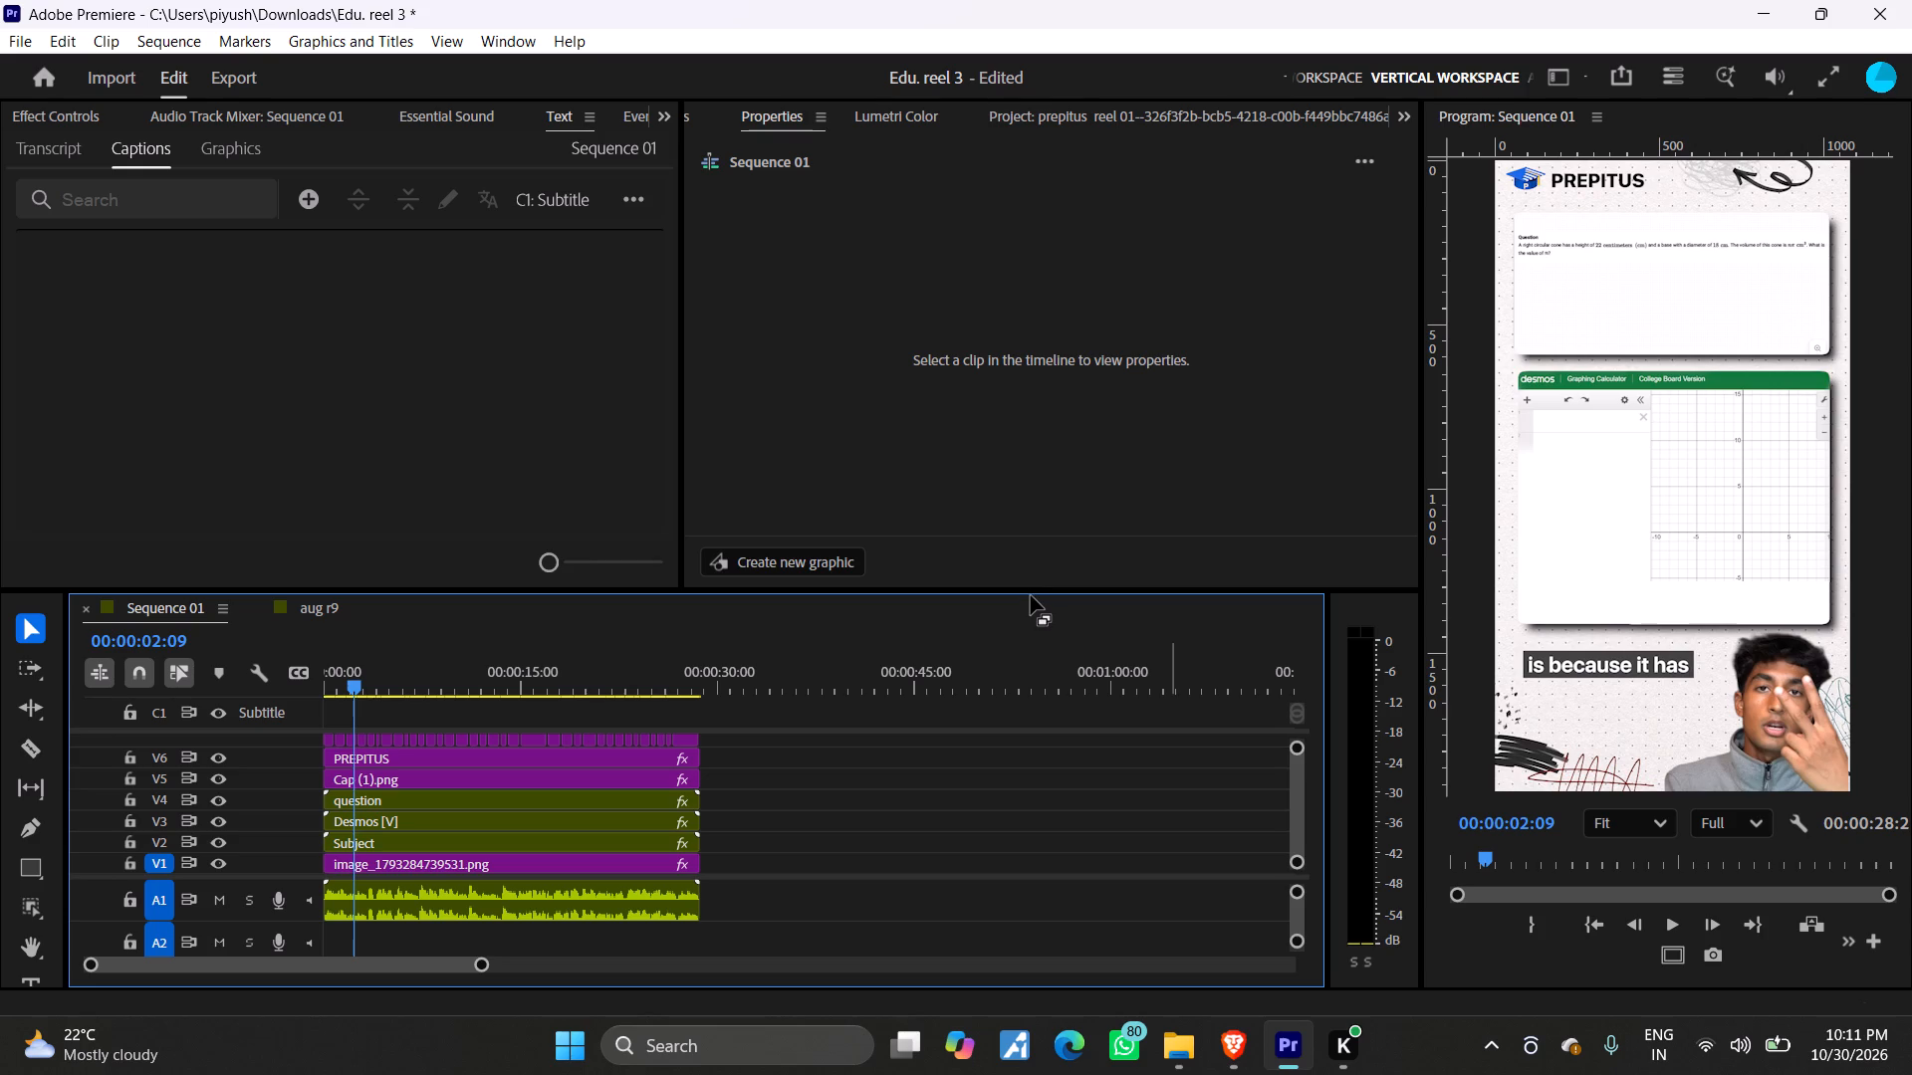
drag(1031, 591, 1030, 522)
drag(768, 691, 525, 721)
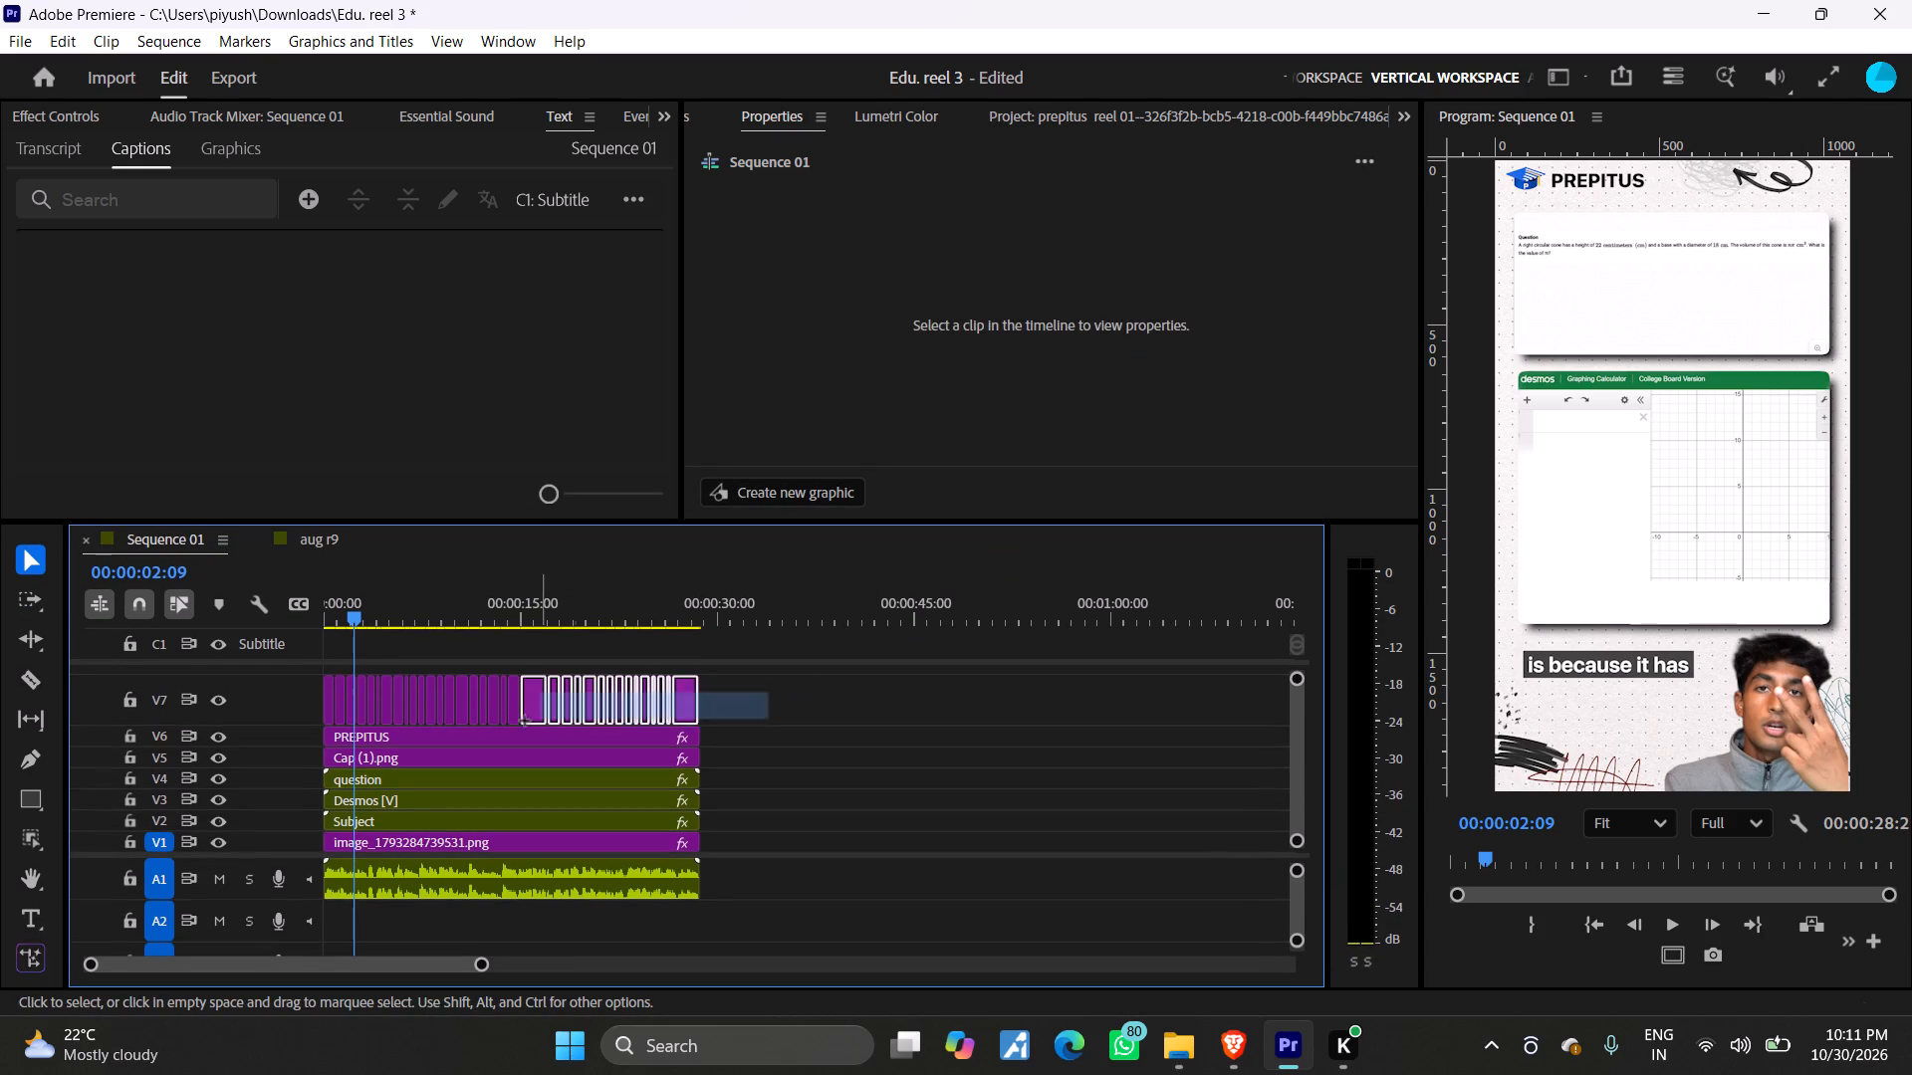
drag(525, 721, 306, 725)
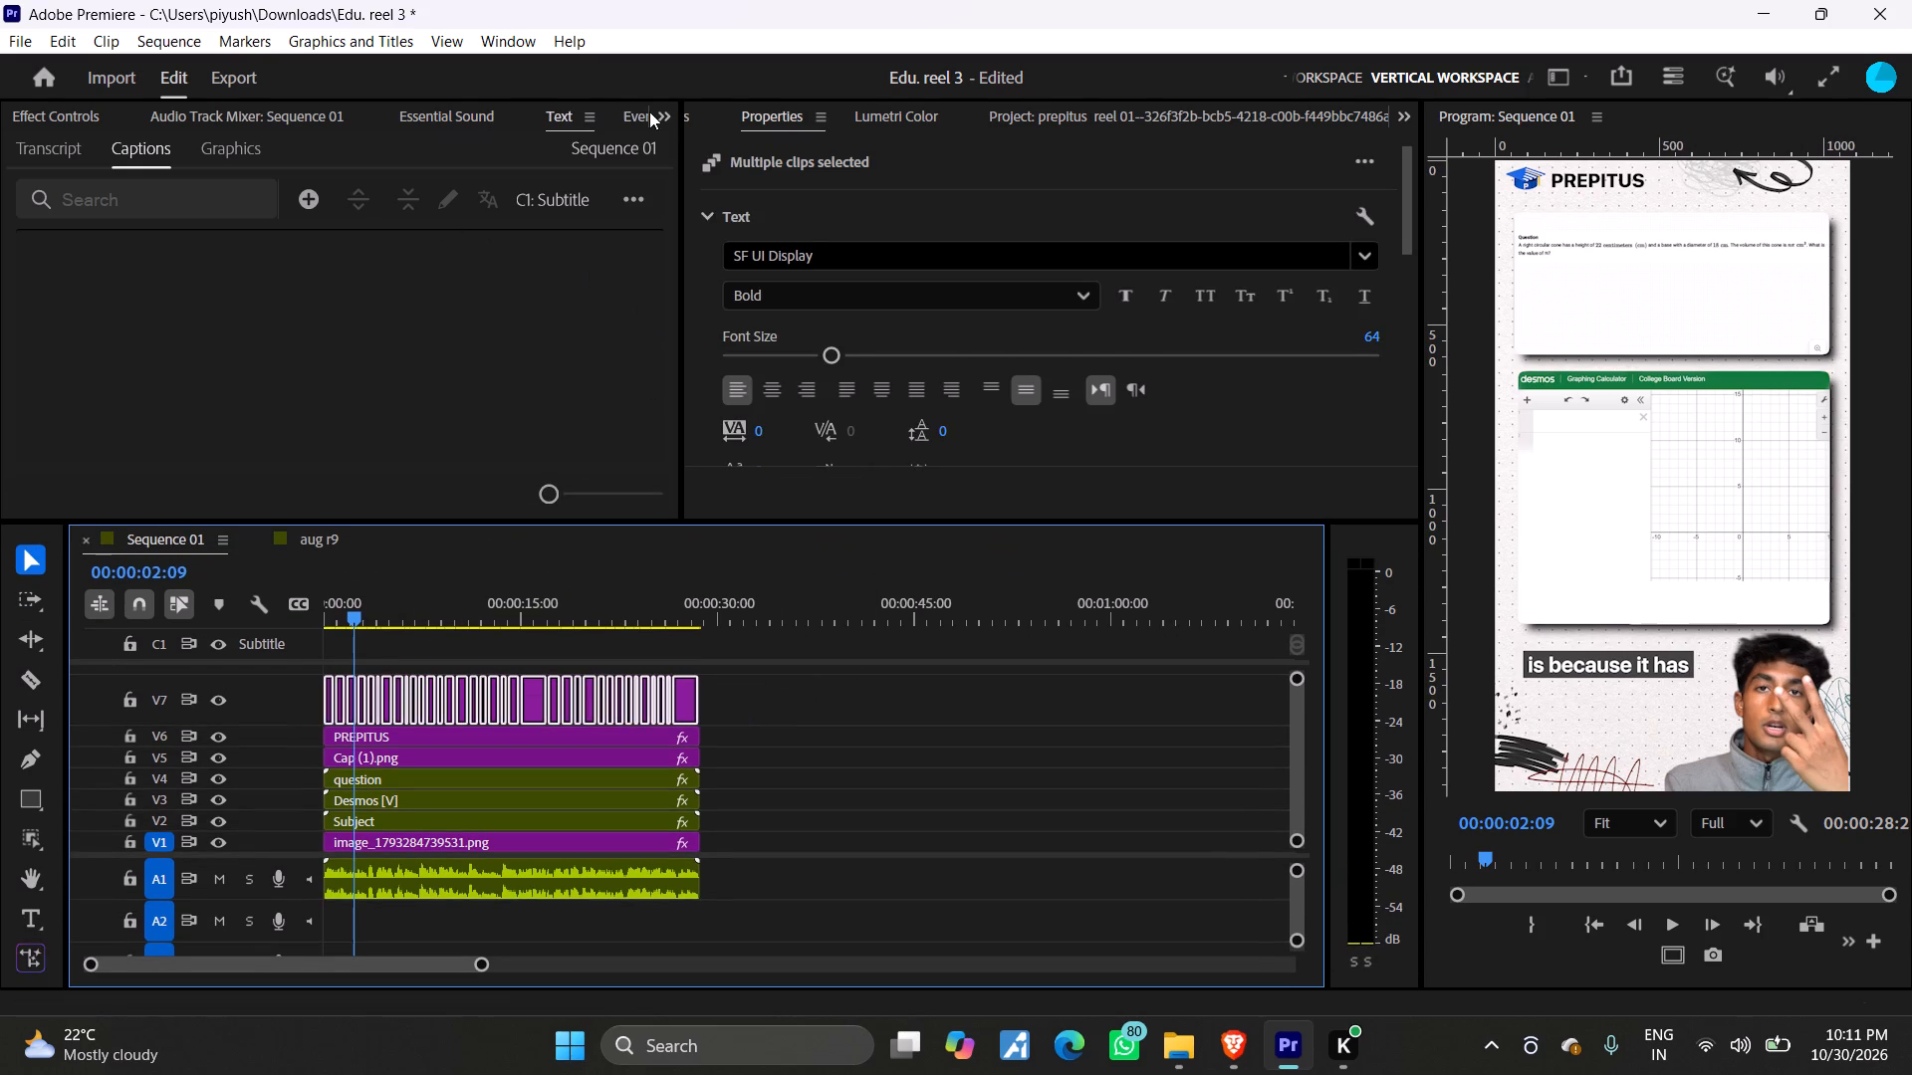
Search the effects for "drop" and apply Drop Shadow to the first caption graphic, "The reason I like".
click(897, 115)
click(693, 118)
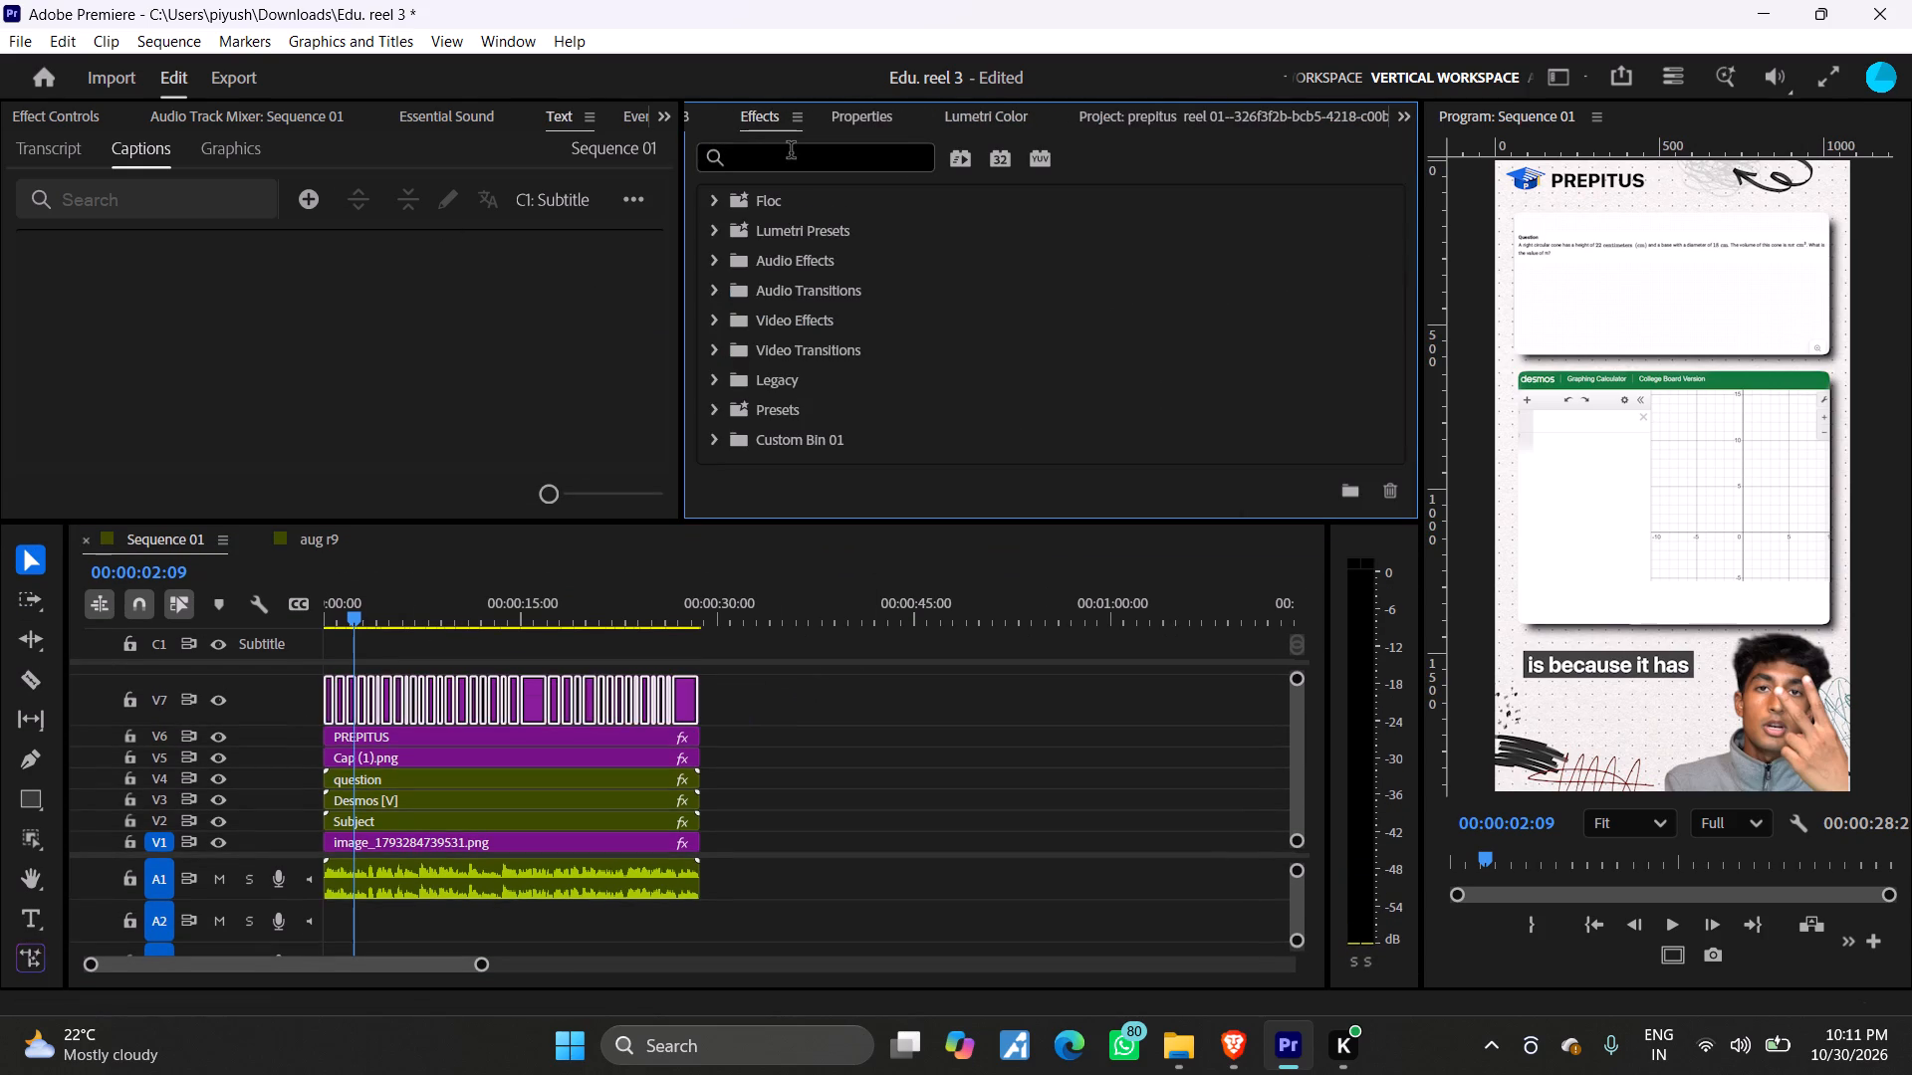
click(791, 154)
text(dr)
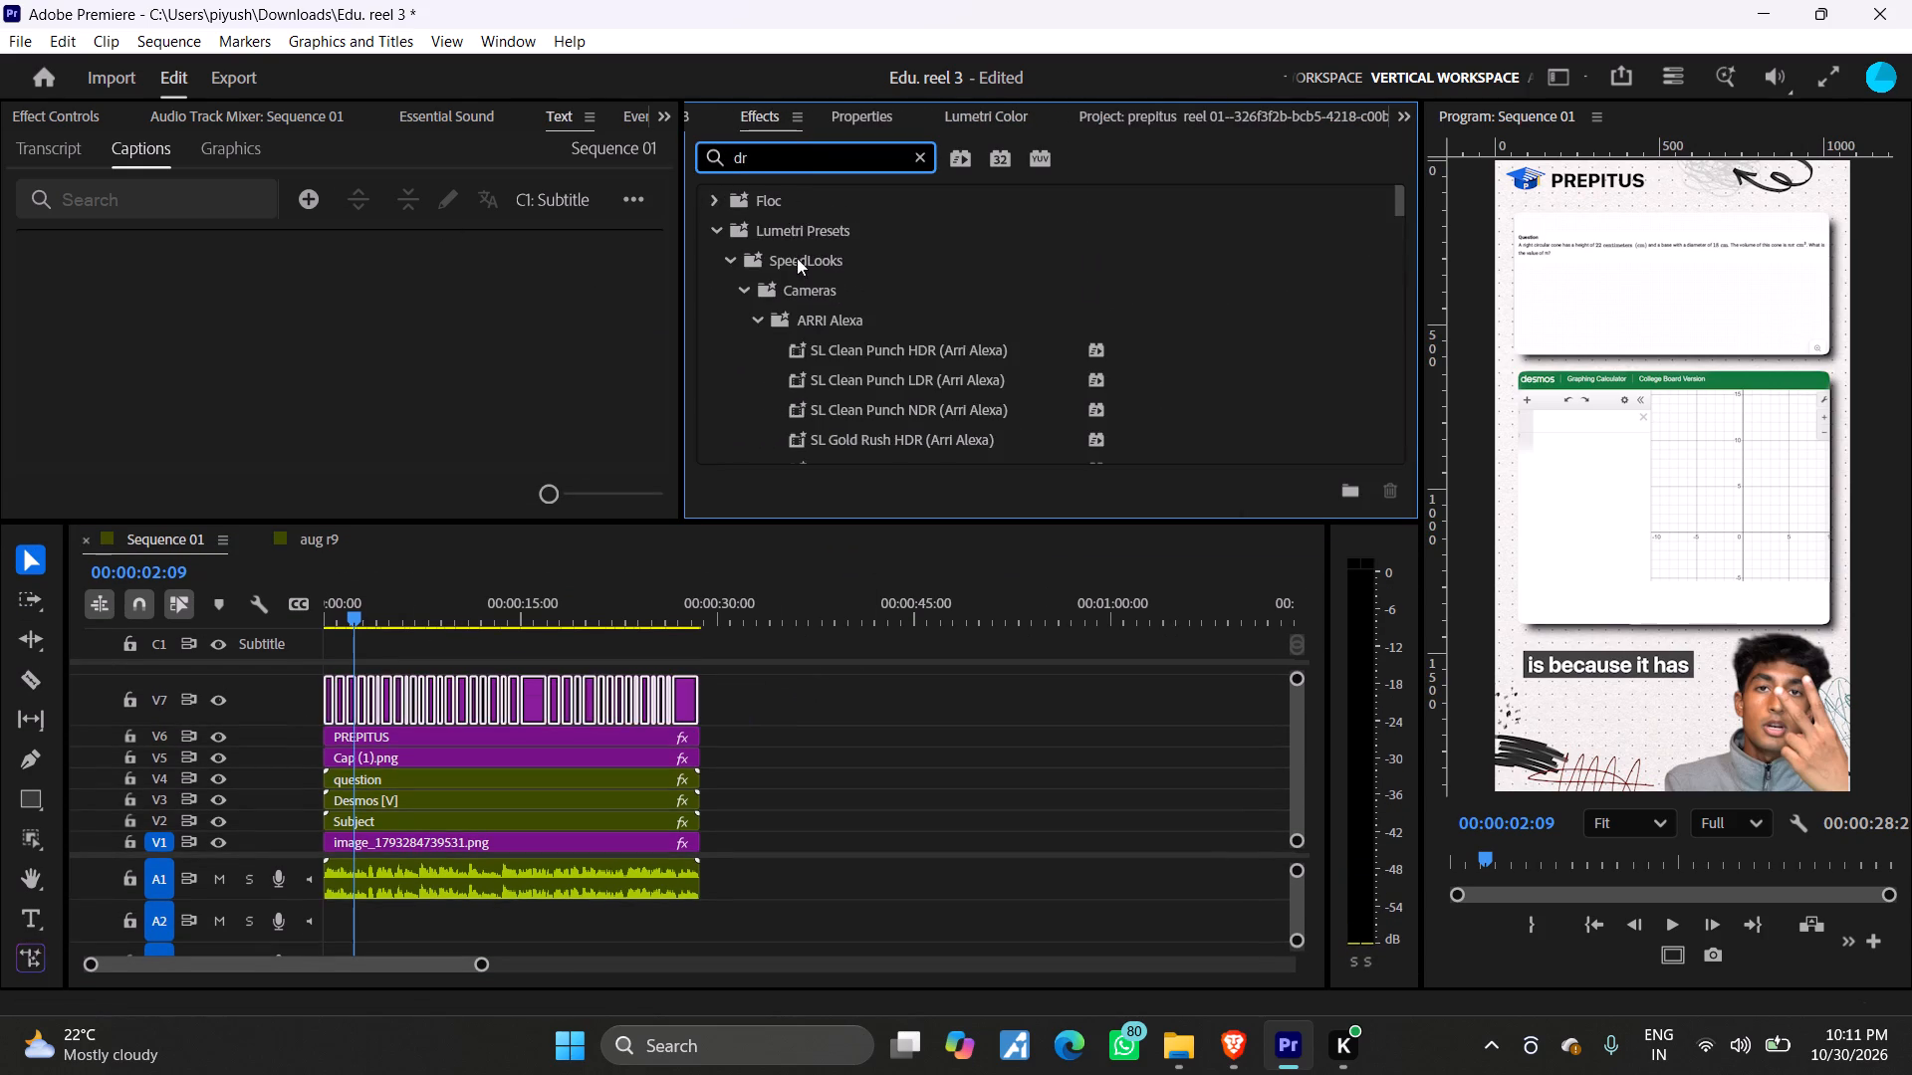
text(op)
drag(814, 380, 491, 621)
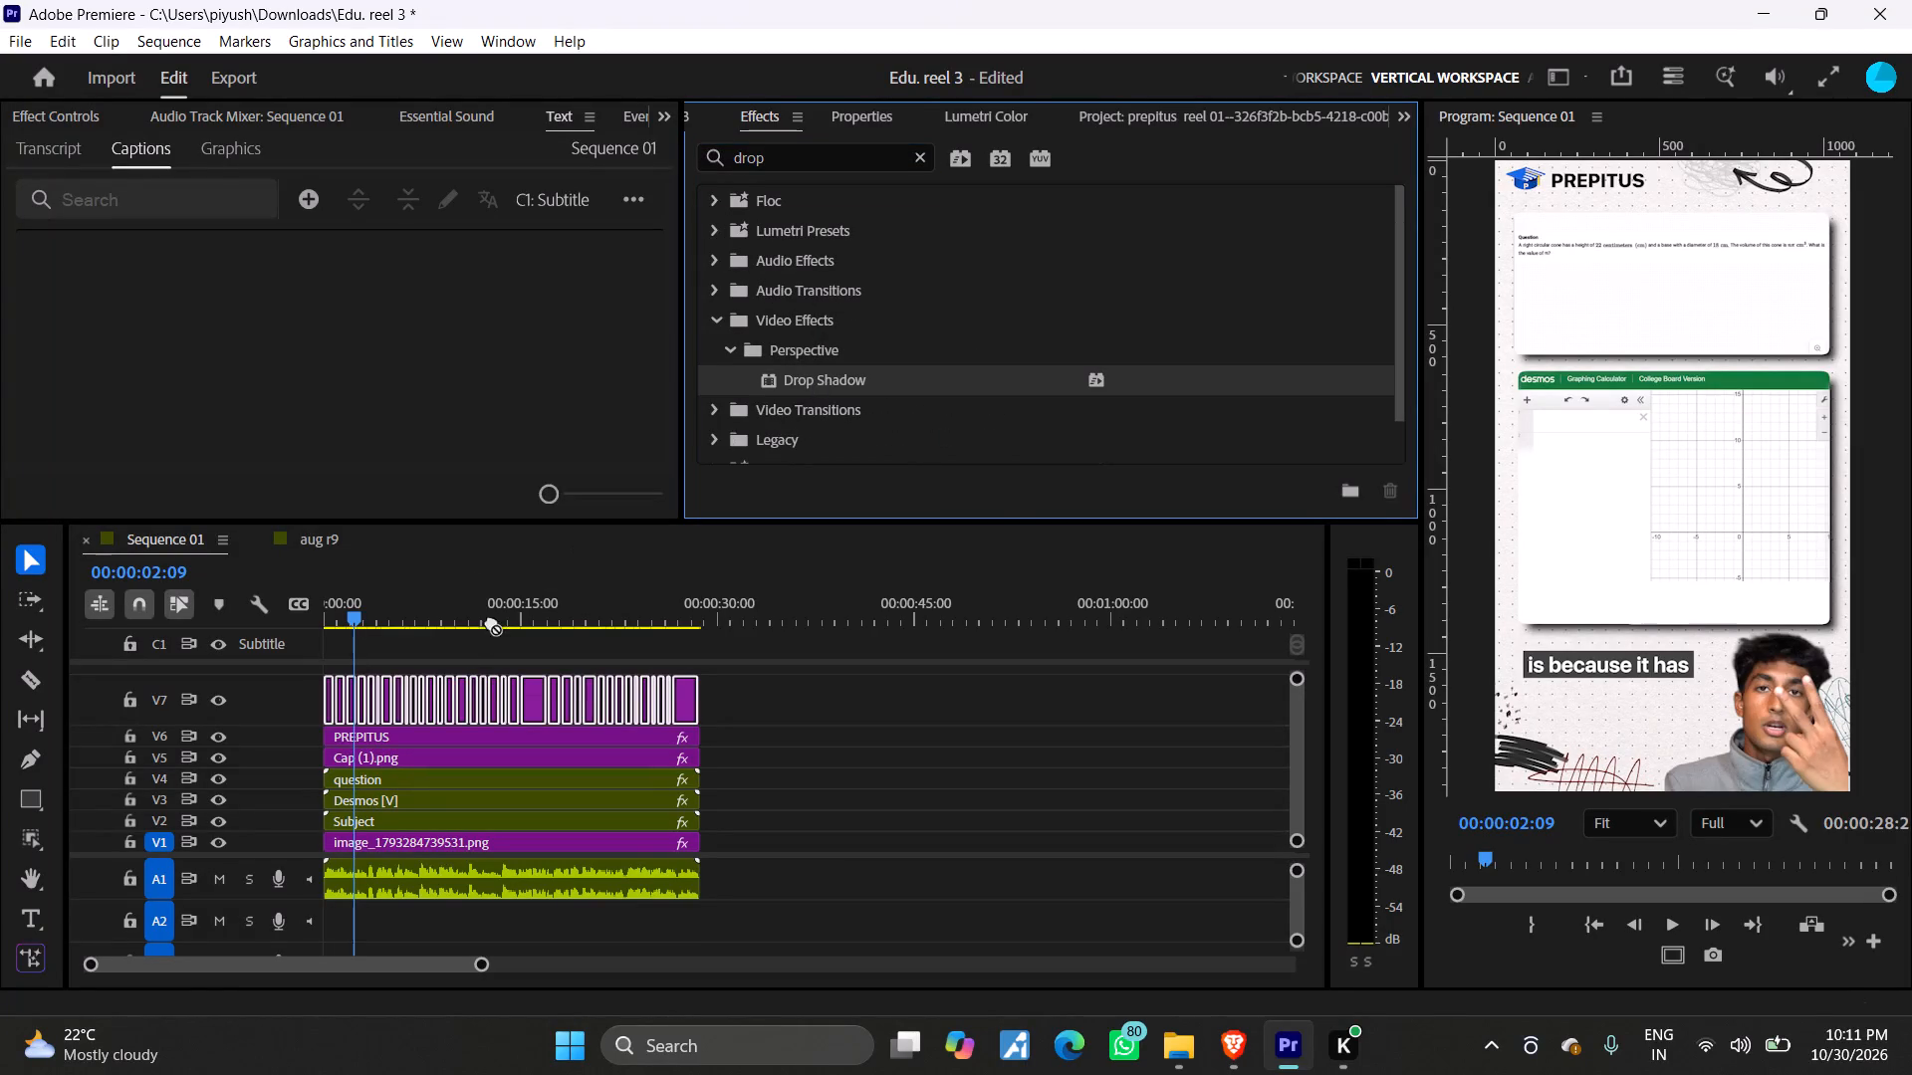
drag(491, 621, 542, 568)
drag(542, 568, 803, 392)
drag(477, 964, 471, 964)
drag(471, 964, 198, 966)
click(377, 705)
click(488, 649)
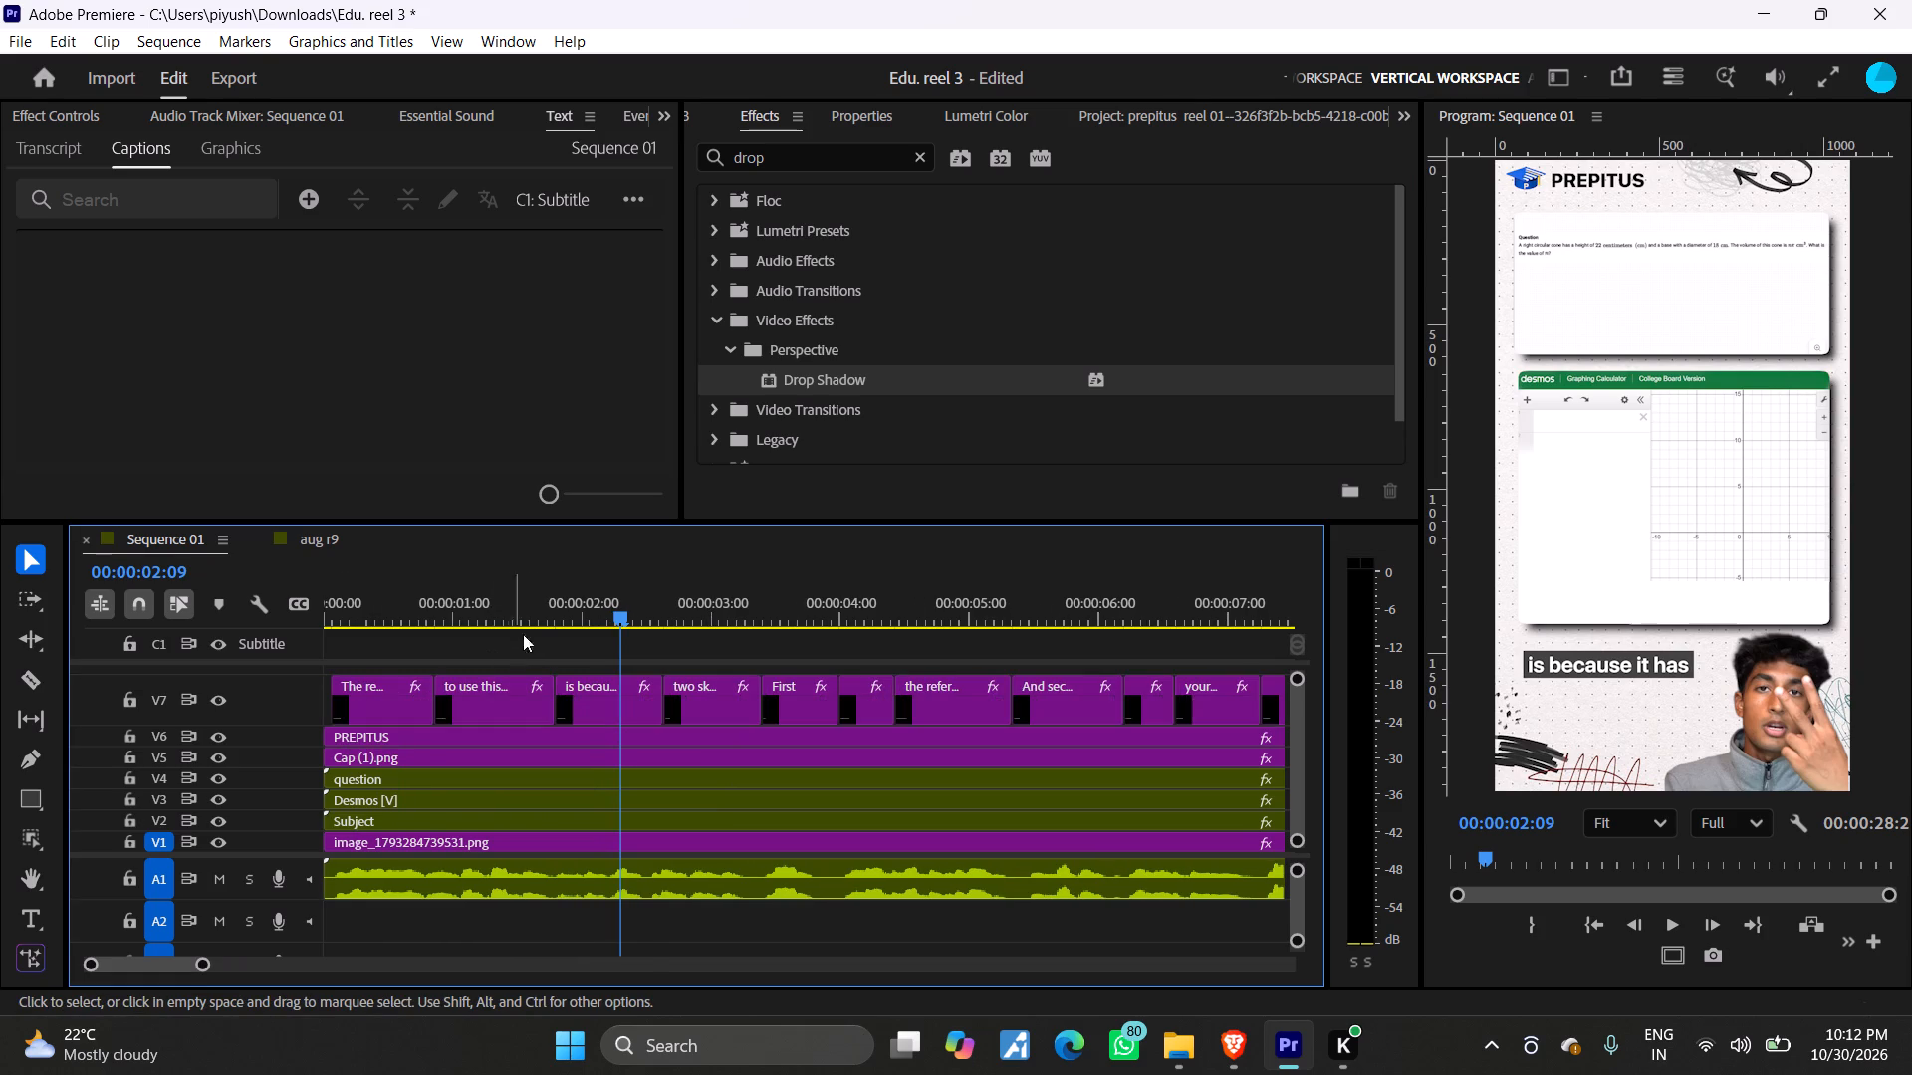
click(368, 679)
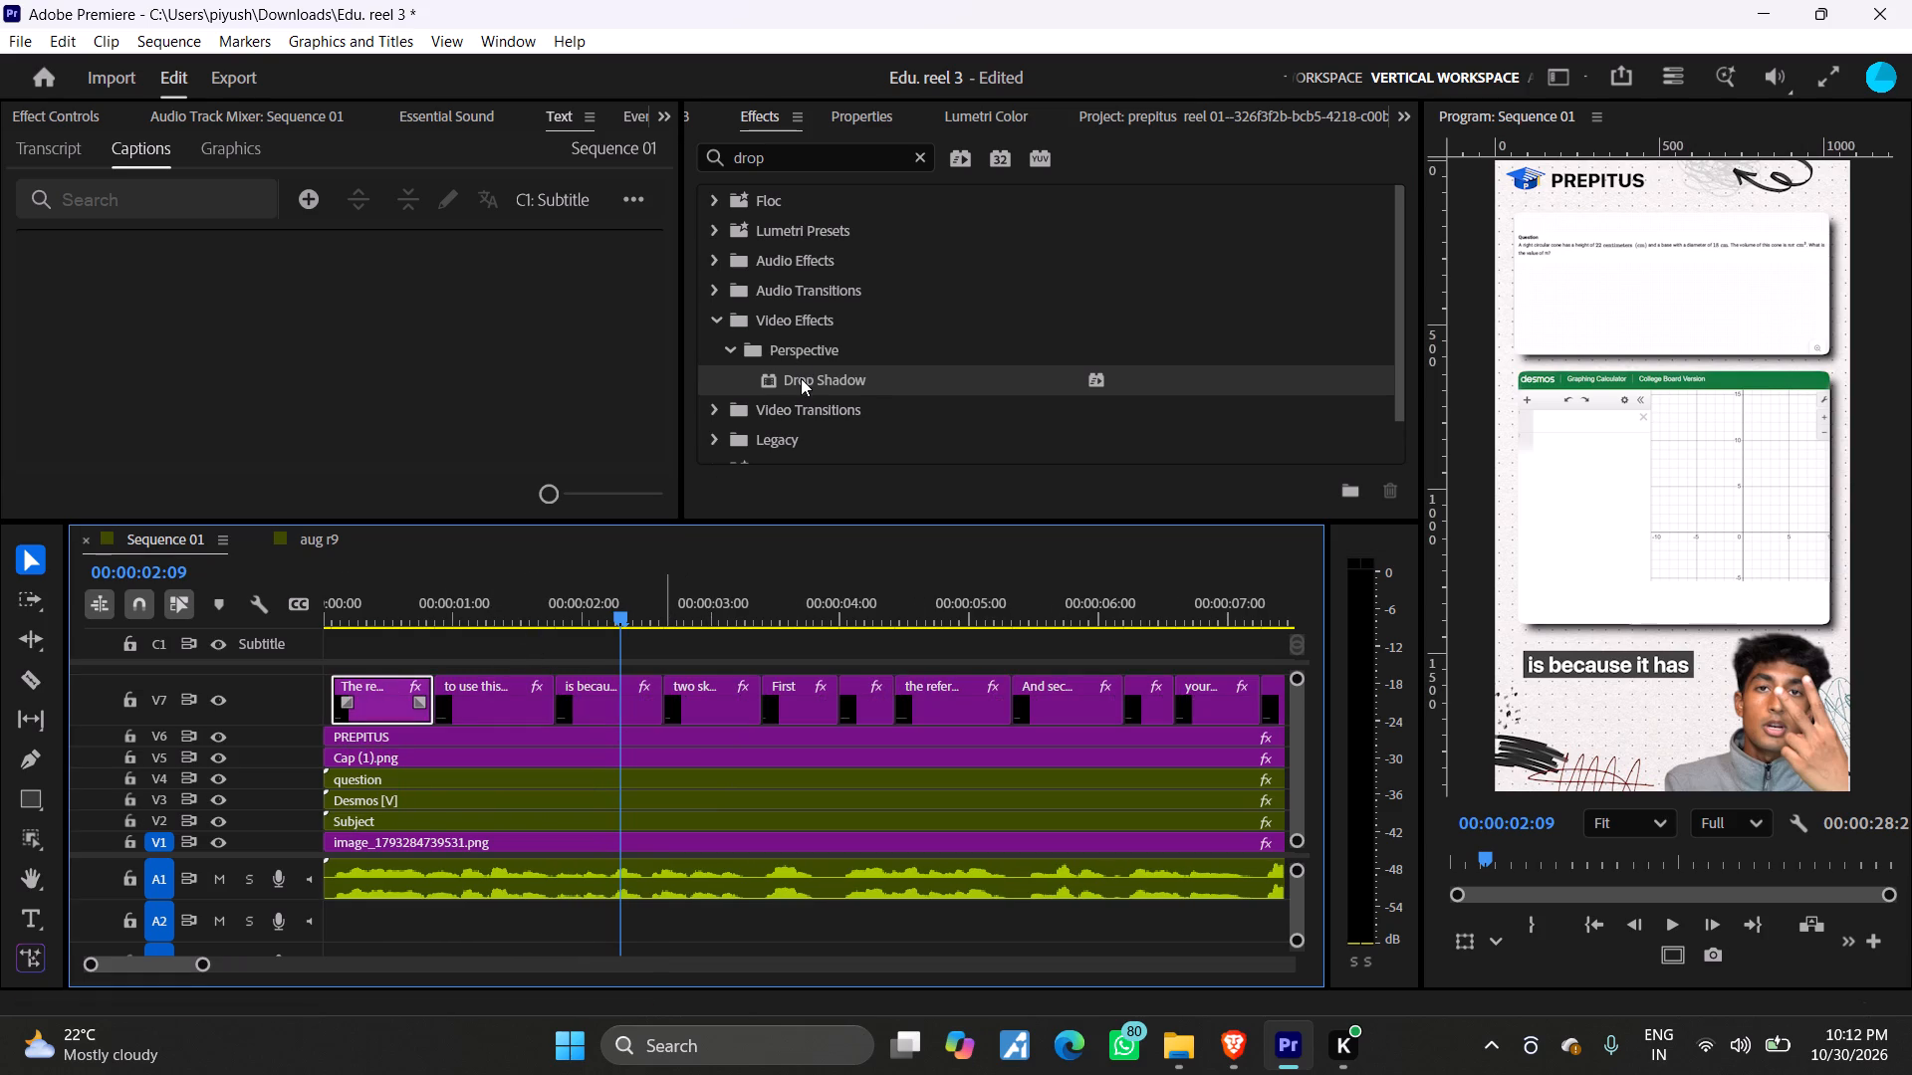
drag(801, 378, 389, 700)
Move the playhead to 00:00:00:15 and set the Drop Shadow opacity on "The reason I like" to 100%.
drag(595, 615, 394, 645)
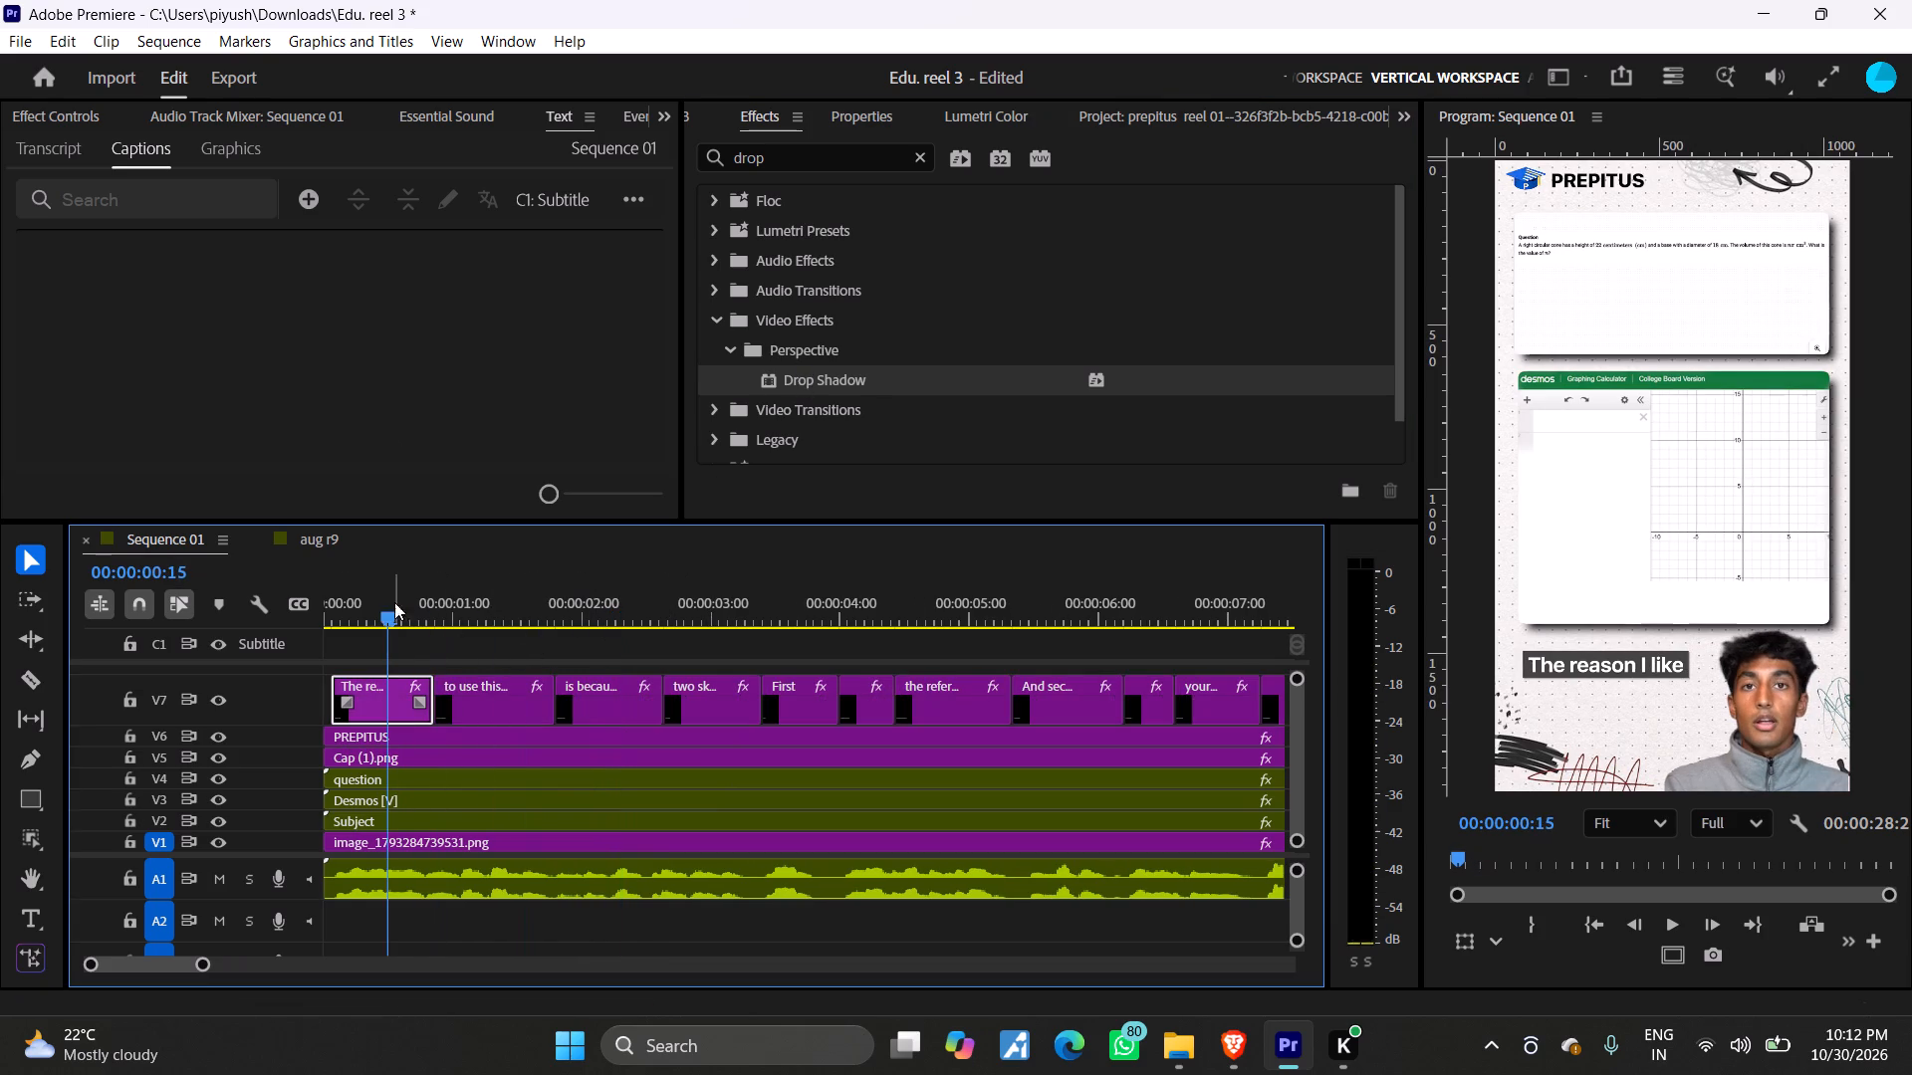
click(87, 110)
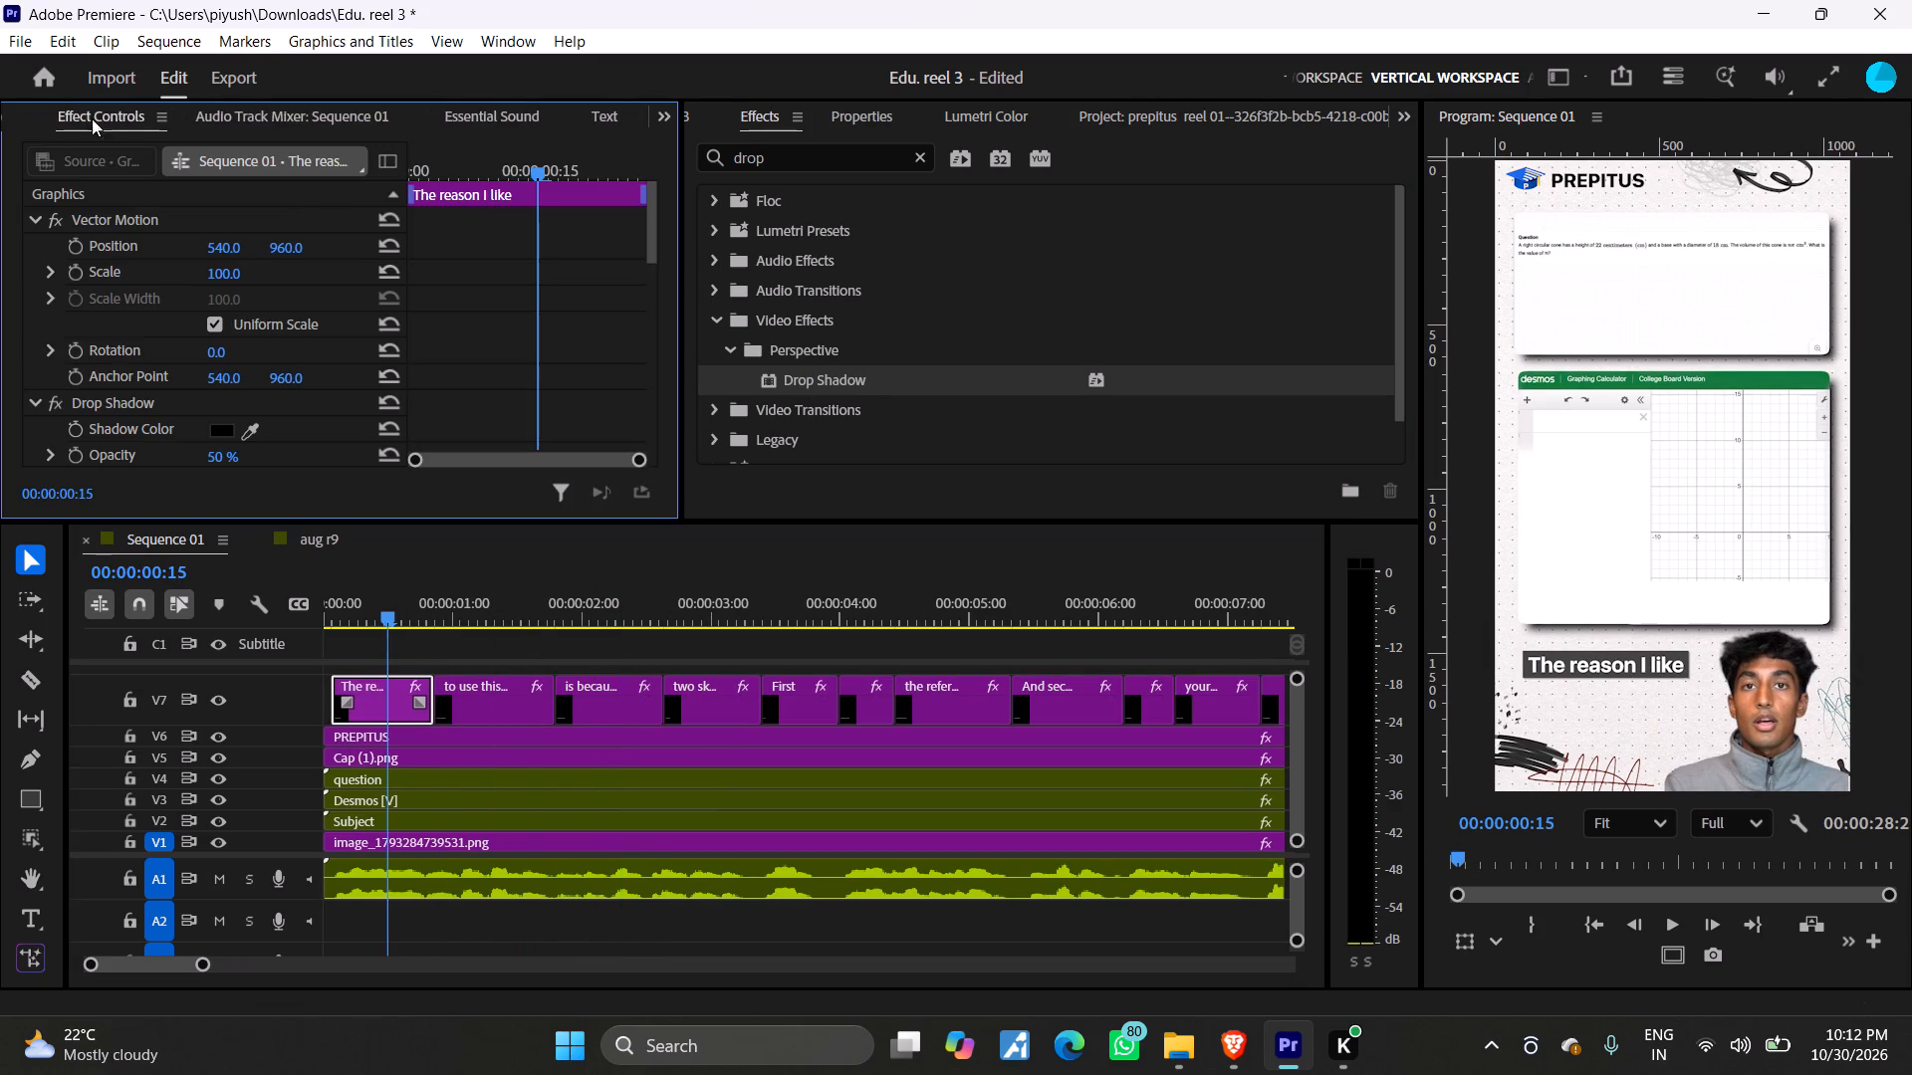
scroll(314, 410, down, 3)
drag(223, 382, 285, 381)
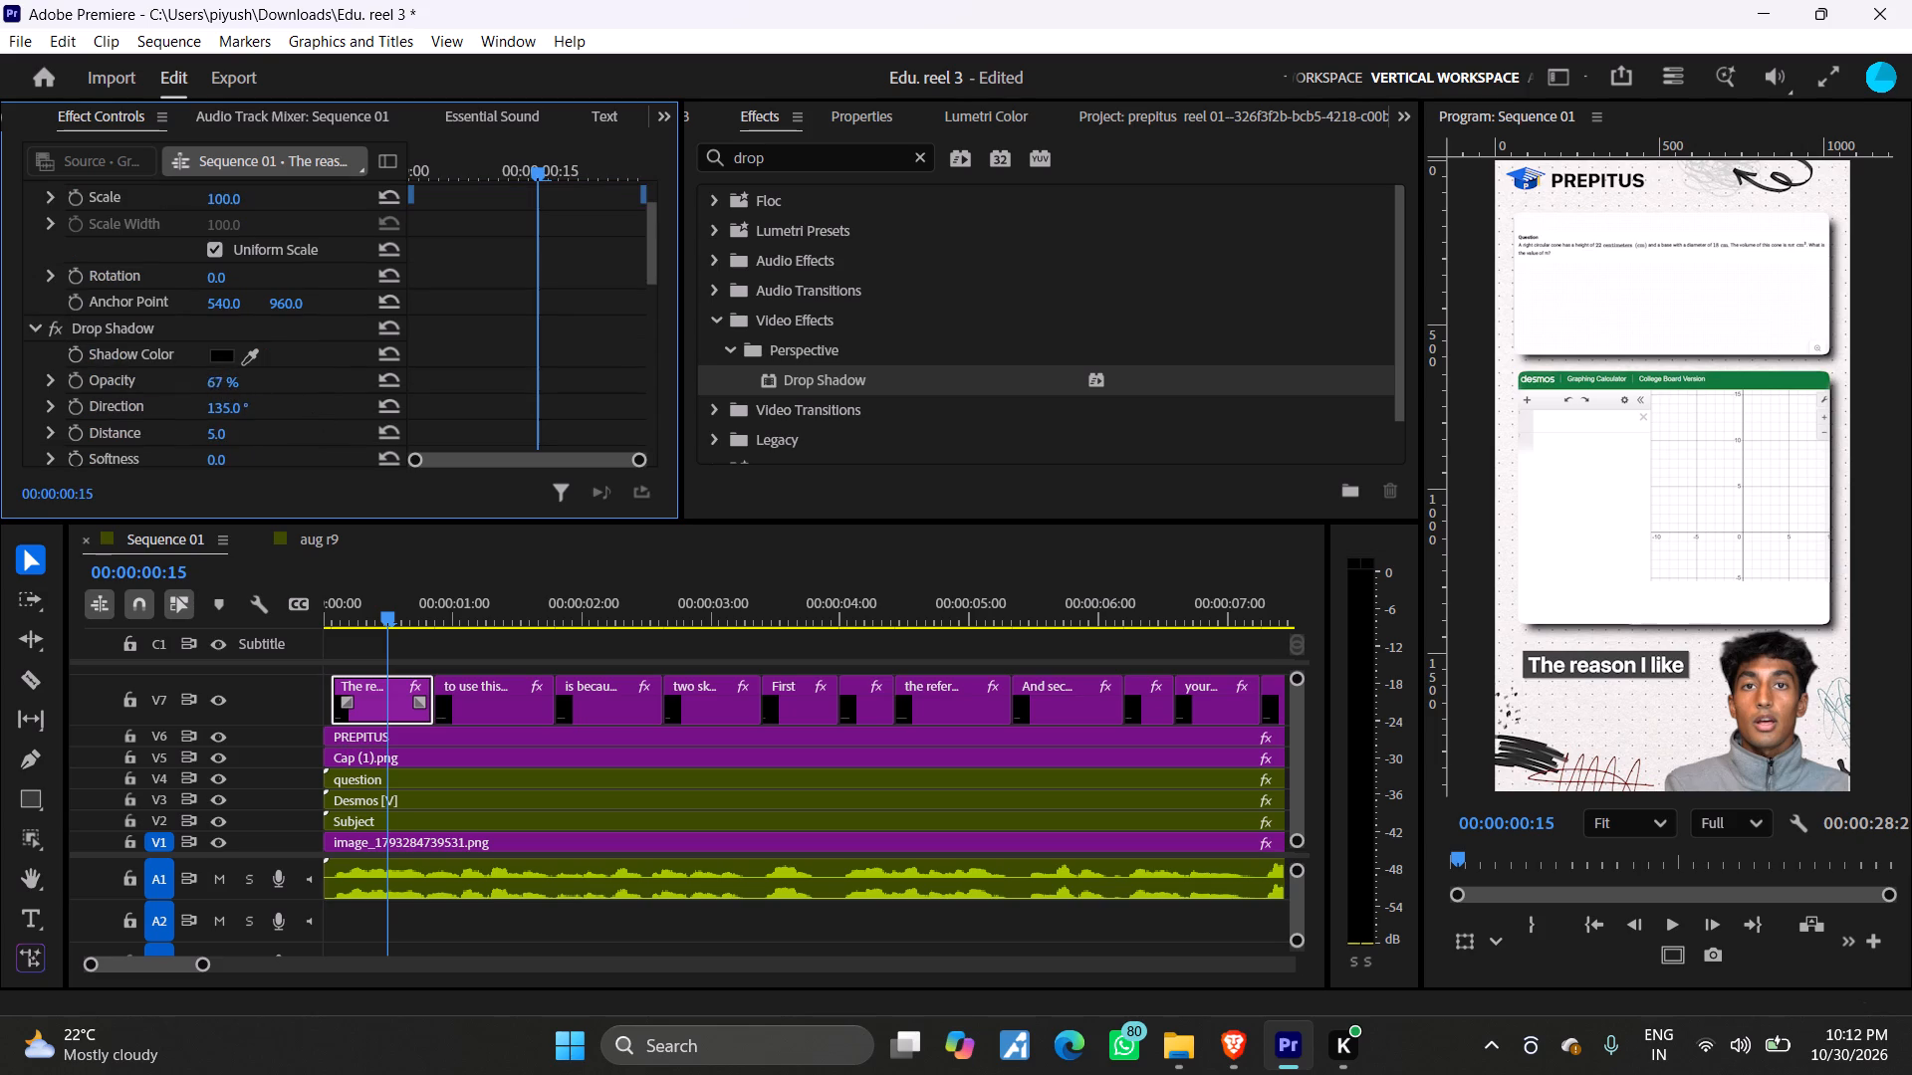
drag(285, 381, 418, 381)
Change the Drop Shadow's colour to bright blue 00A6FF.
click(229, 355)
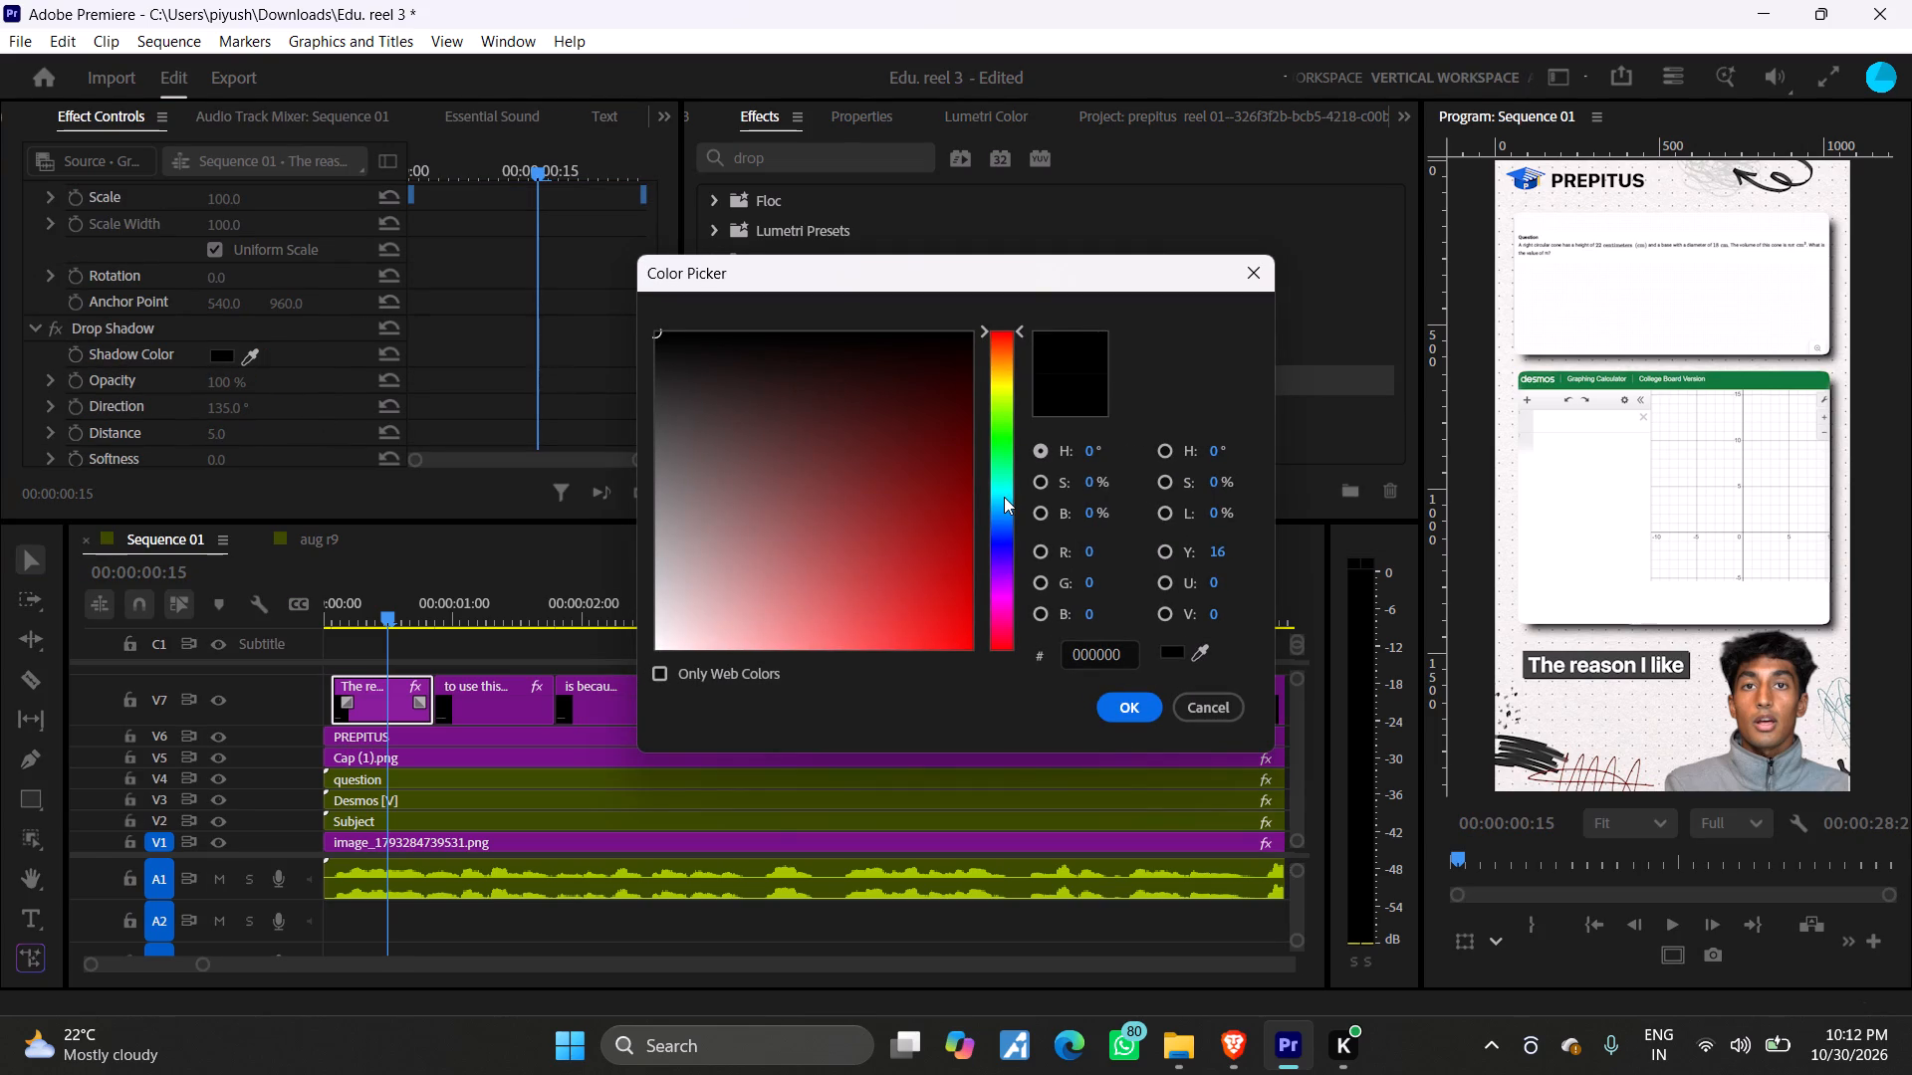
click(1004, 497)
drag(1004, 497, 1007, 503)
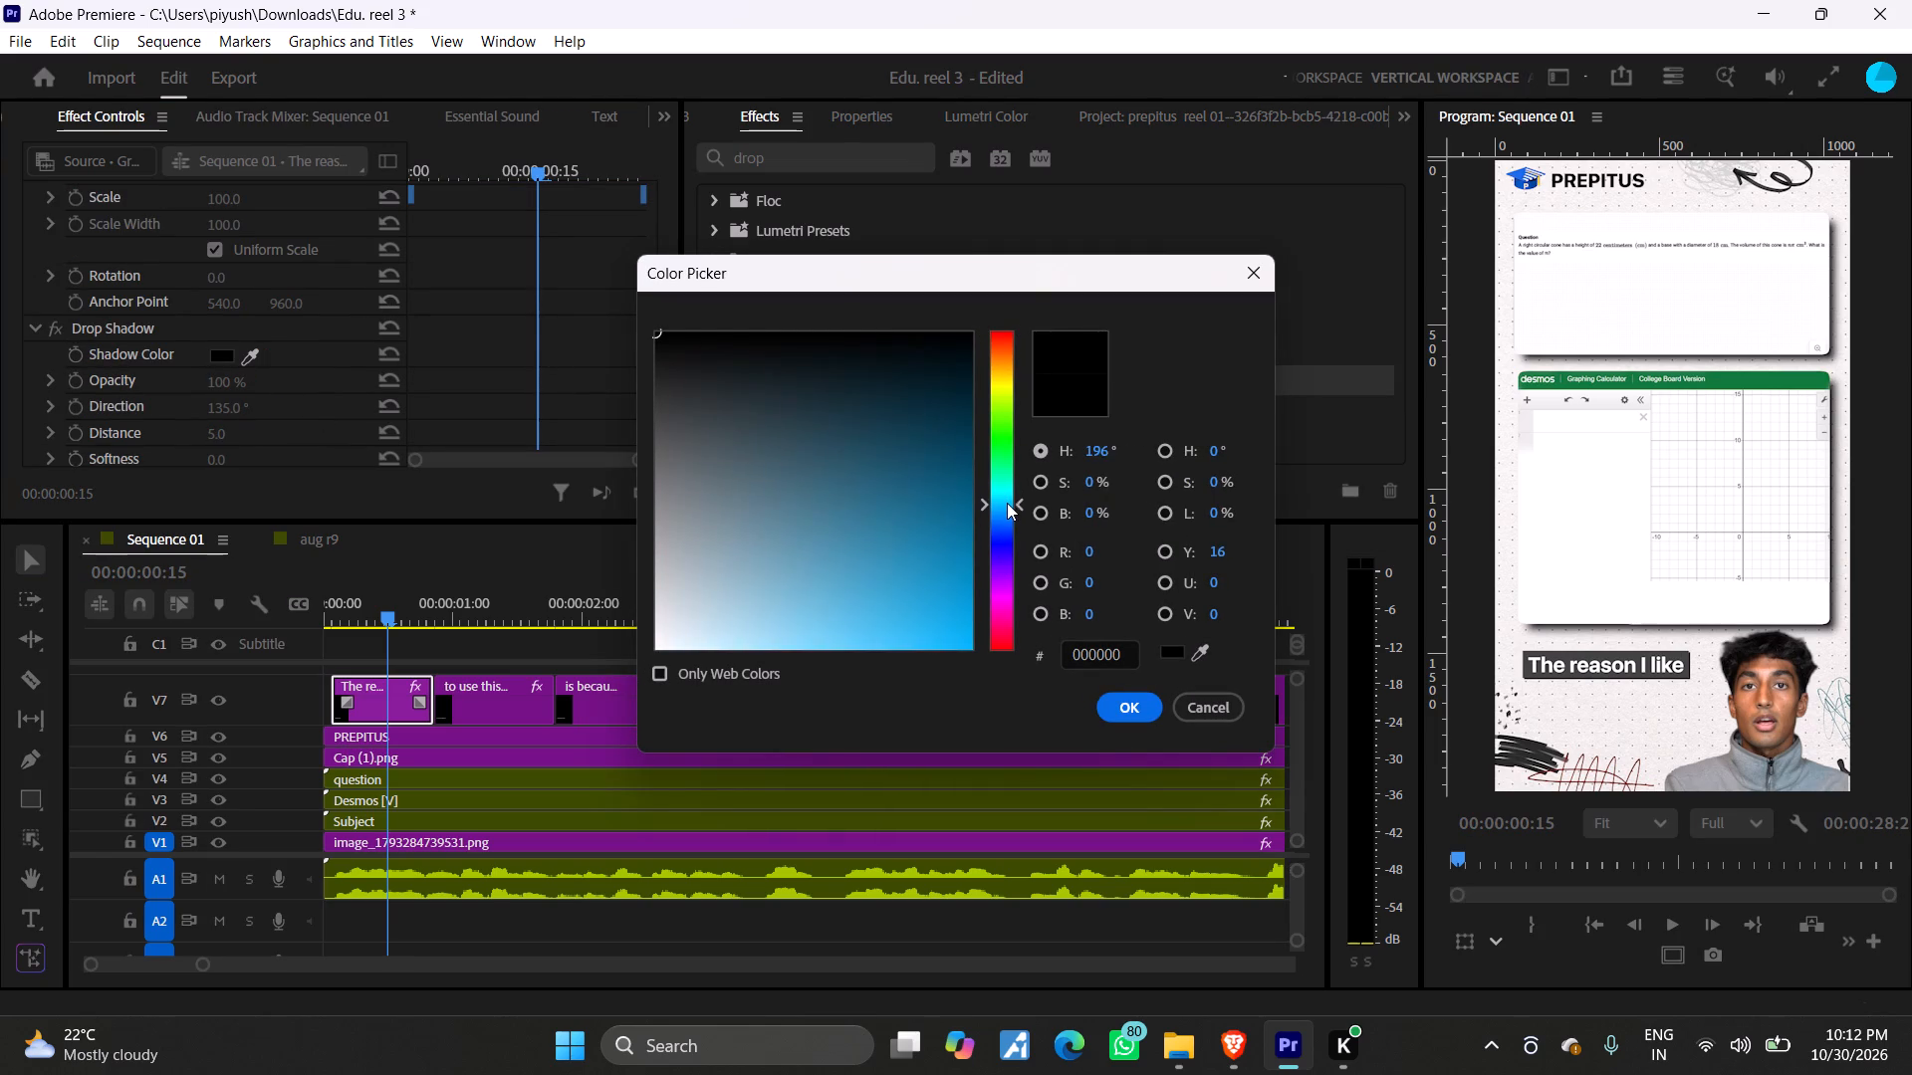
drag(1007, 503, 1009, 507)
drag(1009, 507, 1009, 509)
drag(913, 566, 991, 676)
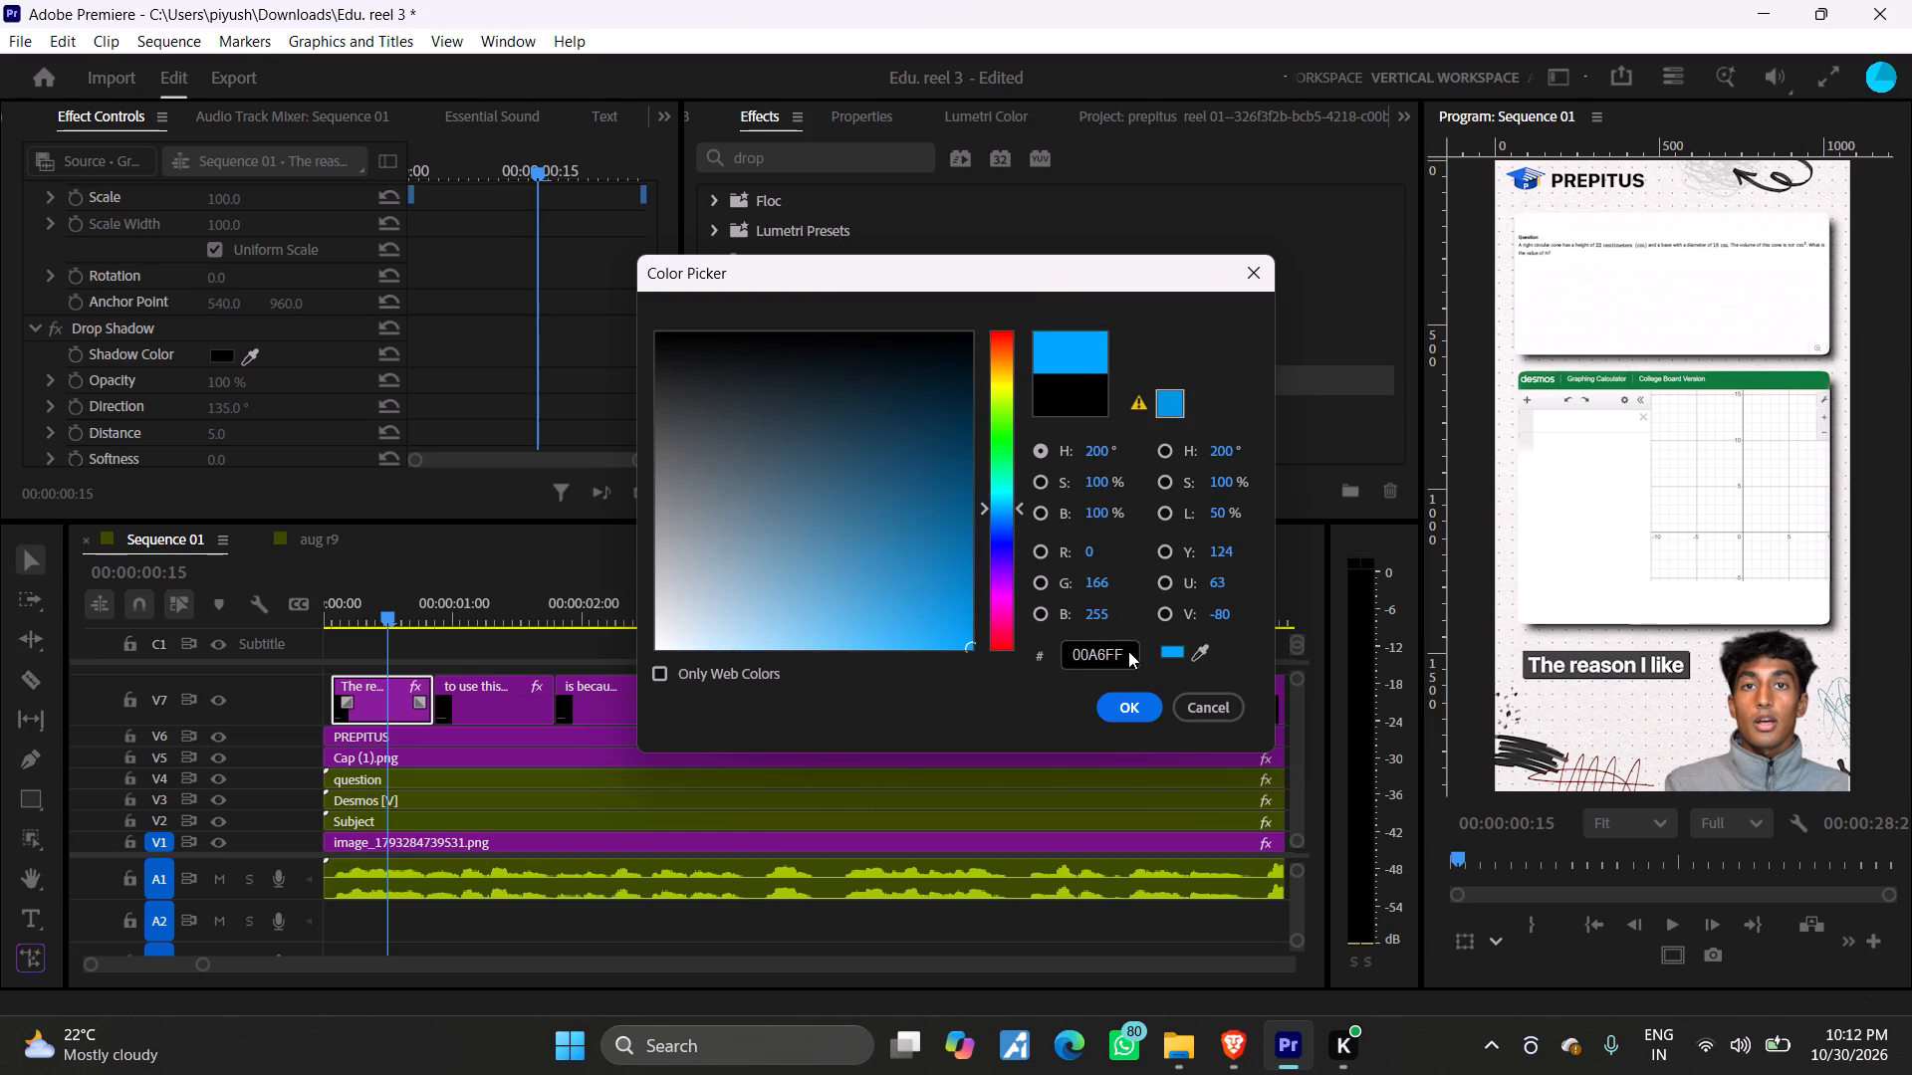
click(1147, 707)
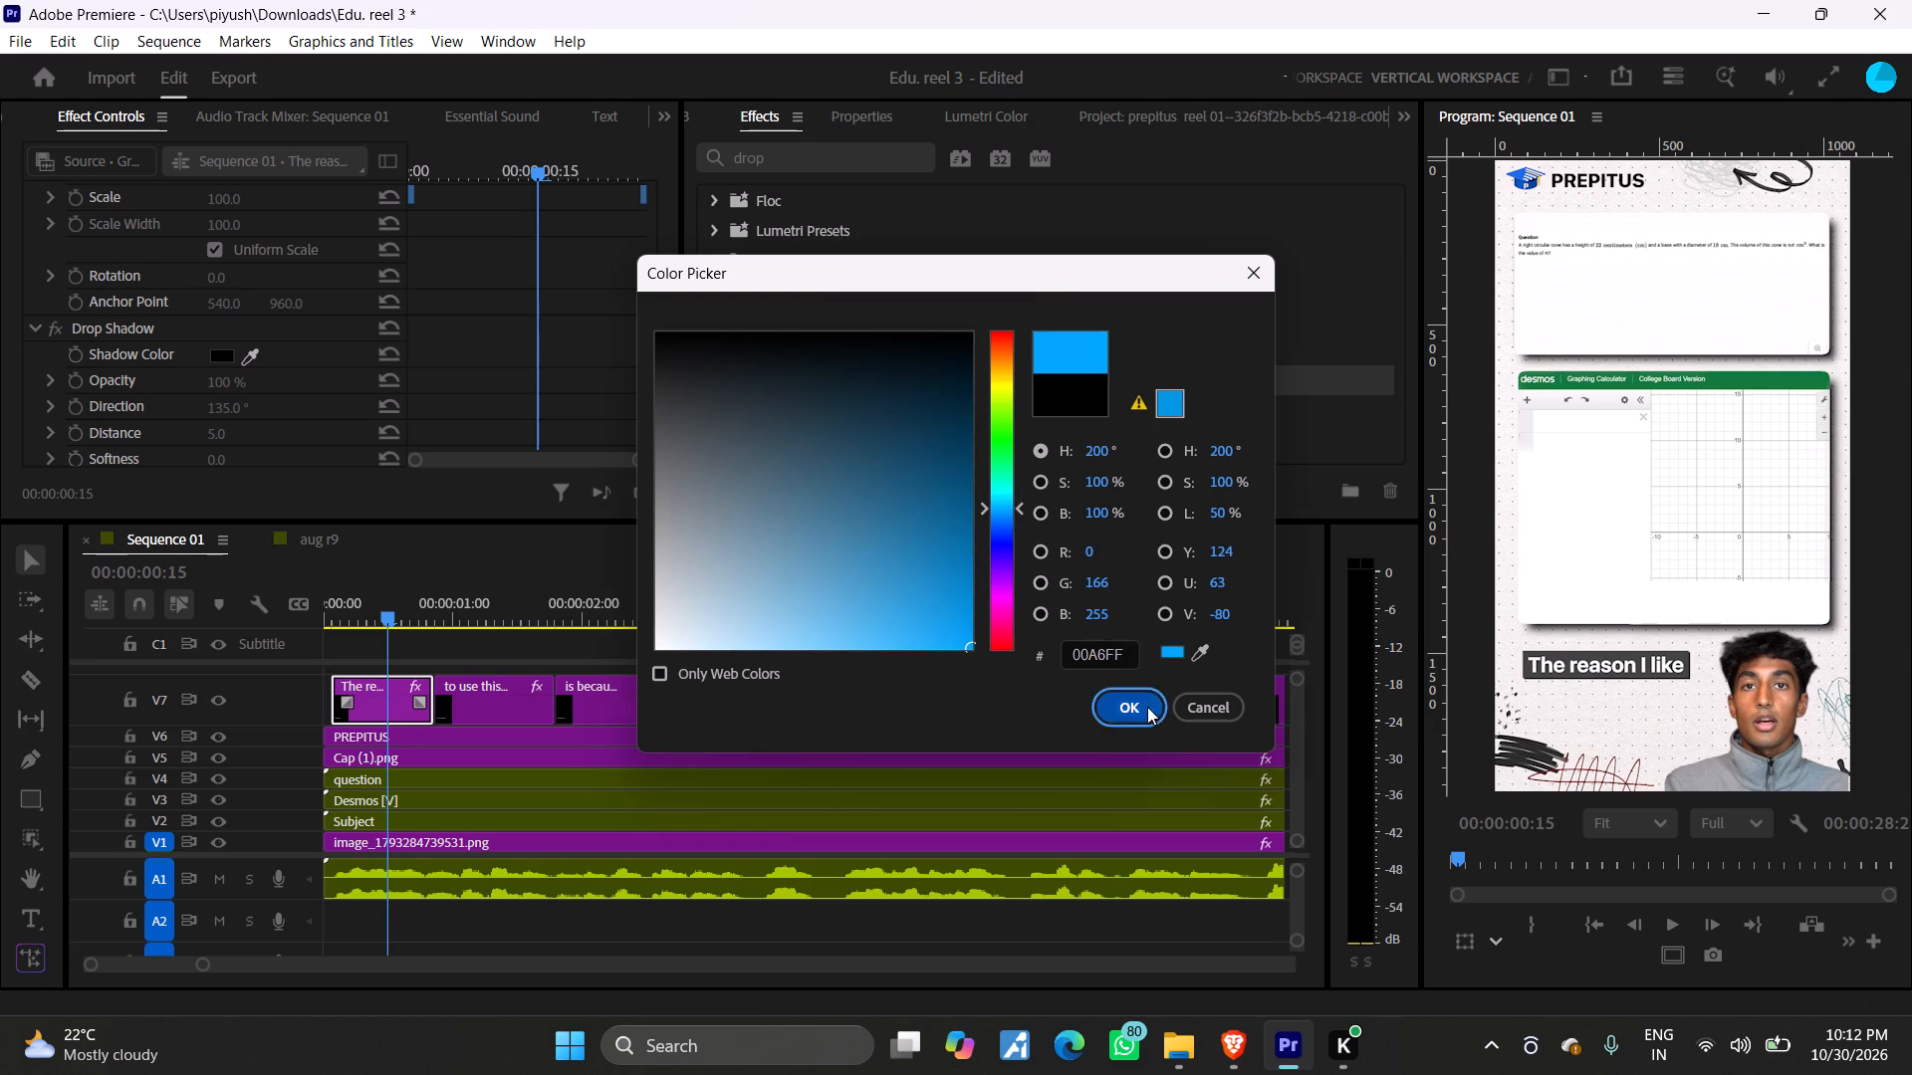
Set the Drop Shadow's distance to 18.
drag(217, 436, 232, 436)
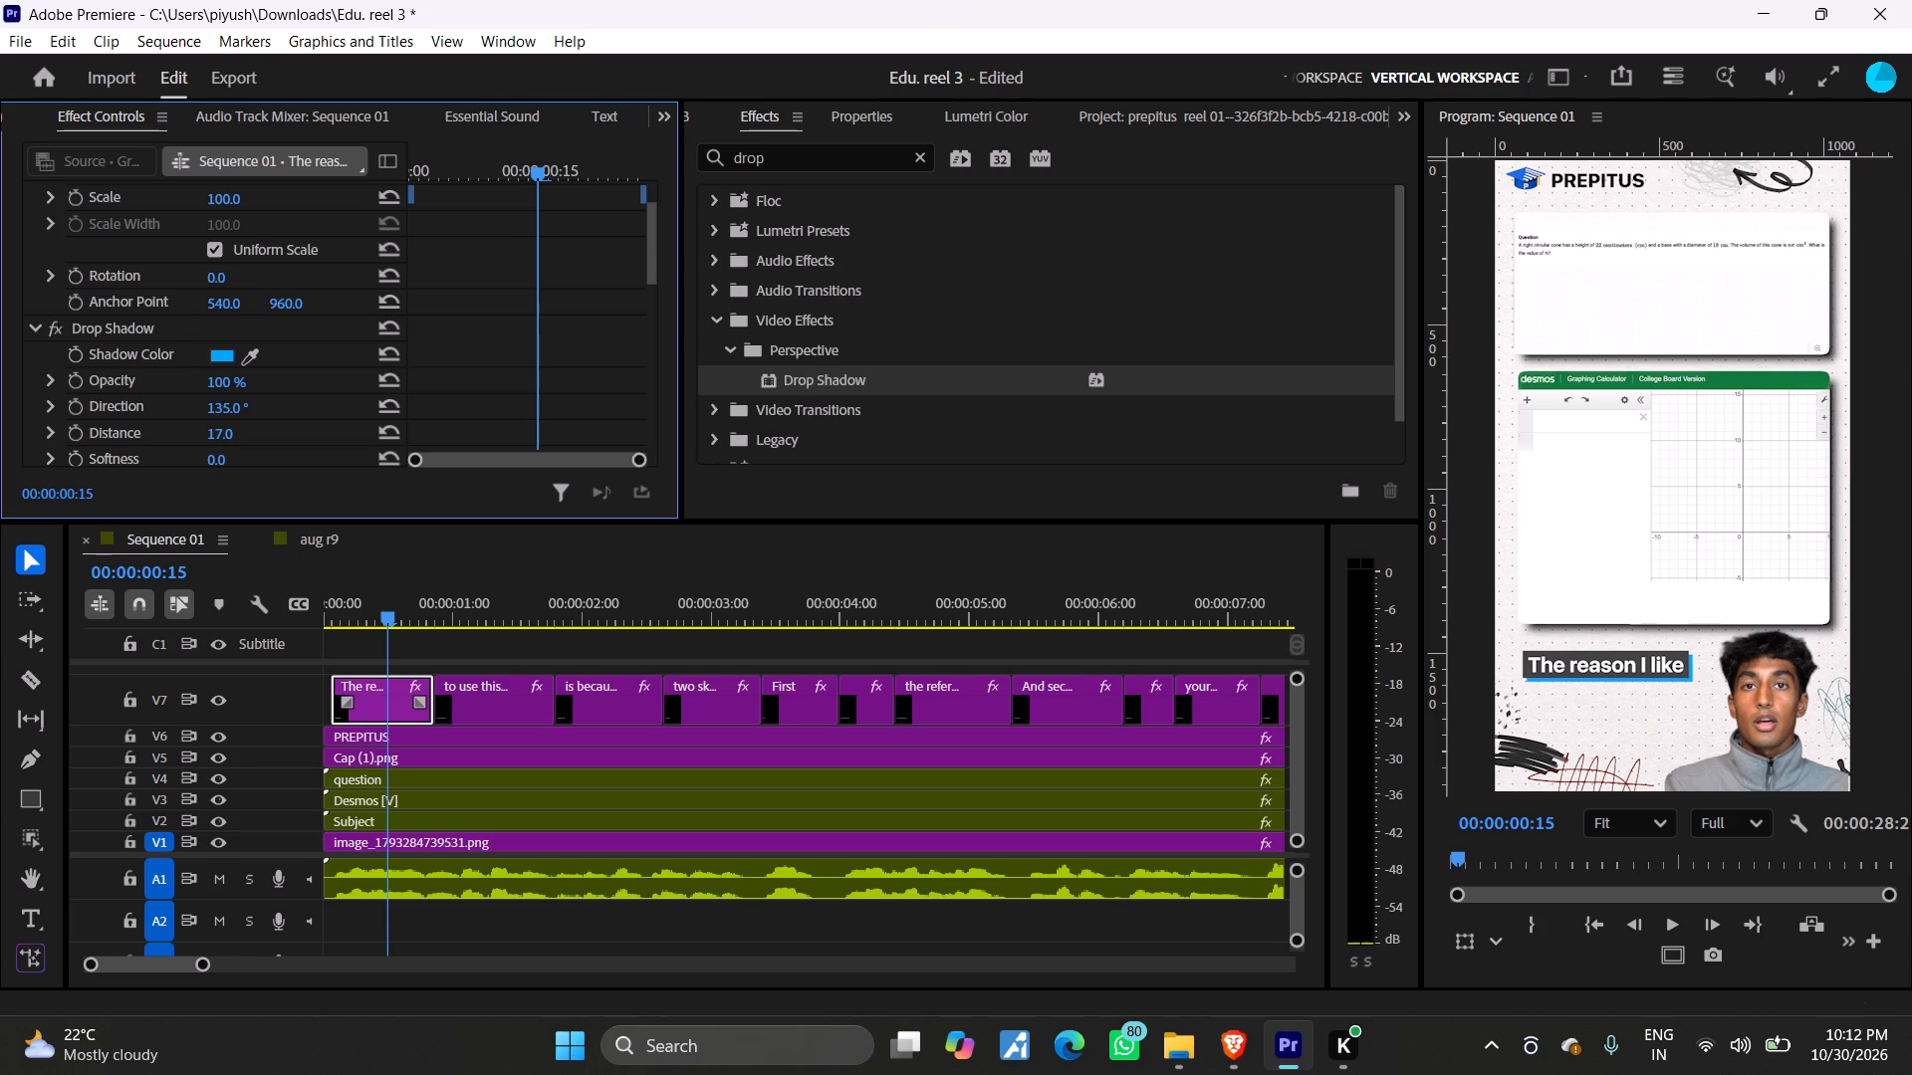
drag(232, 436, 234, 436)
Copy the Drop Shadow effect from "The reason I like" and paste it onto all the other caption graphics on V7.
scroll(301, 421, down, 4)
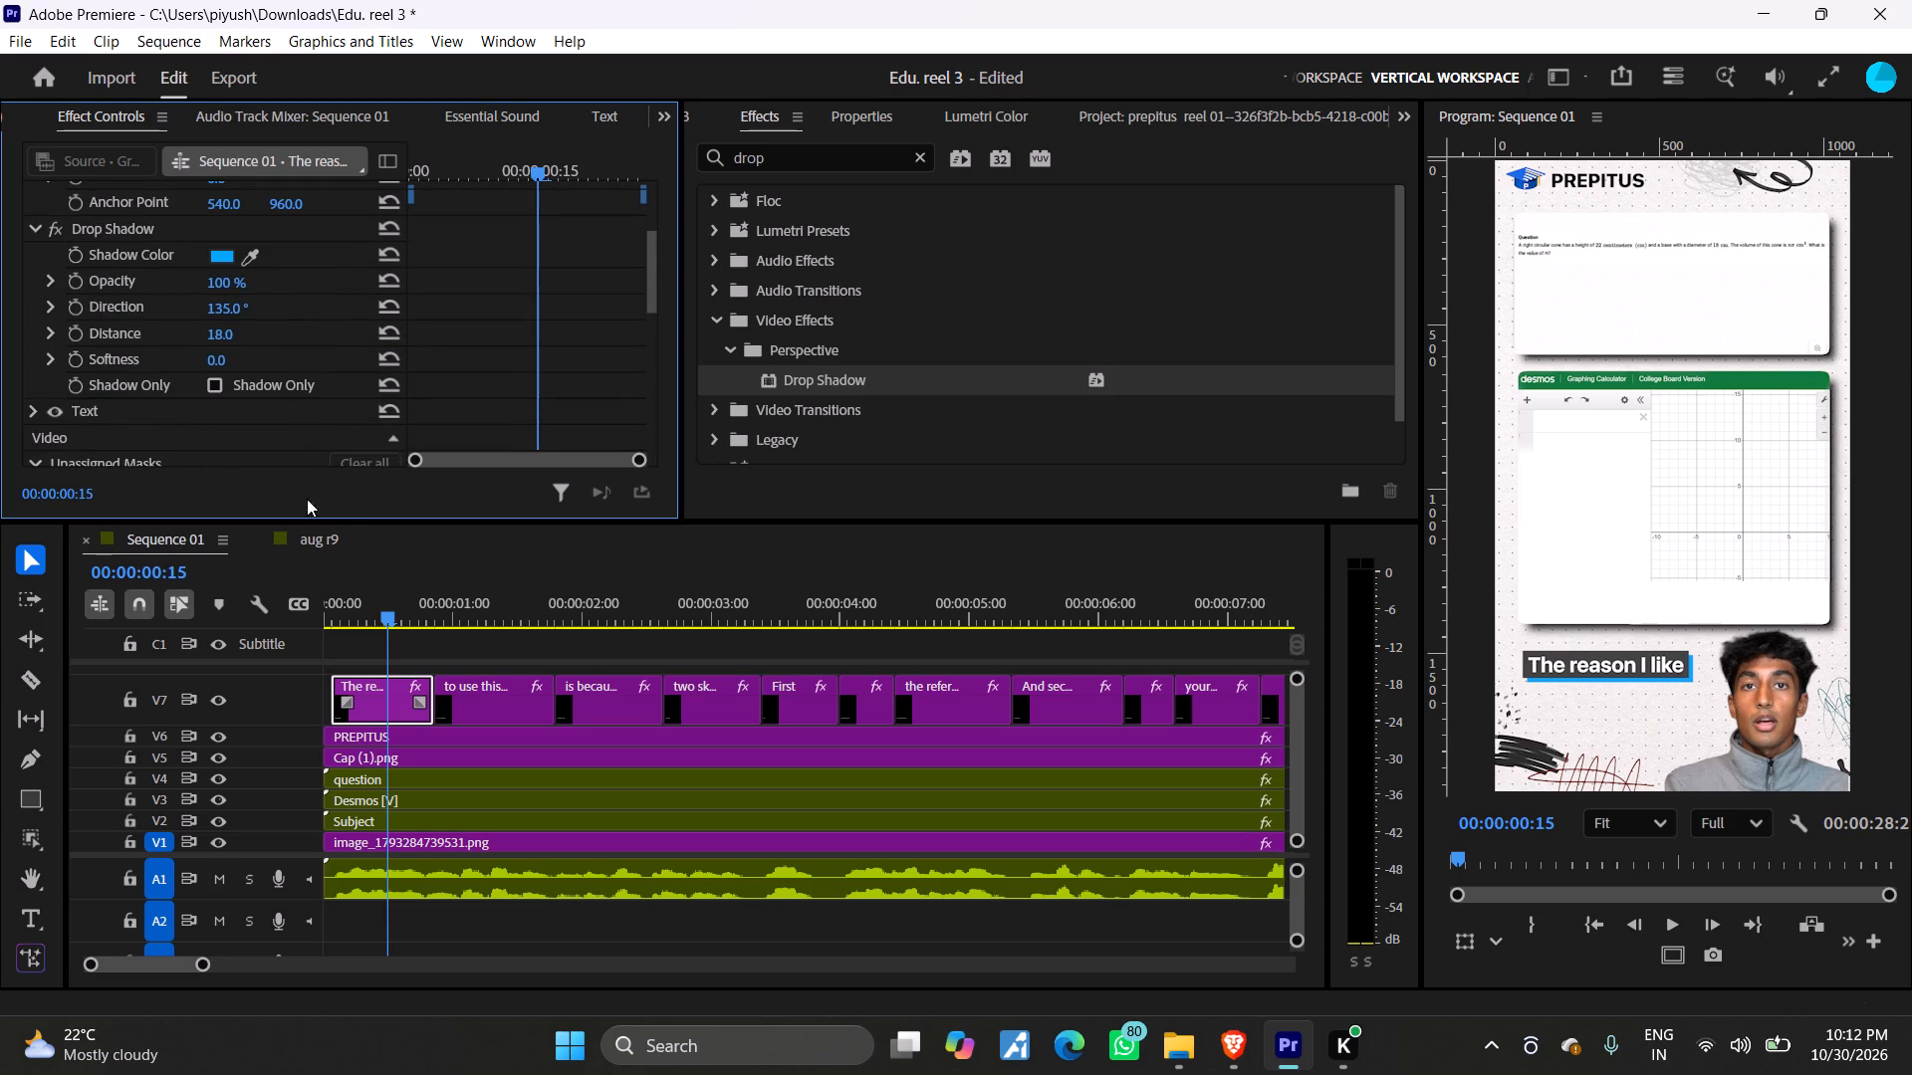
scroll(78, 354, up, 3)
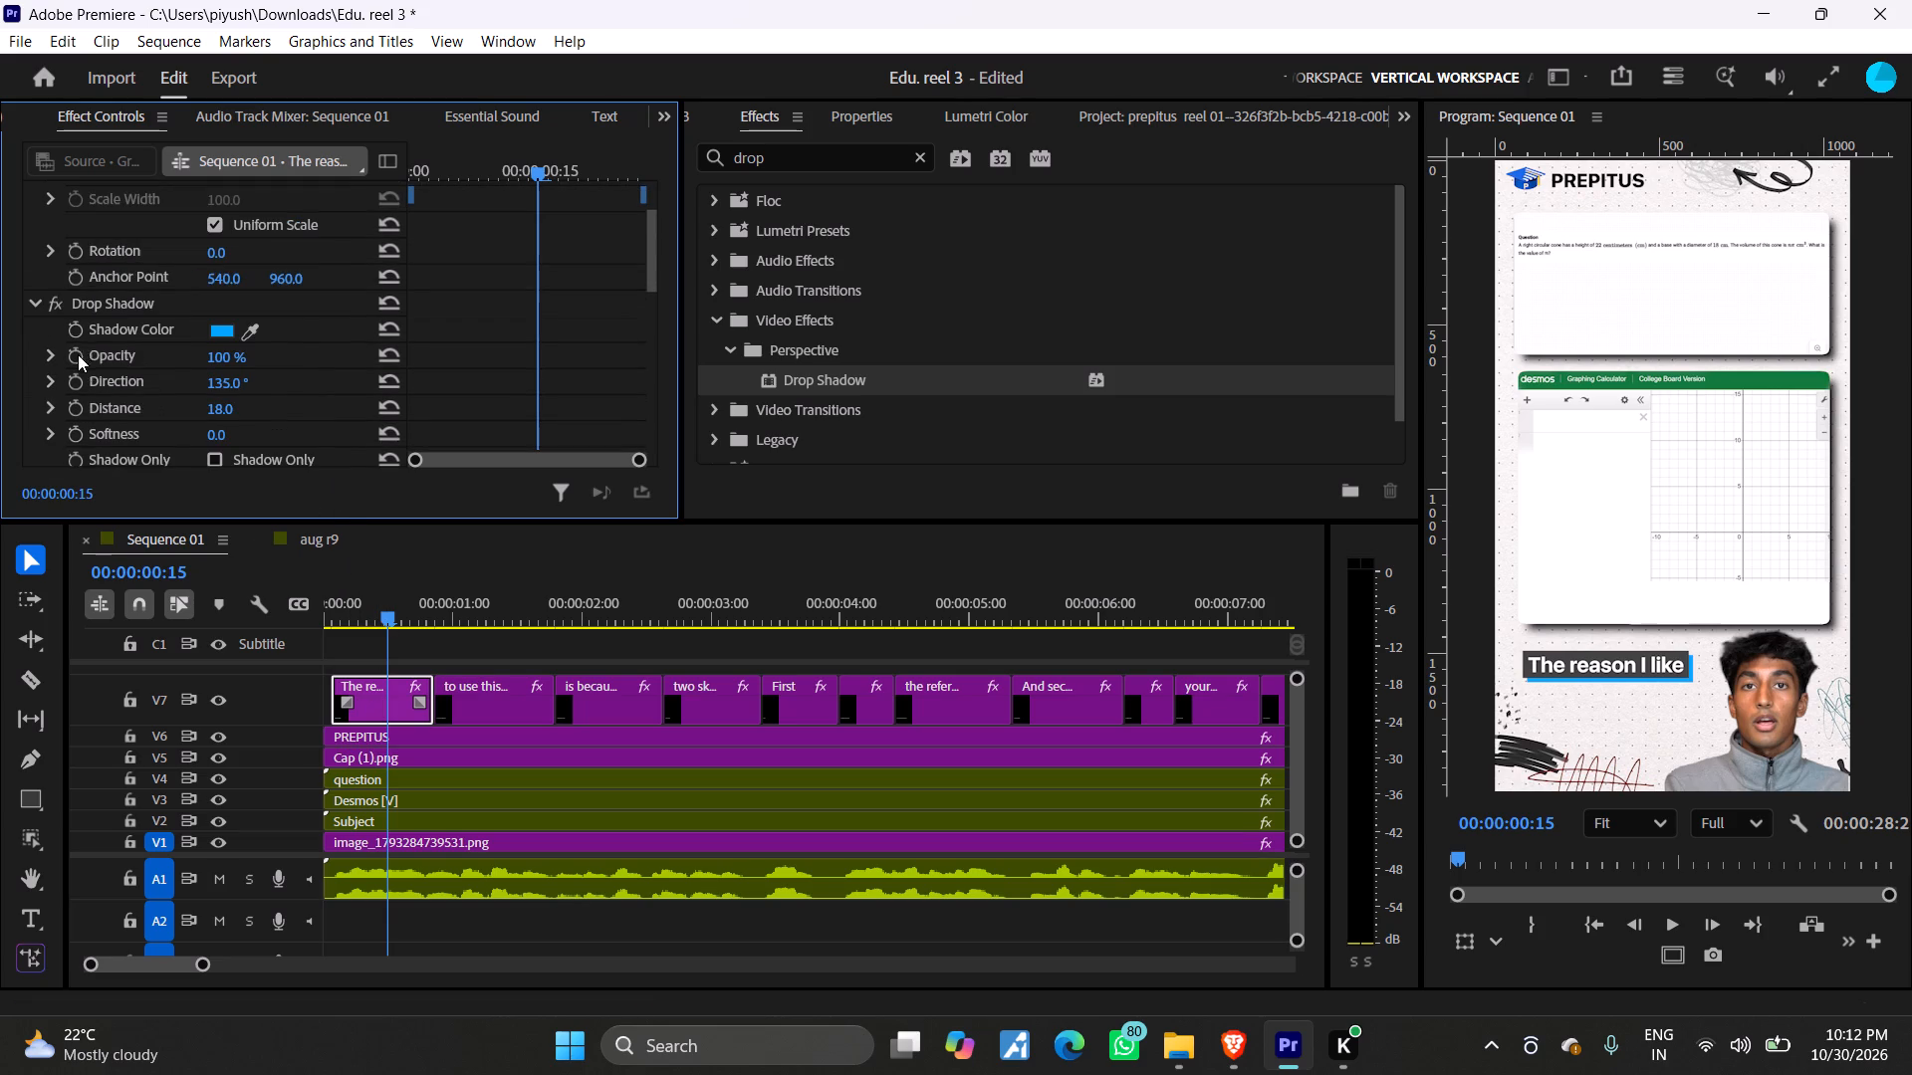
click(102, 304)
right_click(102, 303)
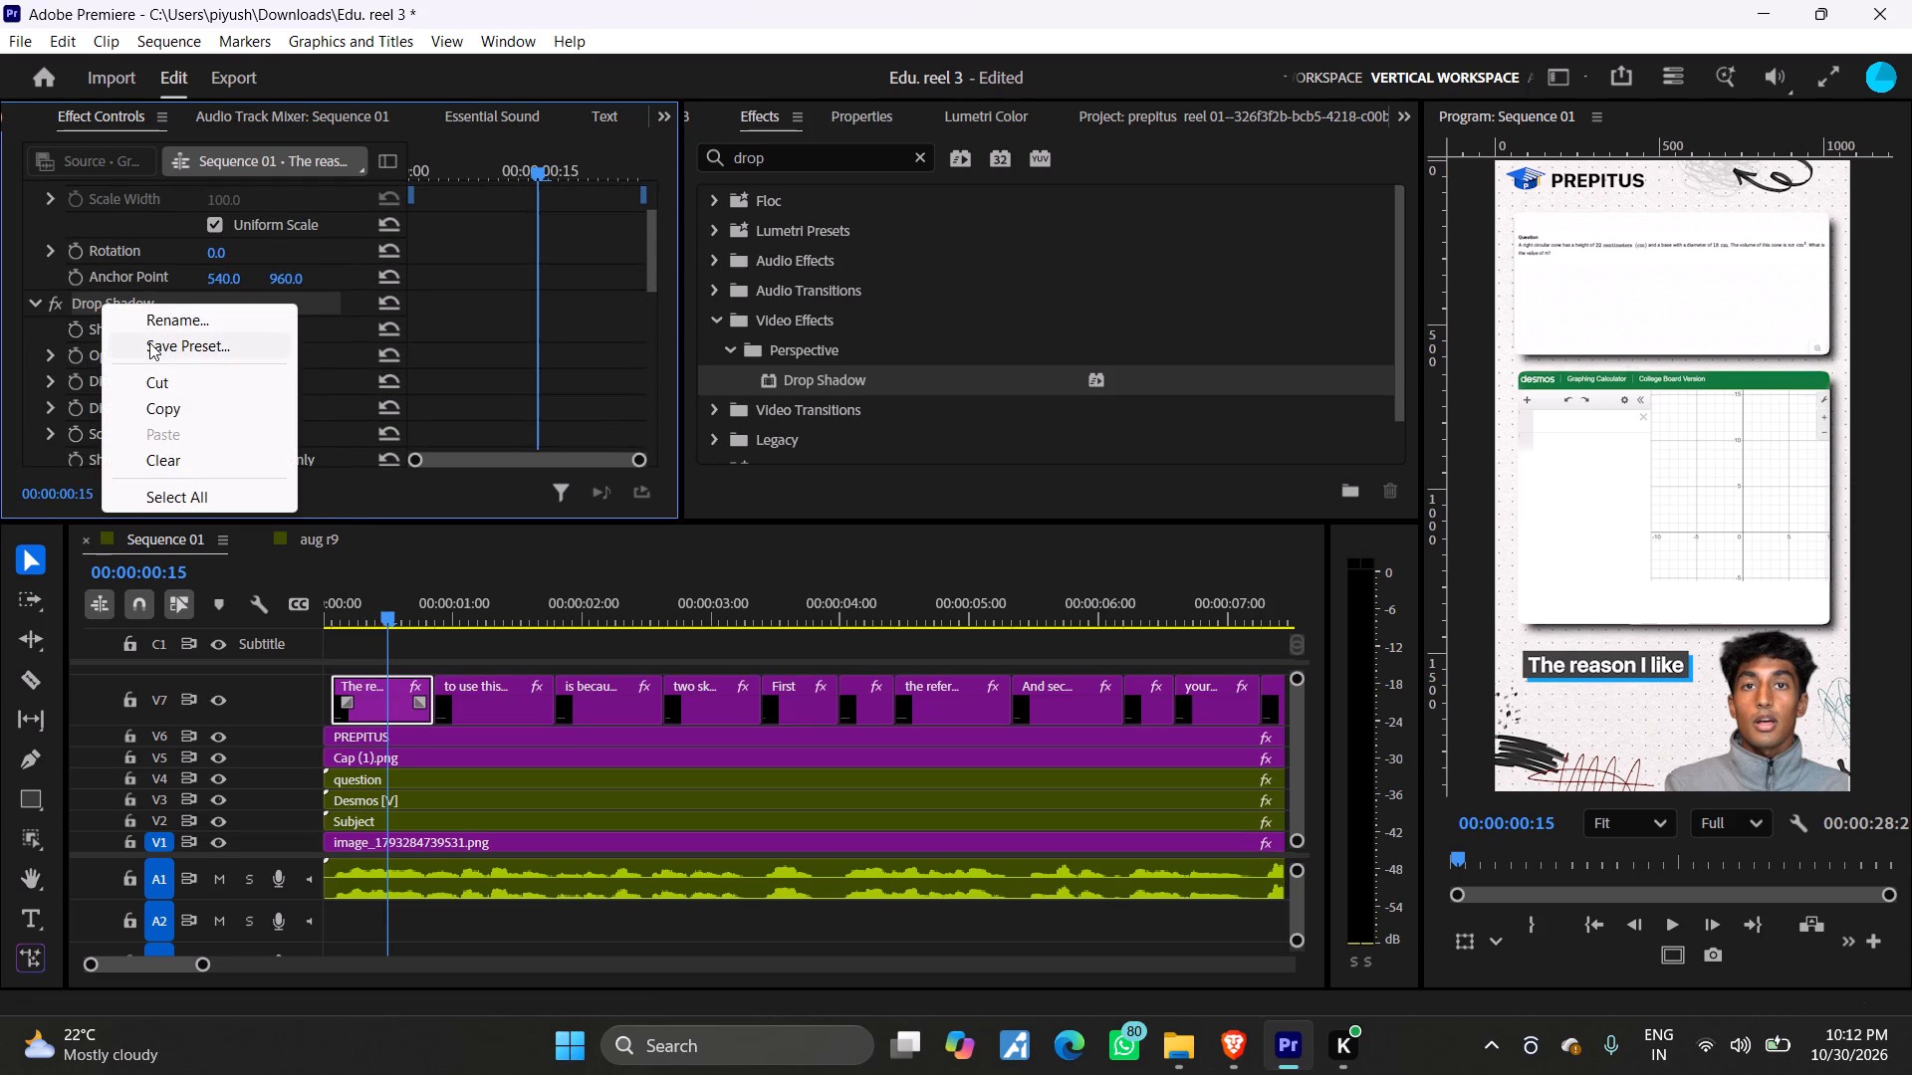
click(194, 401)
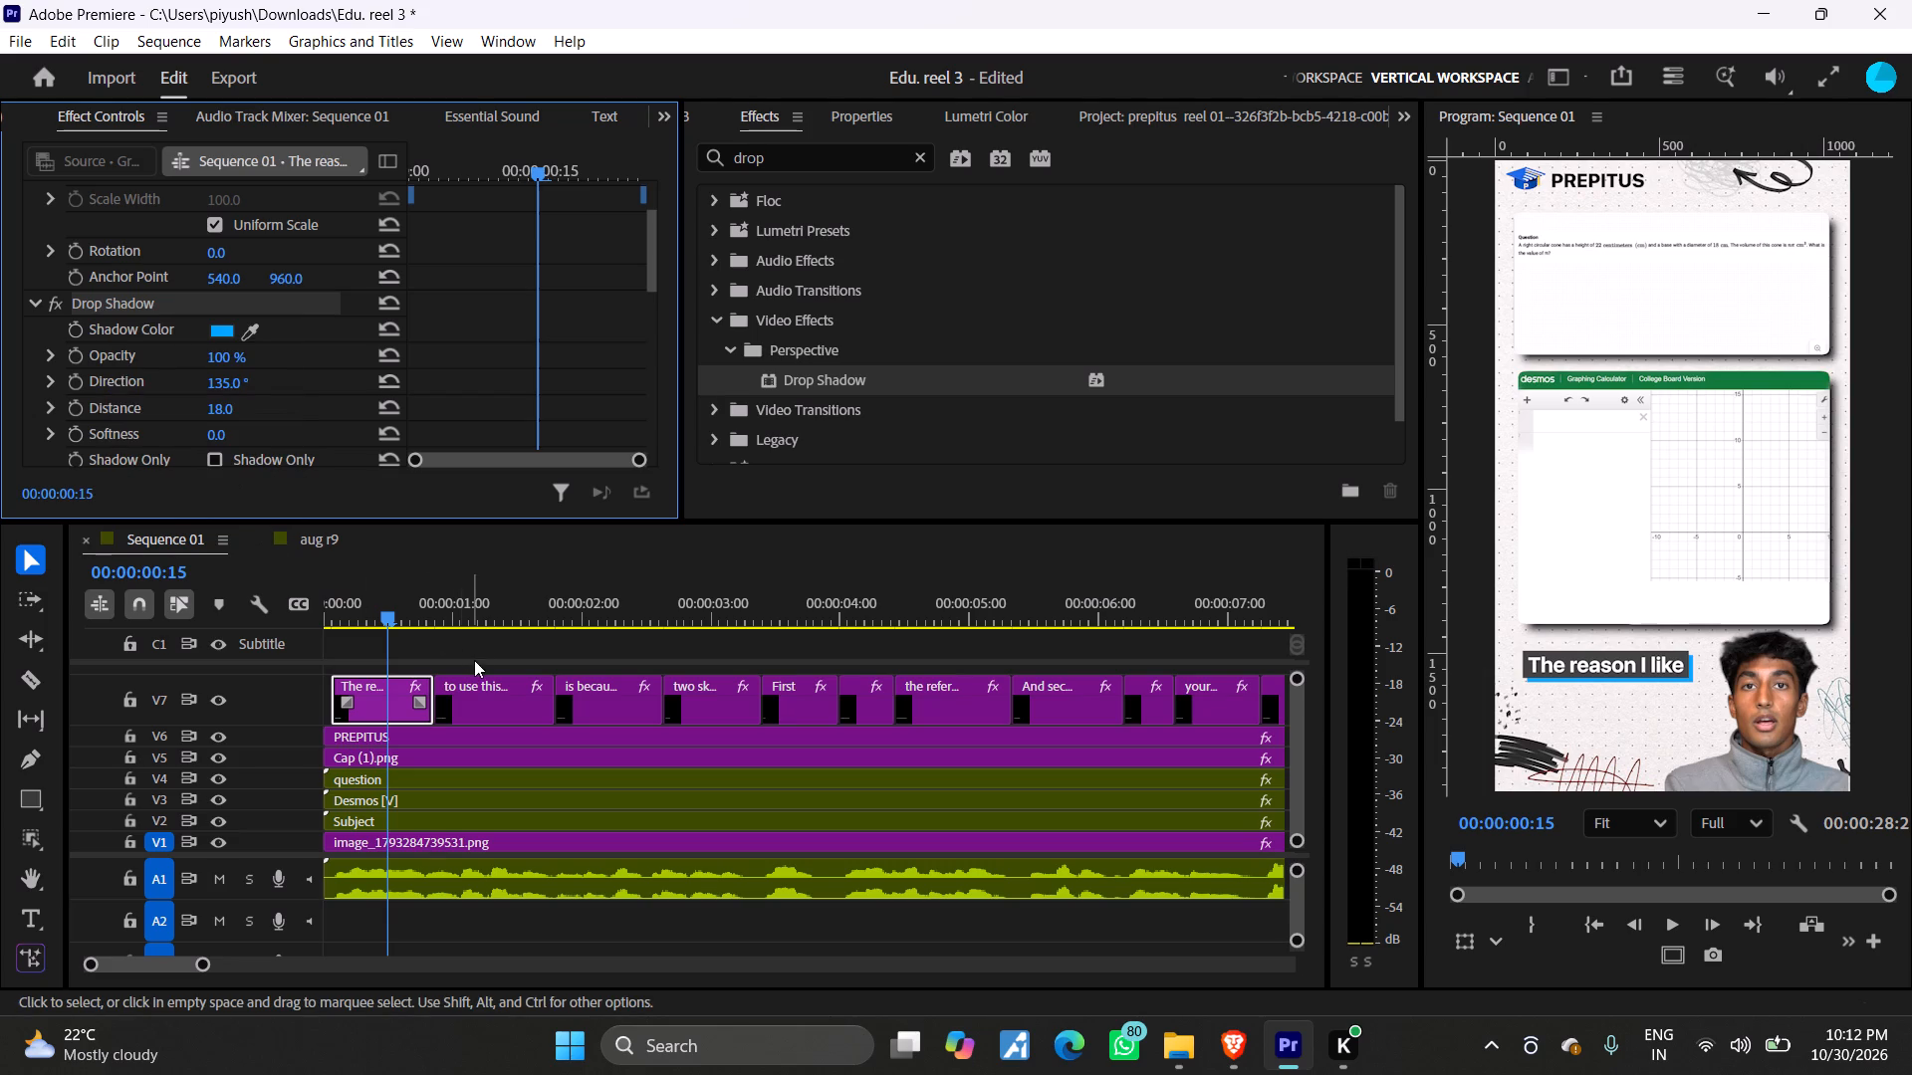
drag(201, 967, 418, 970)
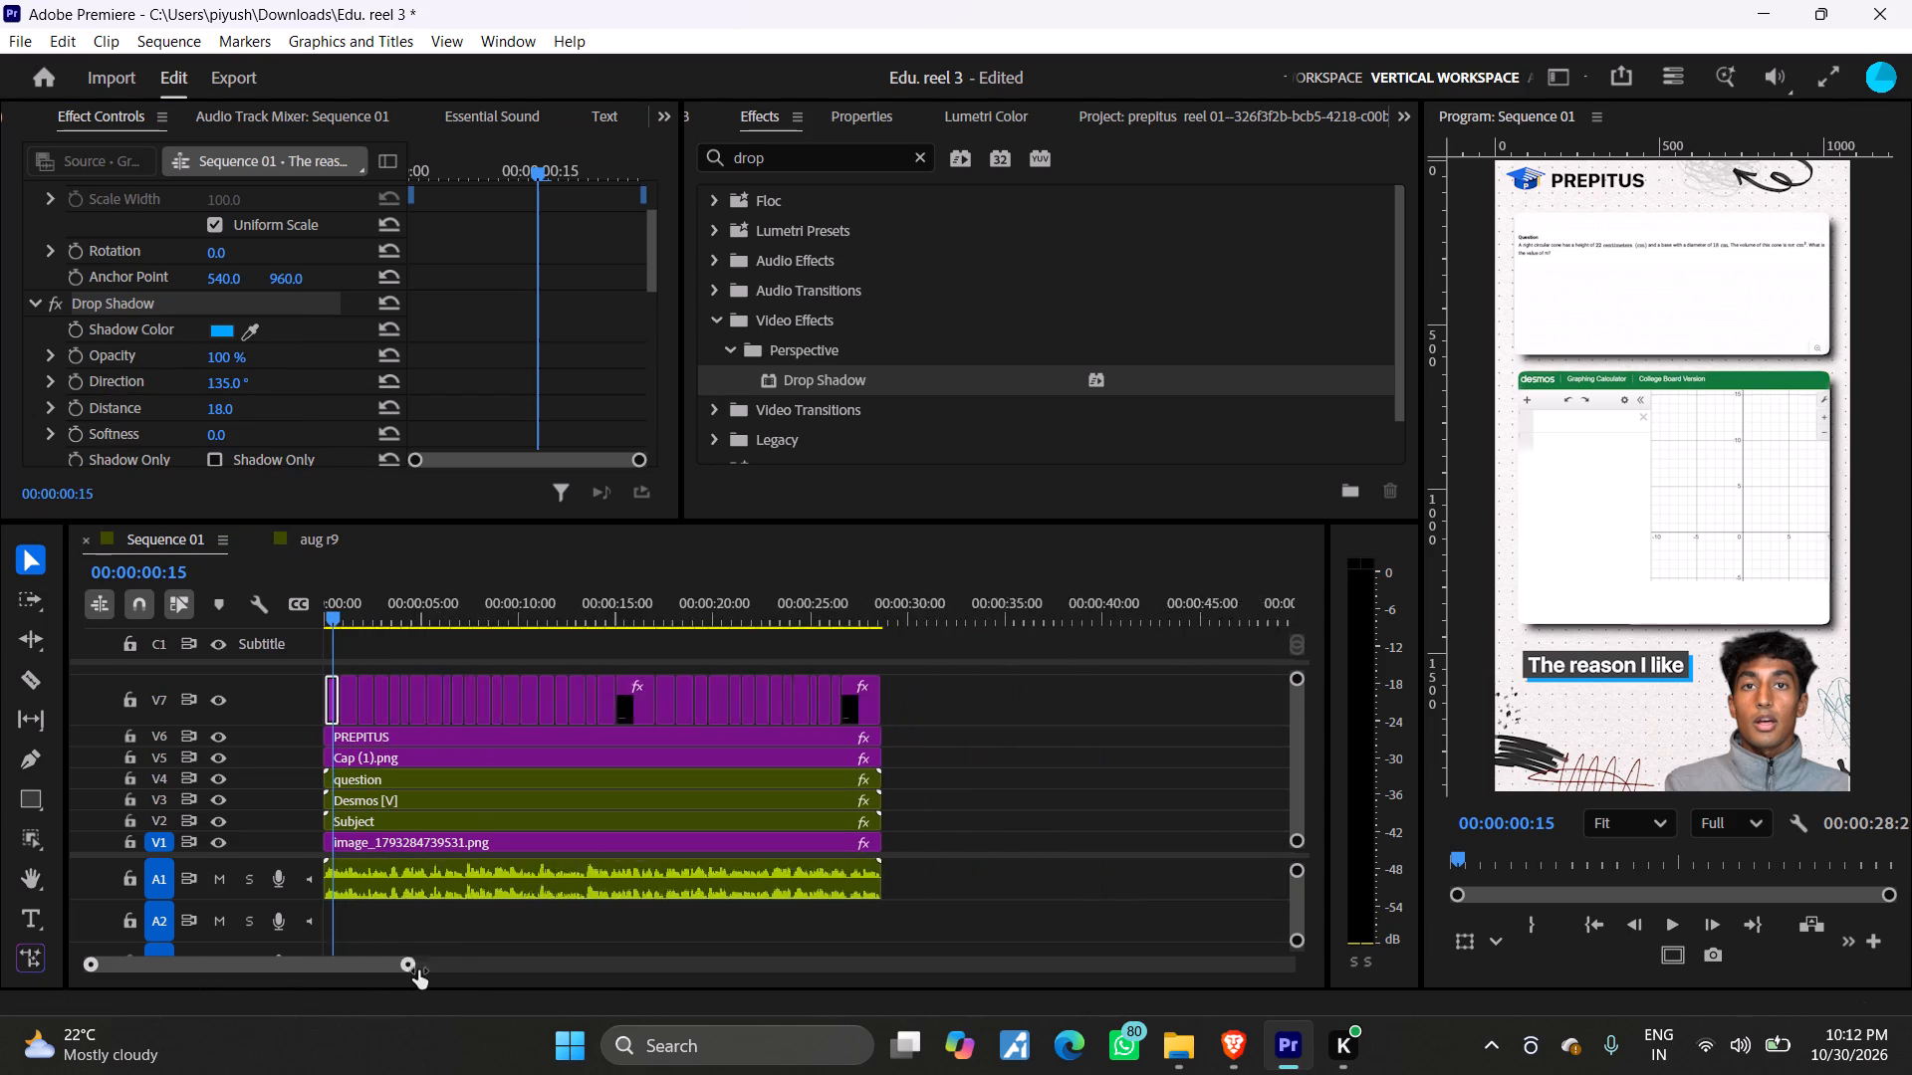
drag(418, 970, 452, 972)
drag(347, 666, 346, 668)
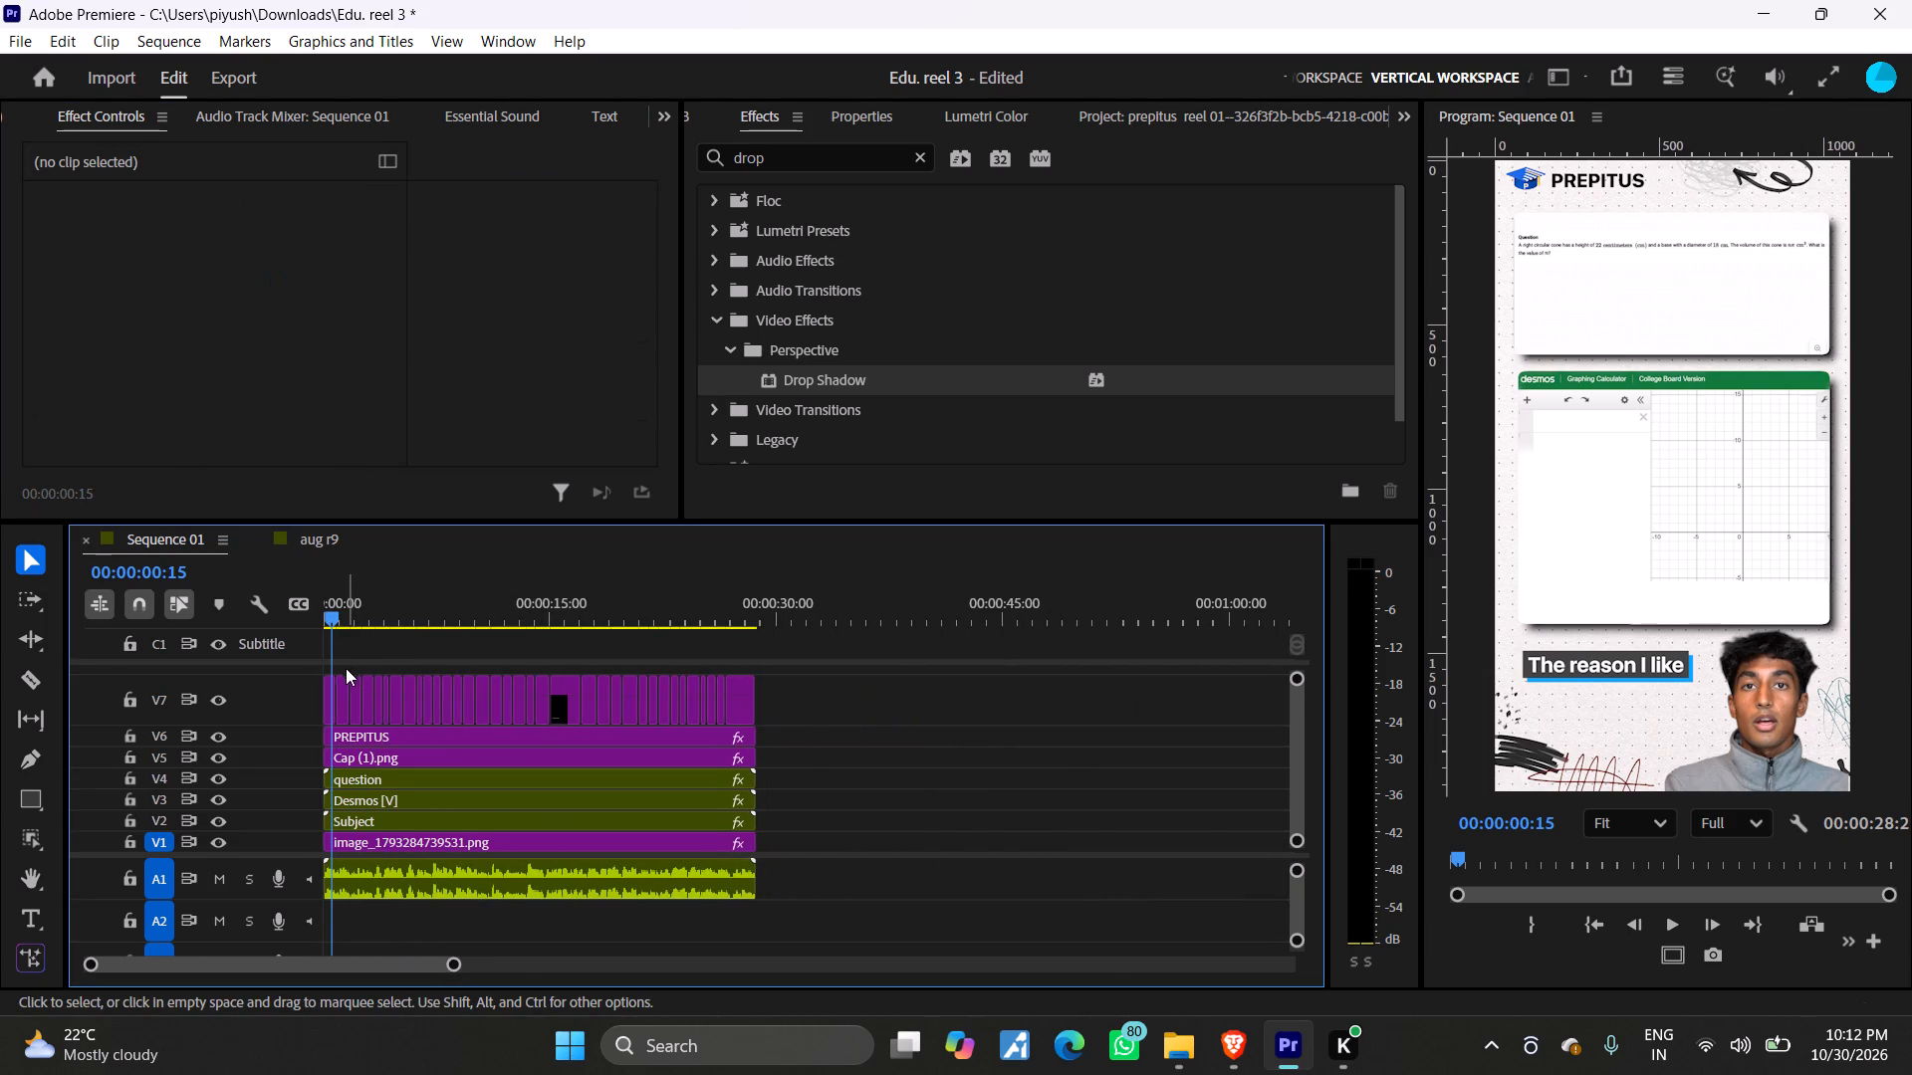
drag(346, 668, 736, 716)
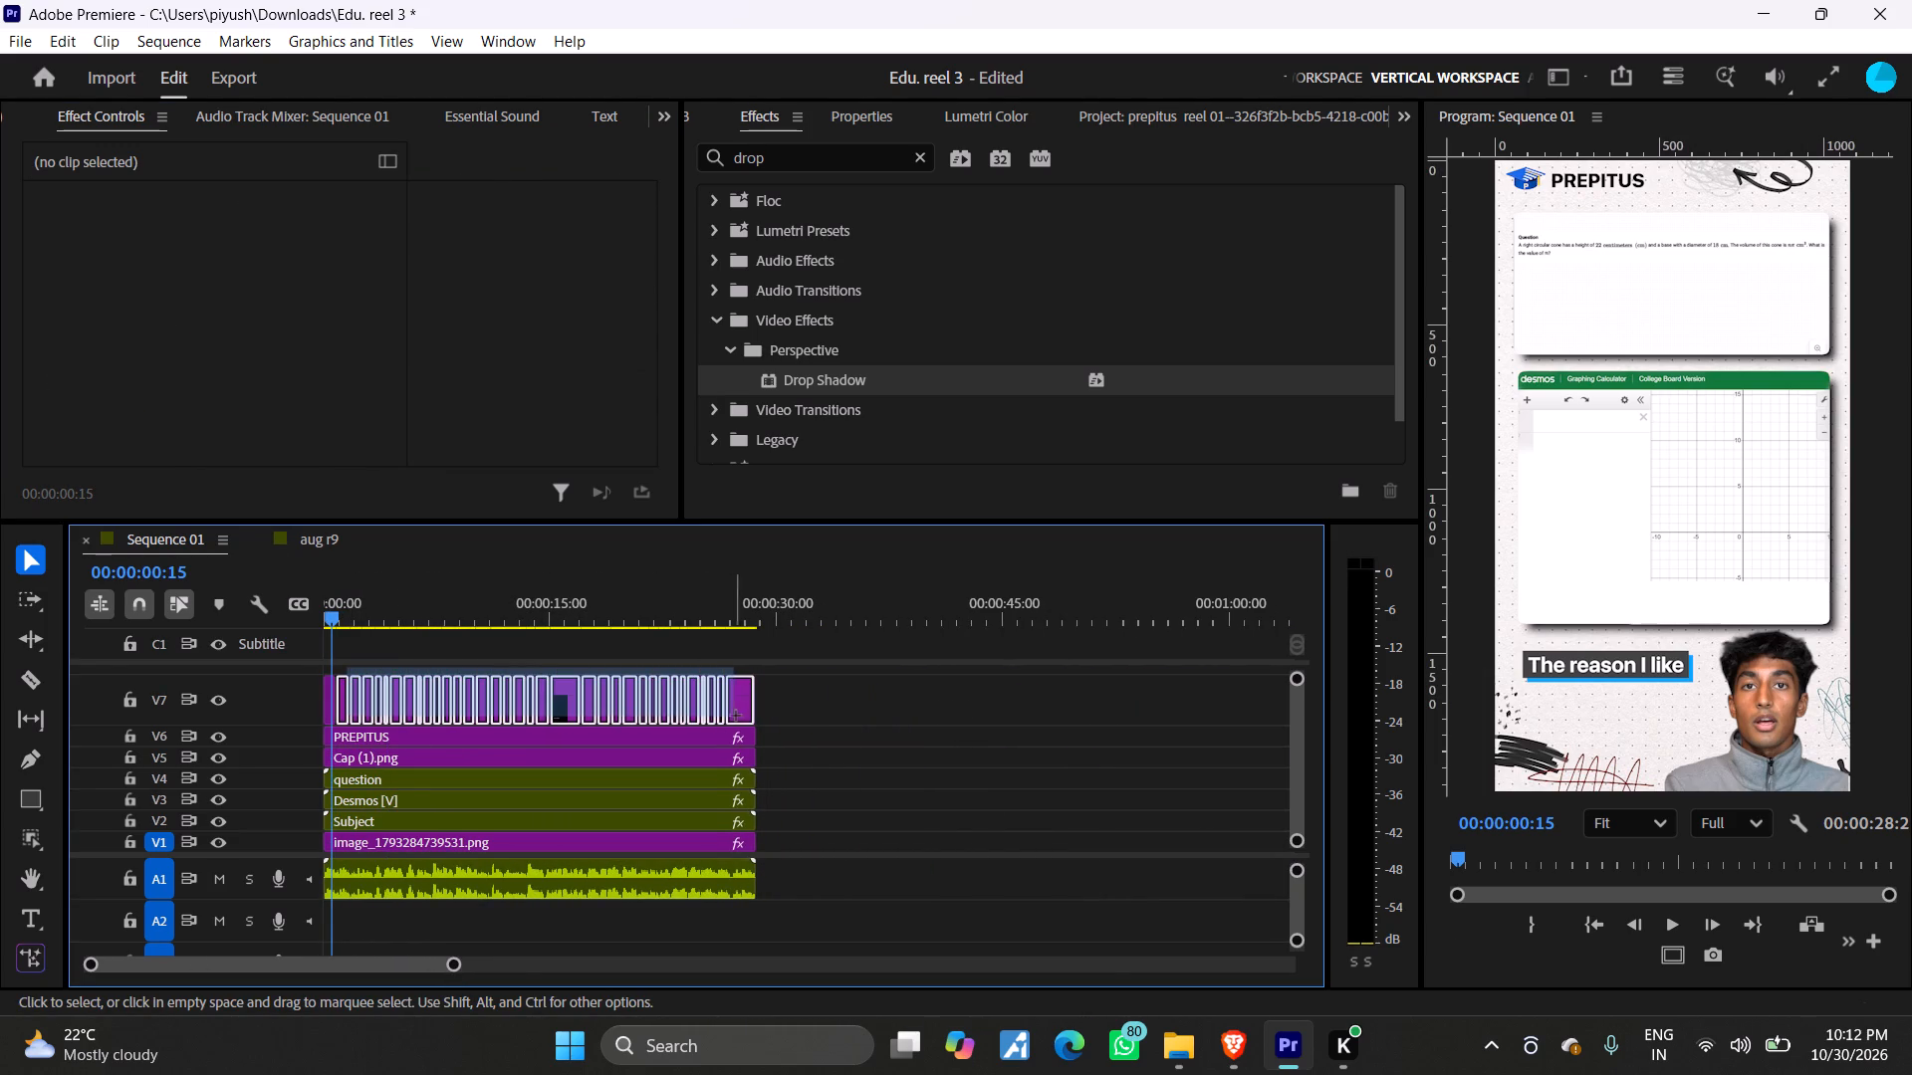
drag(736, 716, 741, 717)
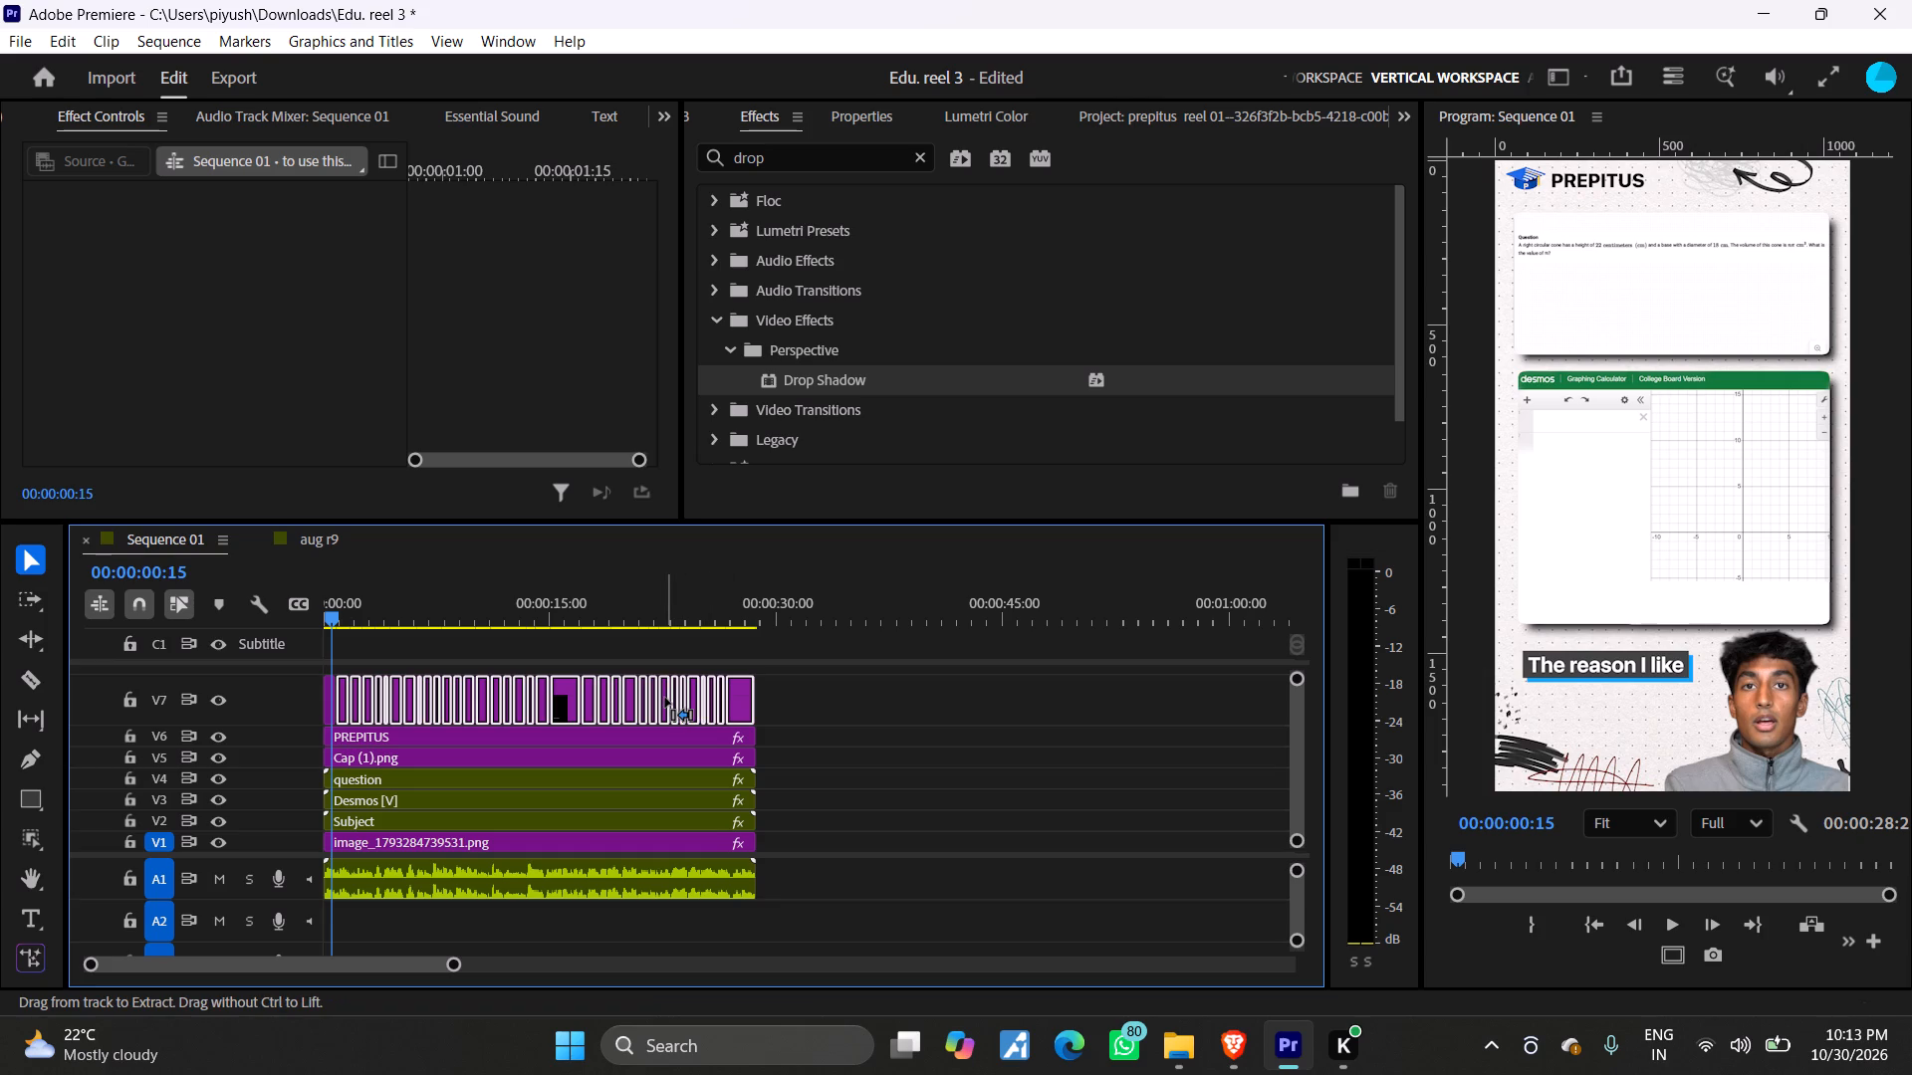
key(ctrl+v)
Scrub through the whole of Sequence 01 to review the blue drop shadow and placement of the caption graphics.
drag(334, 610, 386, 612)
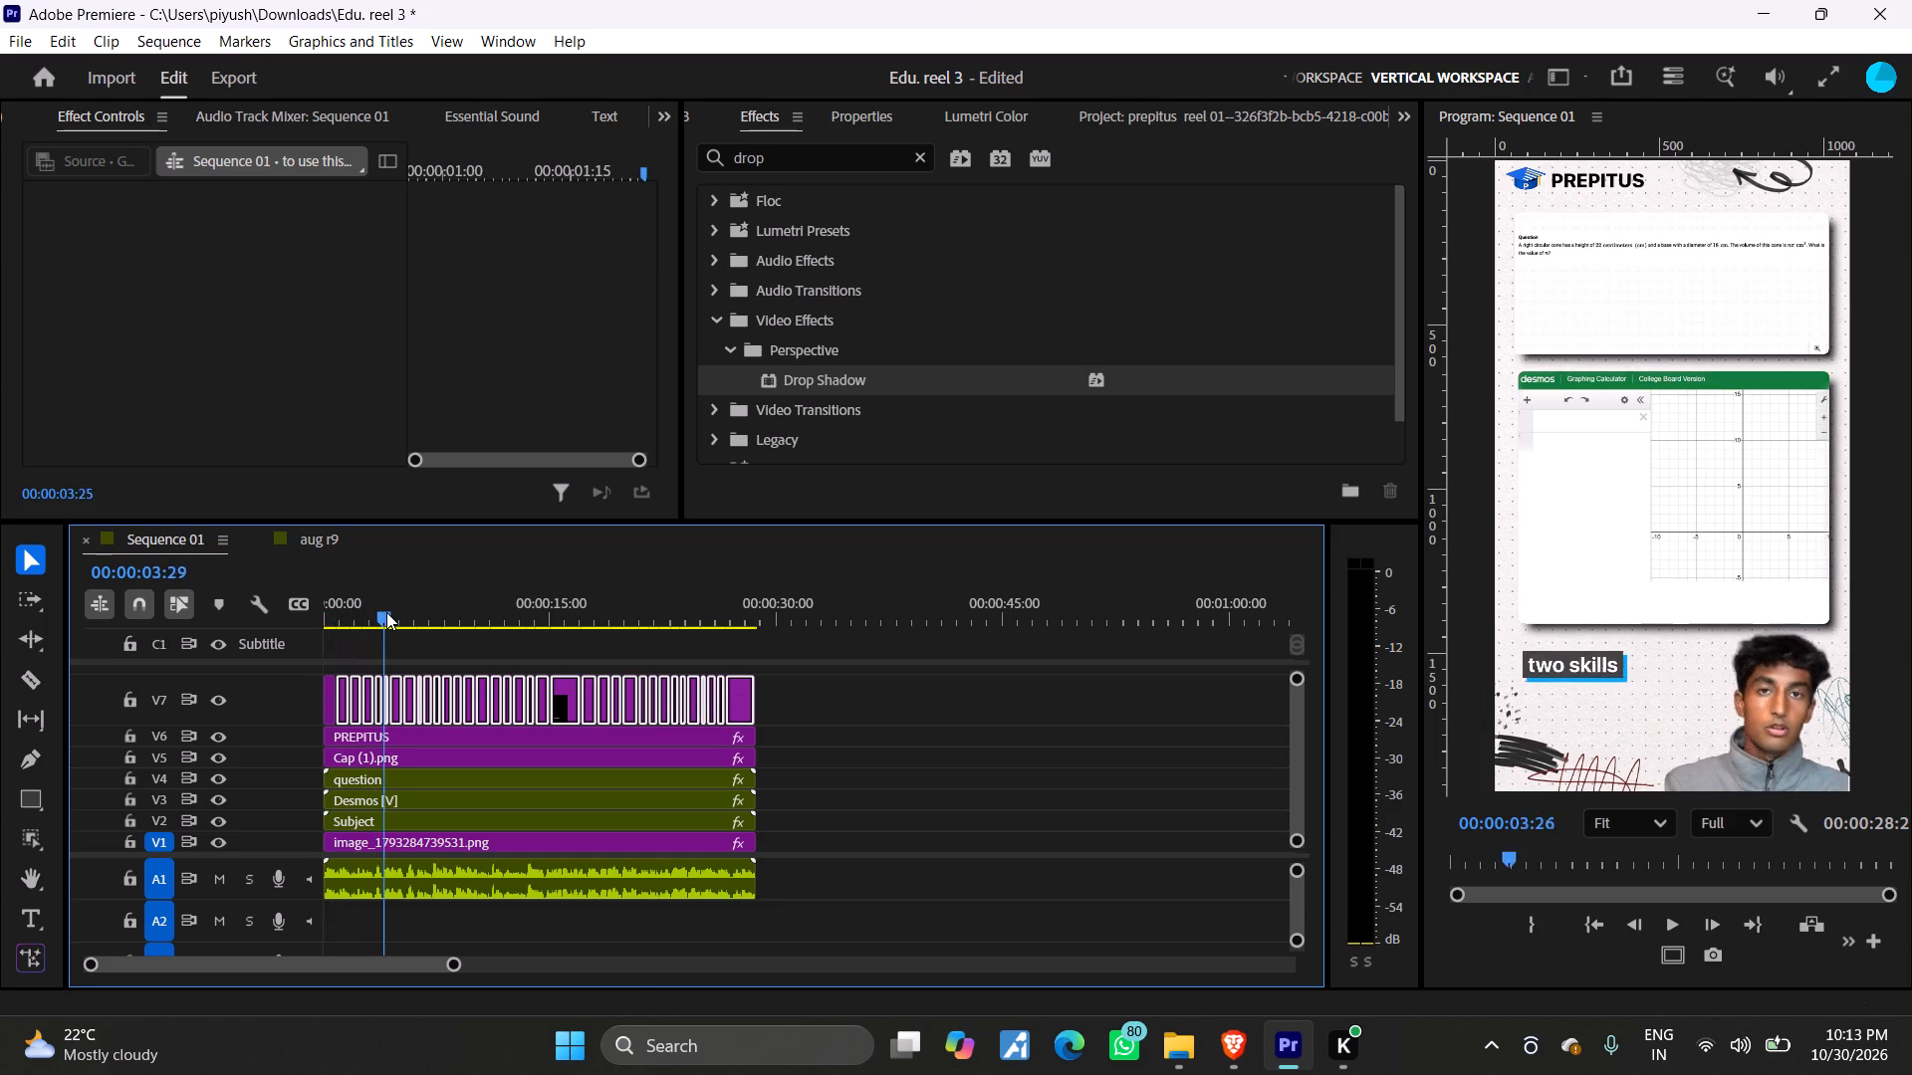
drag(386, 612, 403, 617)
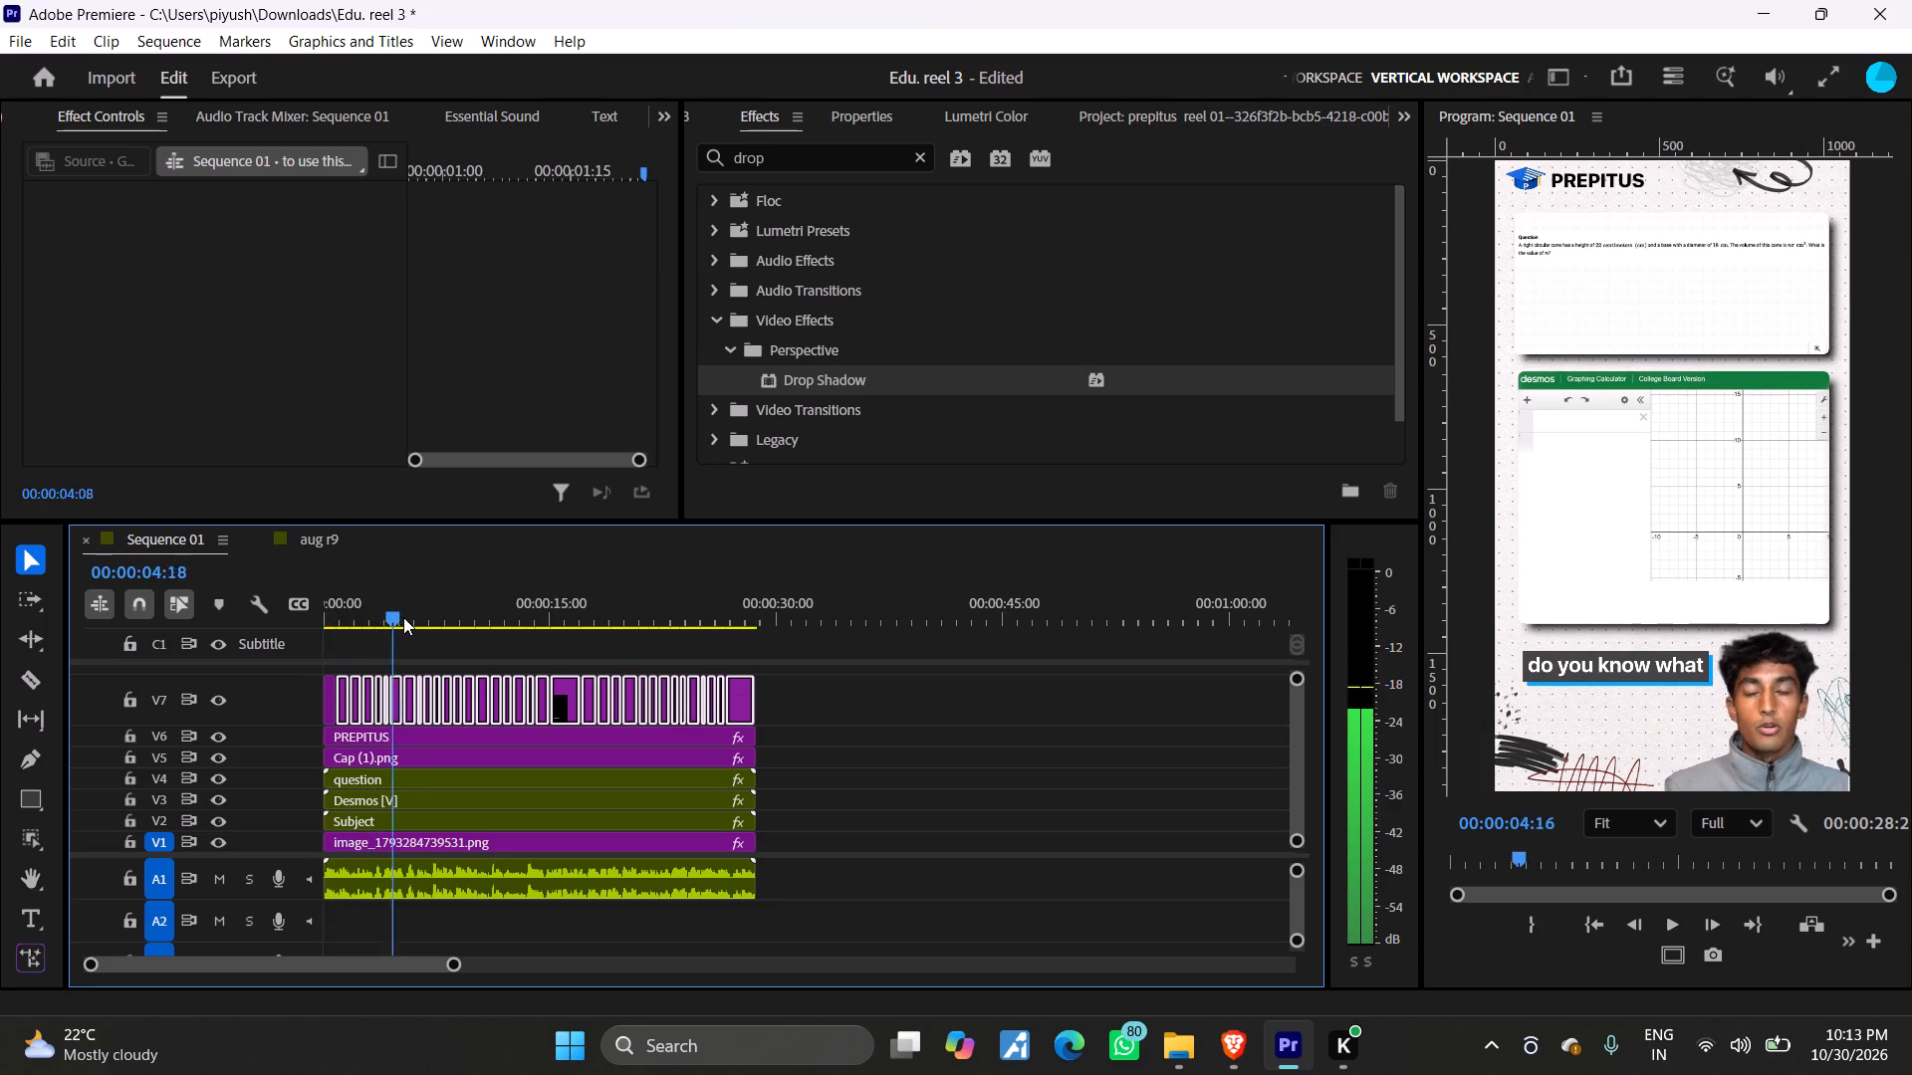
drag(403, 617, 399, 619)
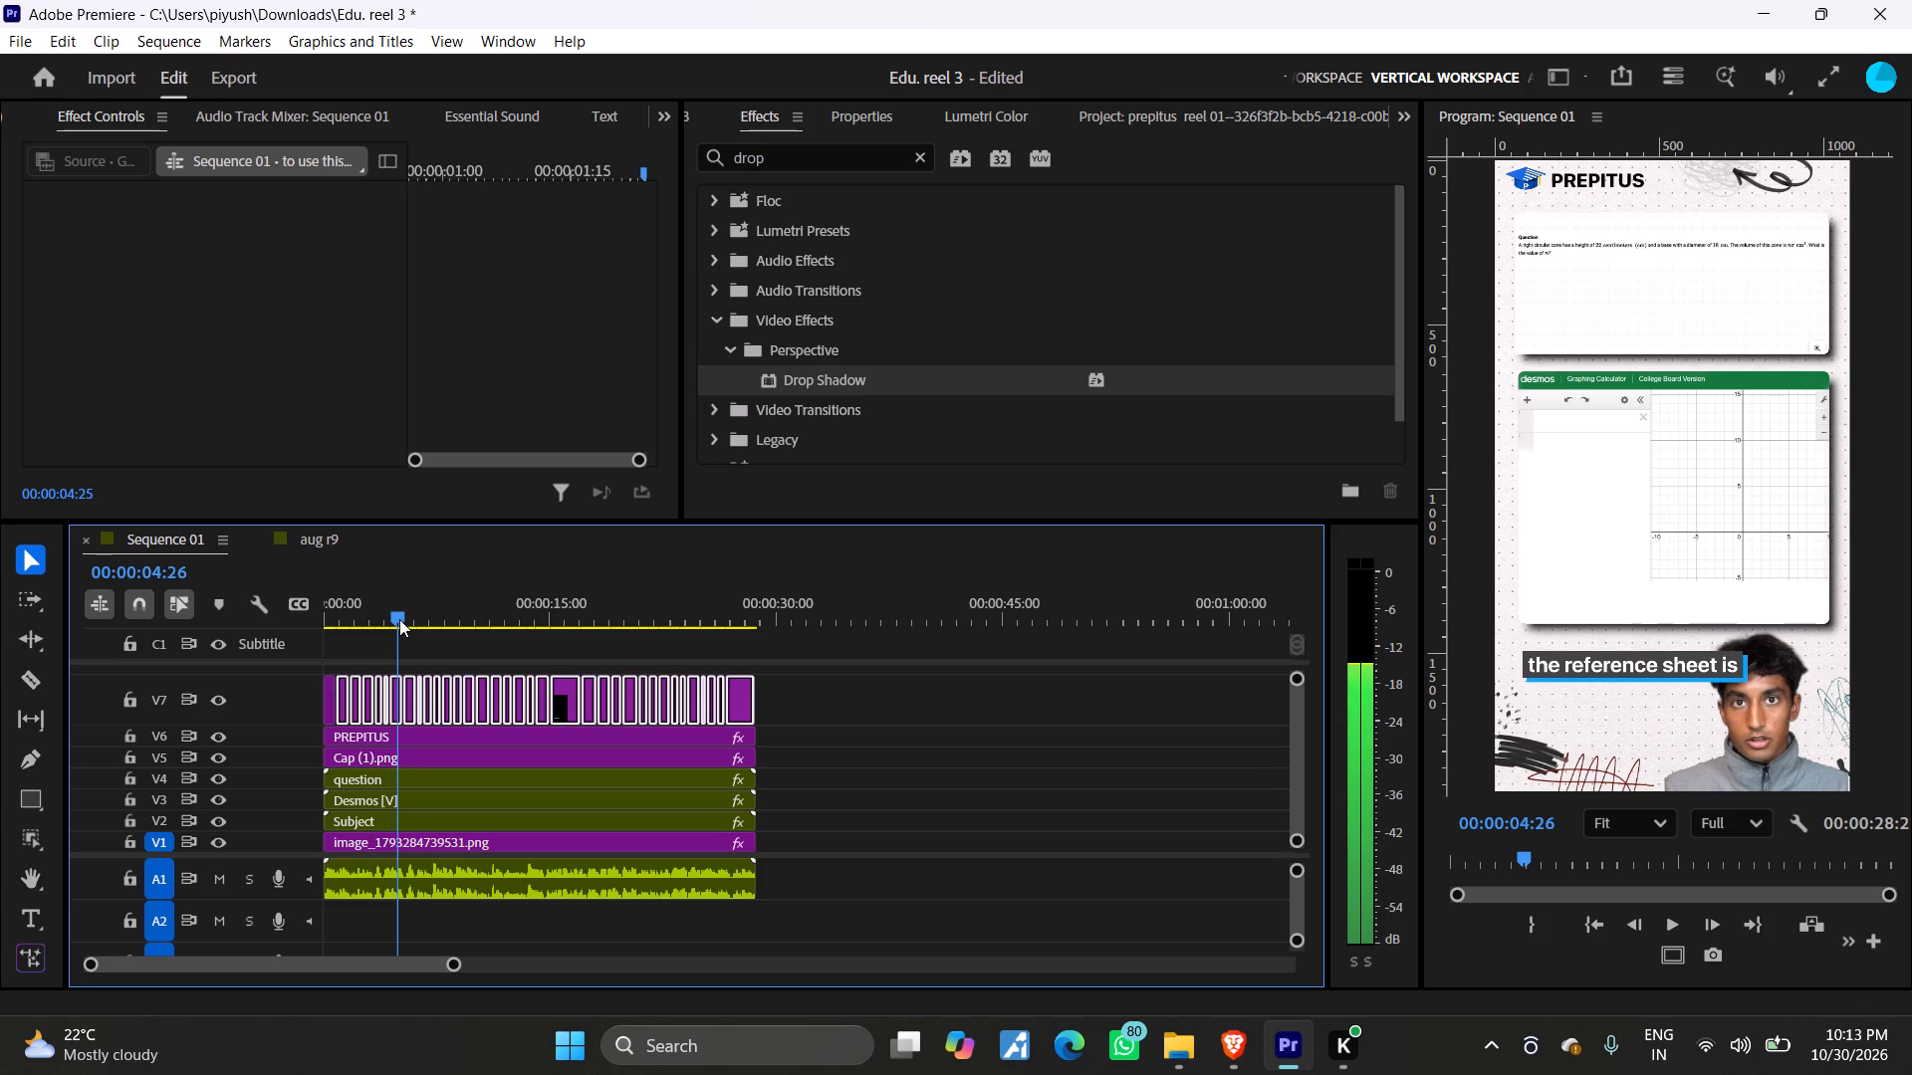
drag(399, 619, 421, 622)
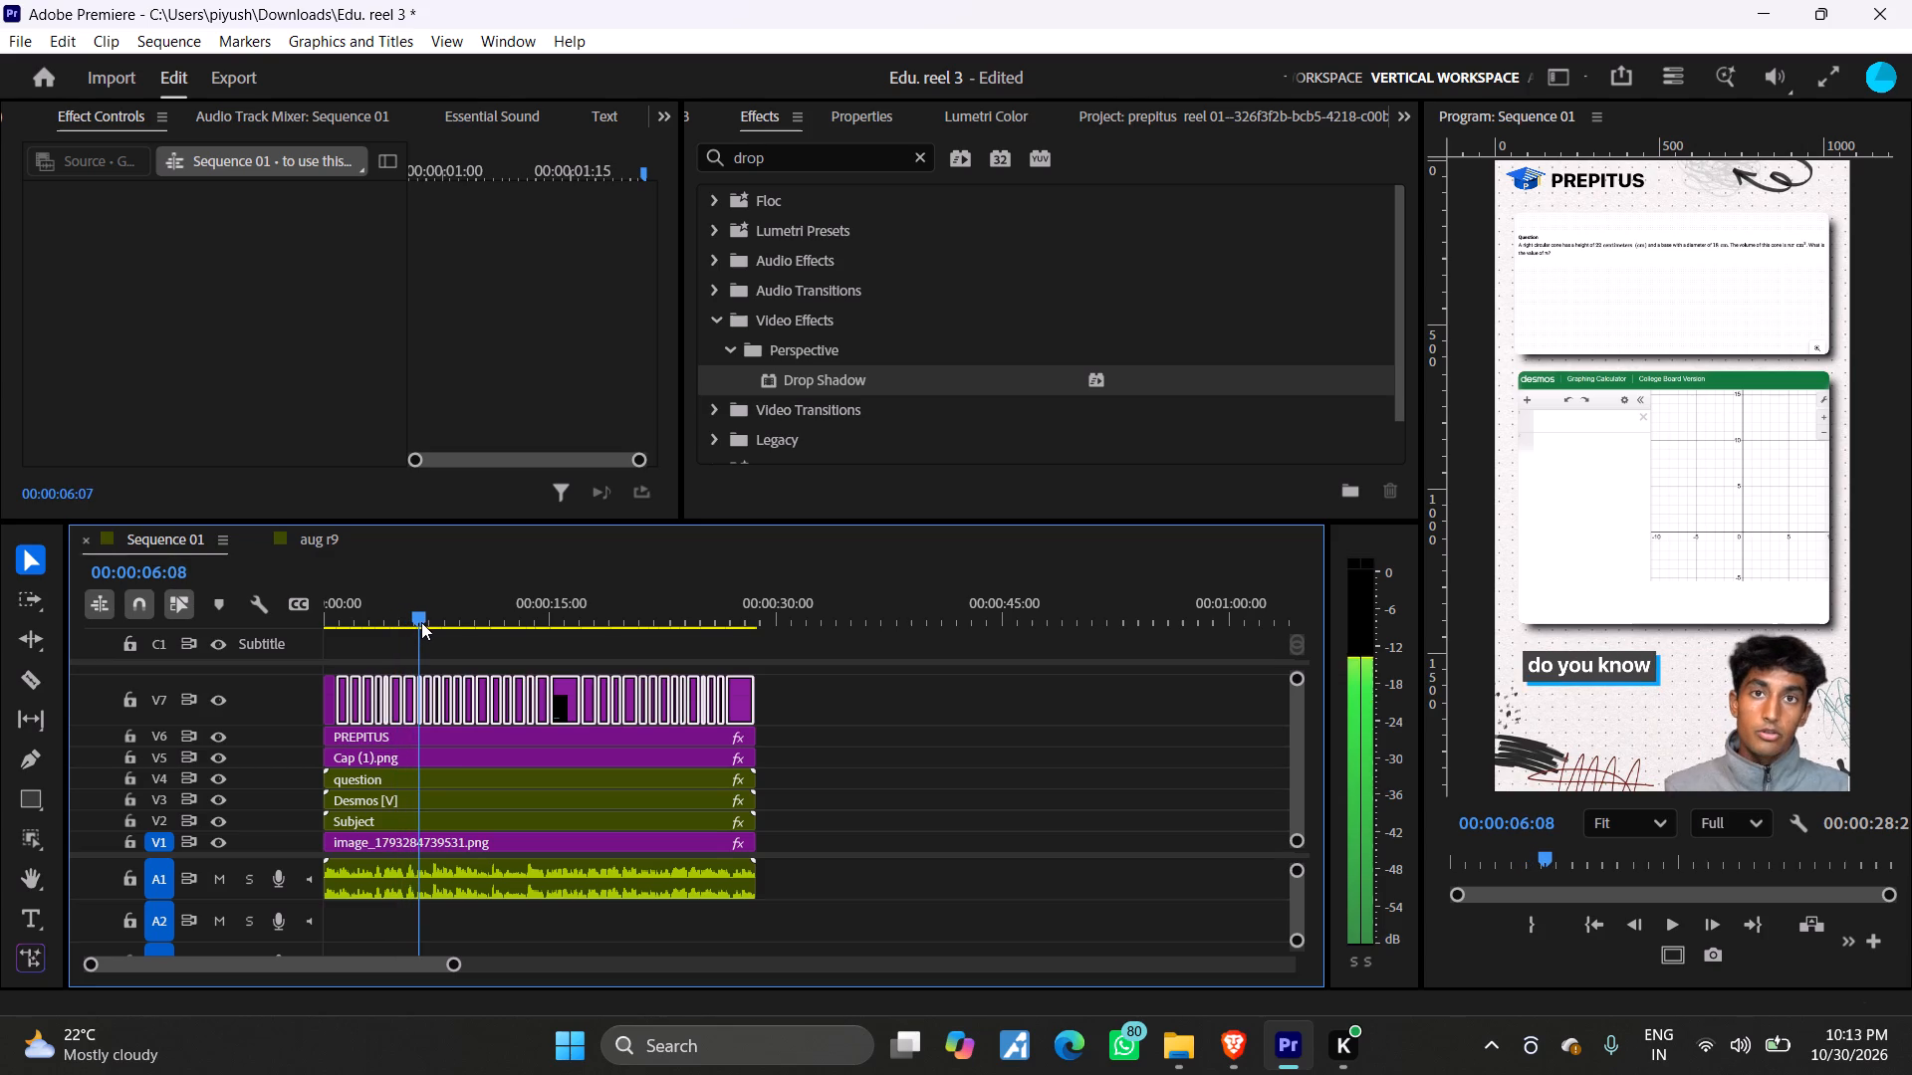
drag(421, 622, 500, 633)
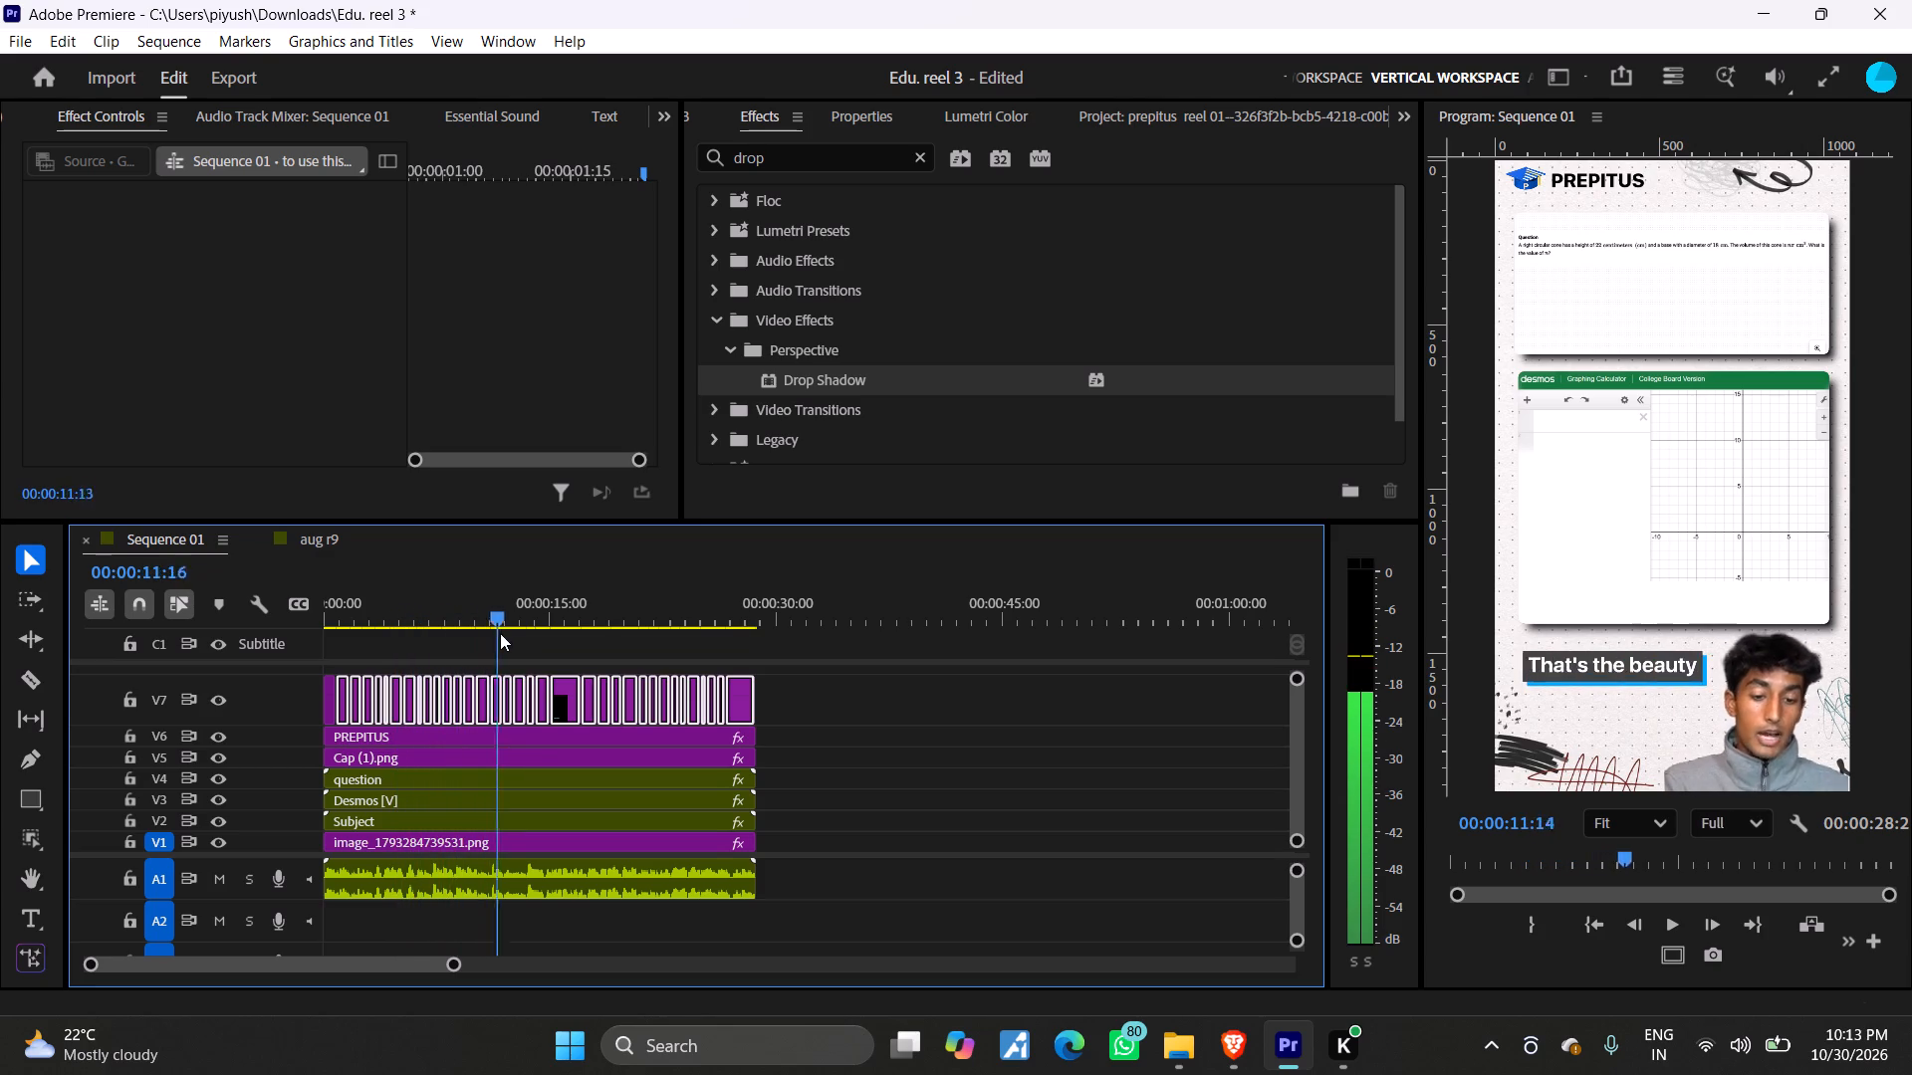
drag(500, 633, 643, 657)
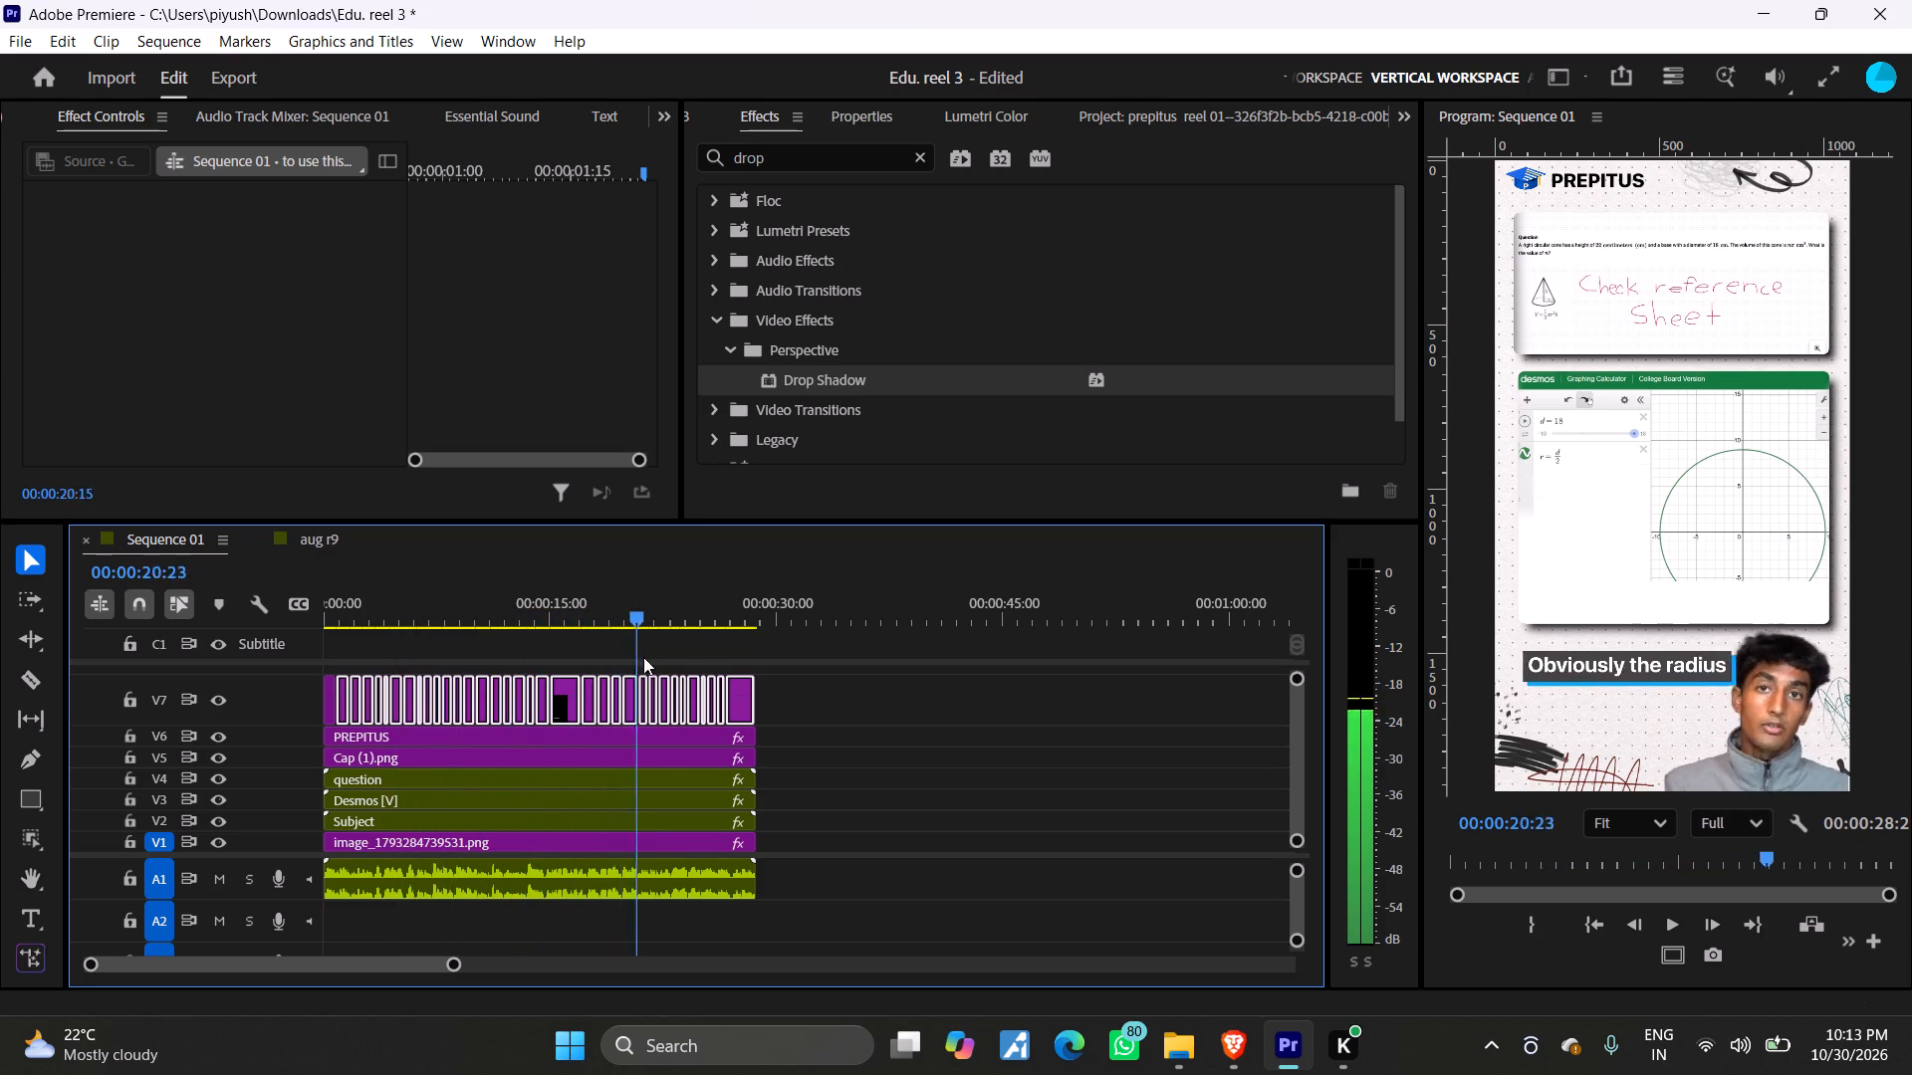
drag(643, 657, 734, 670)
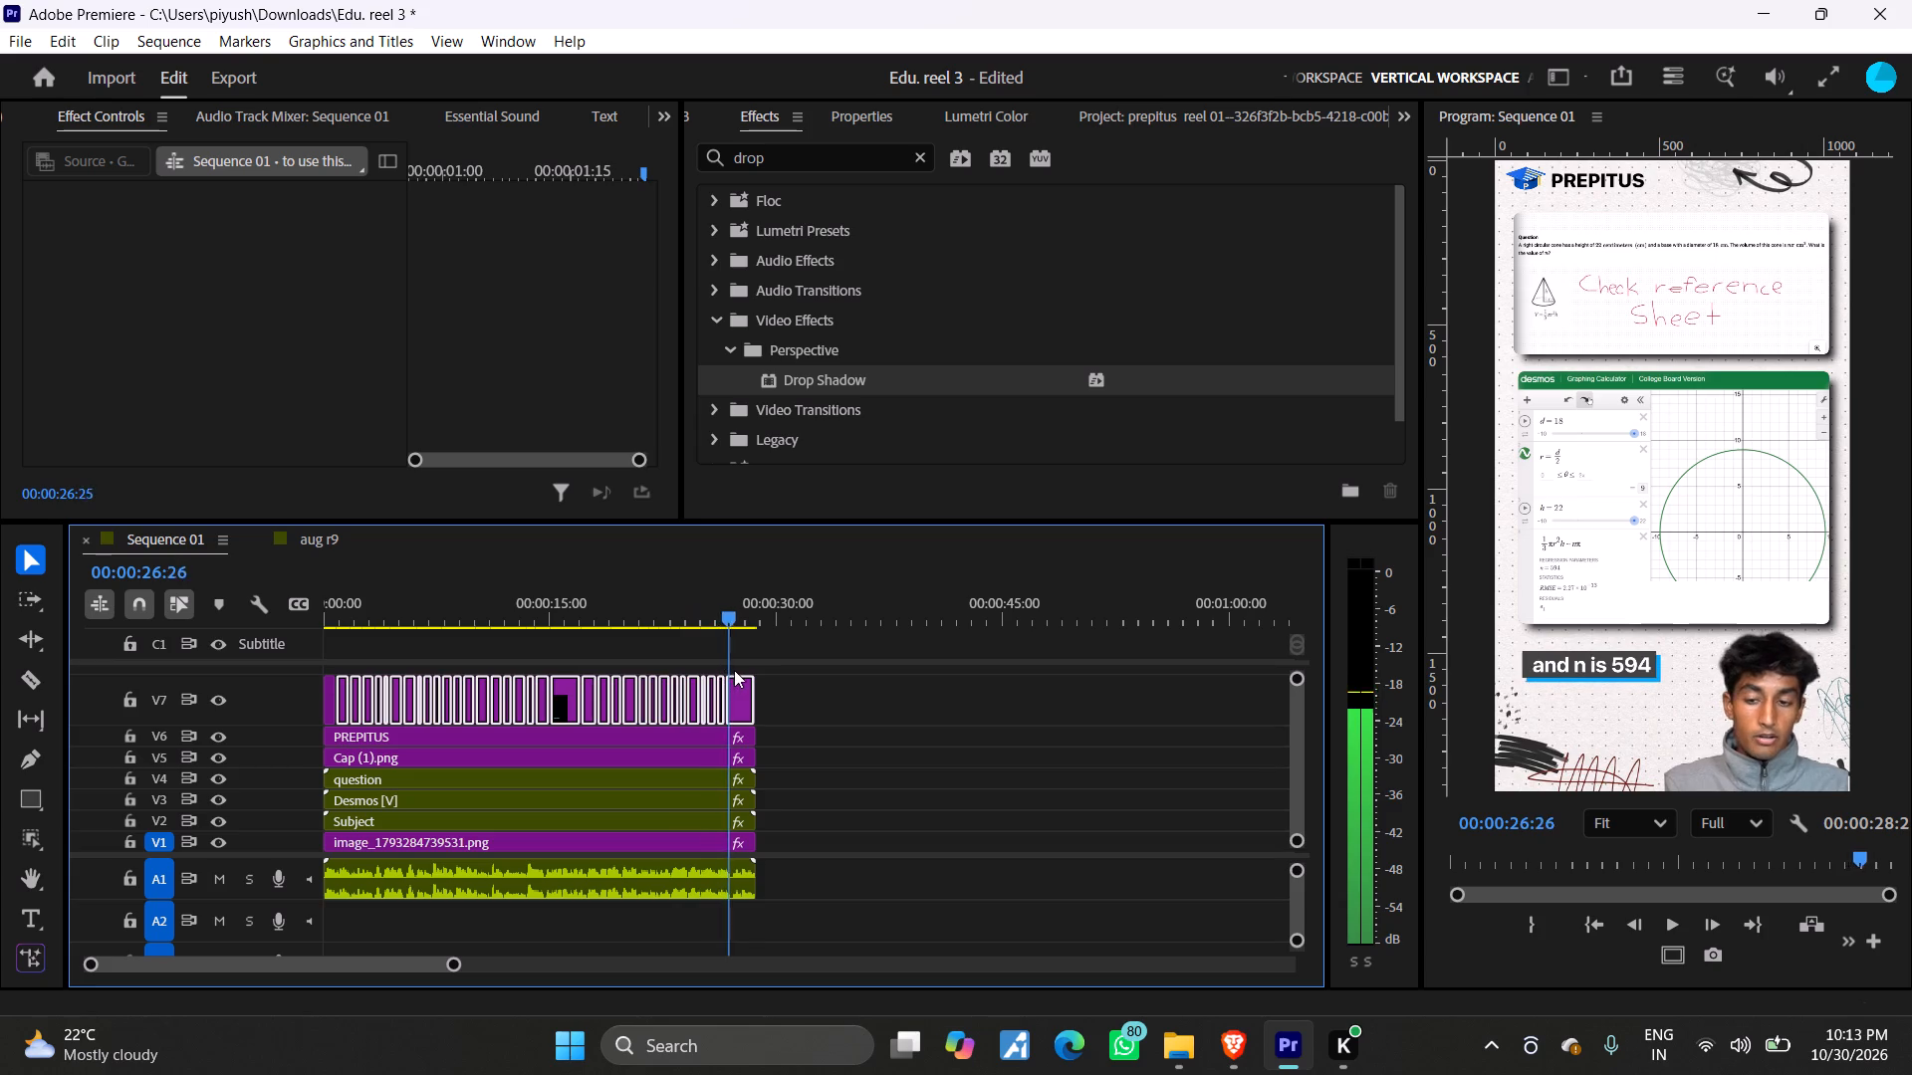
drag(734, 670, 698, 691)
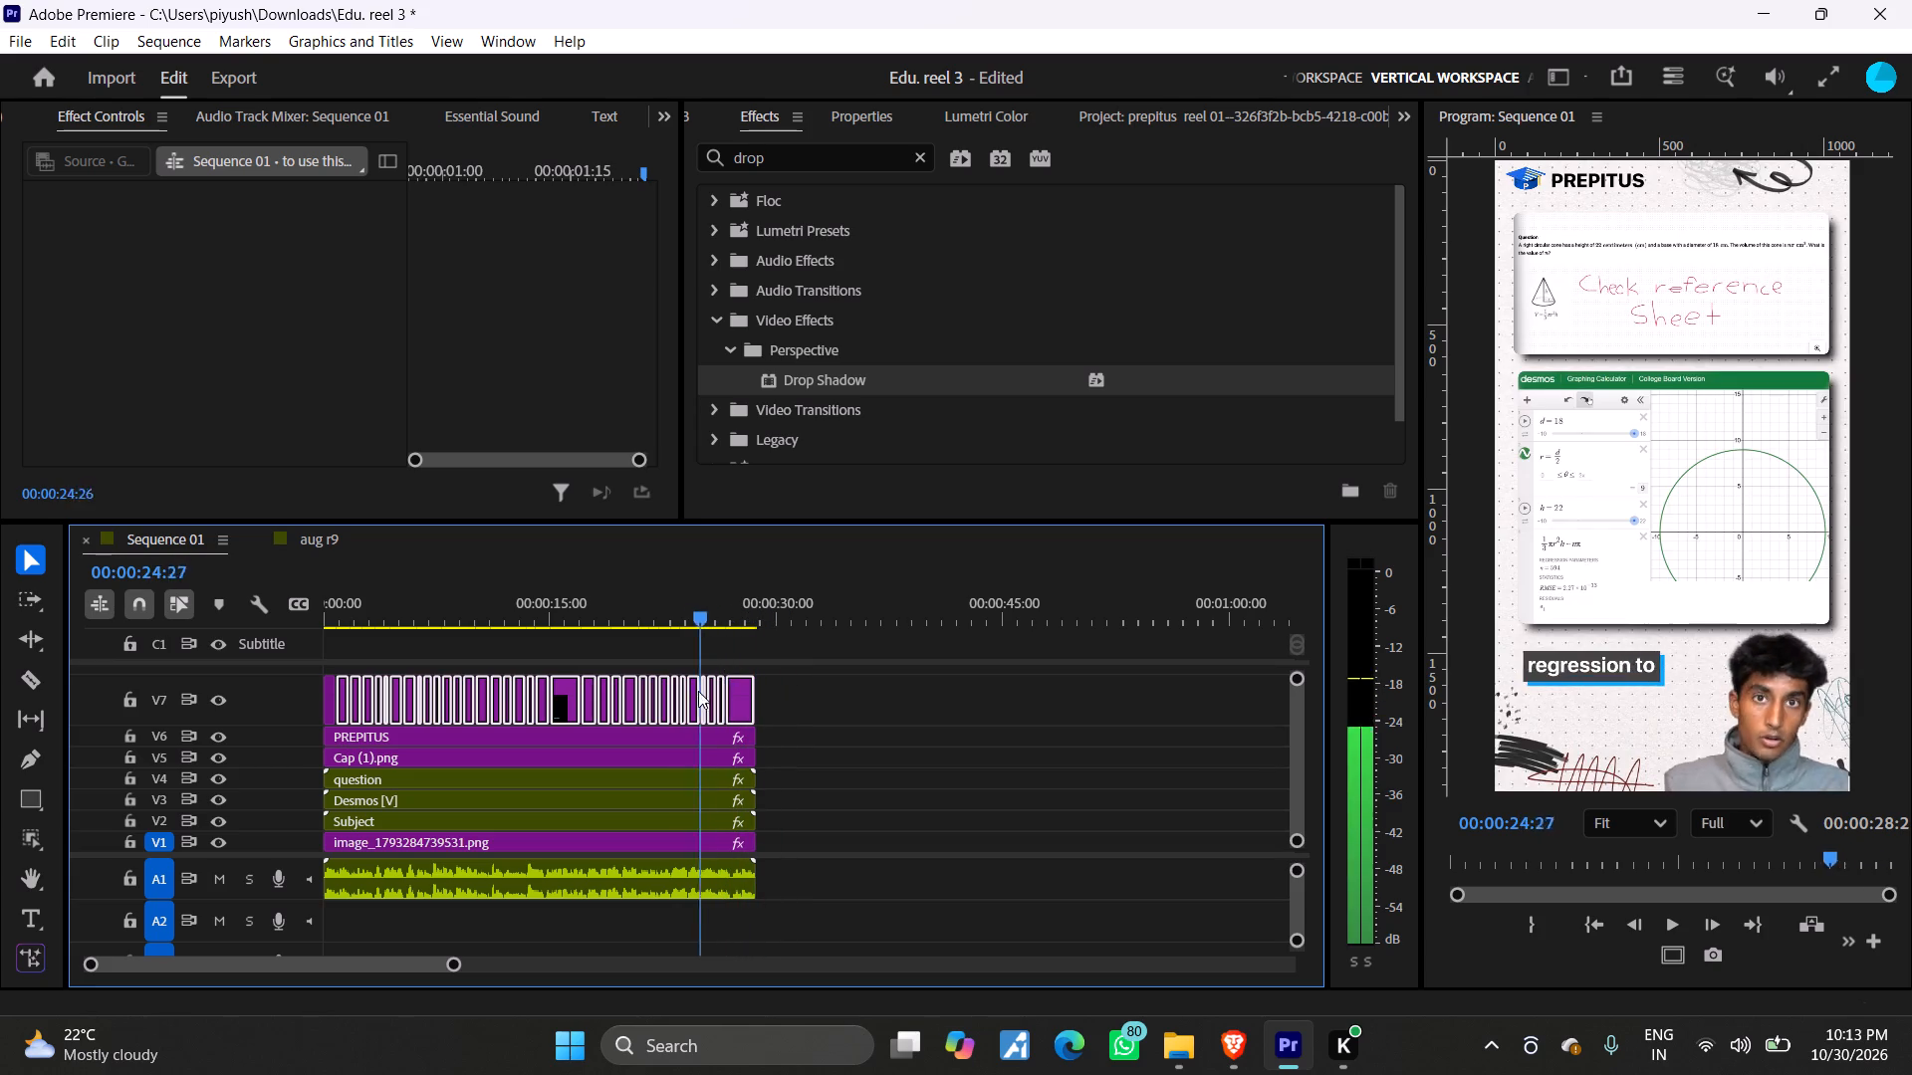
drag(698, 691, 523, 708)
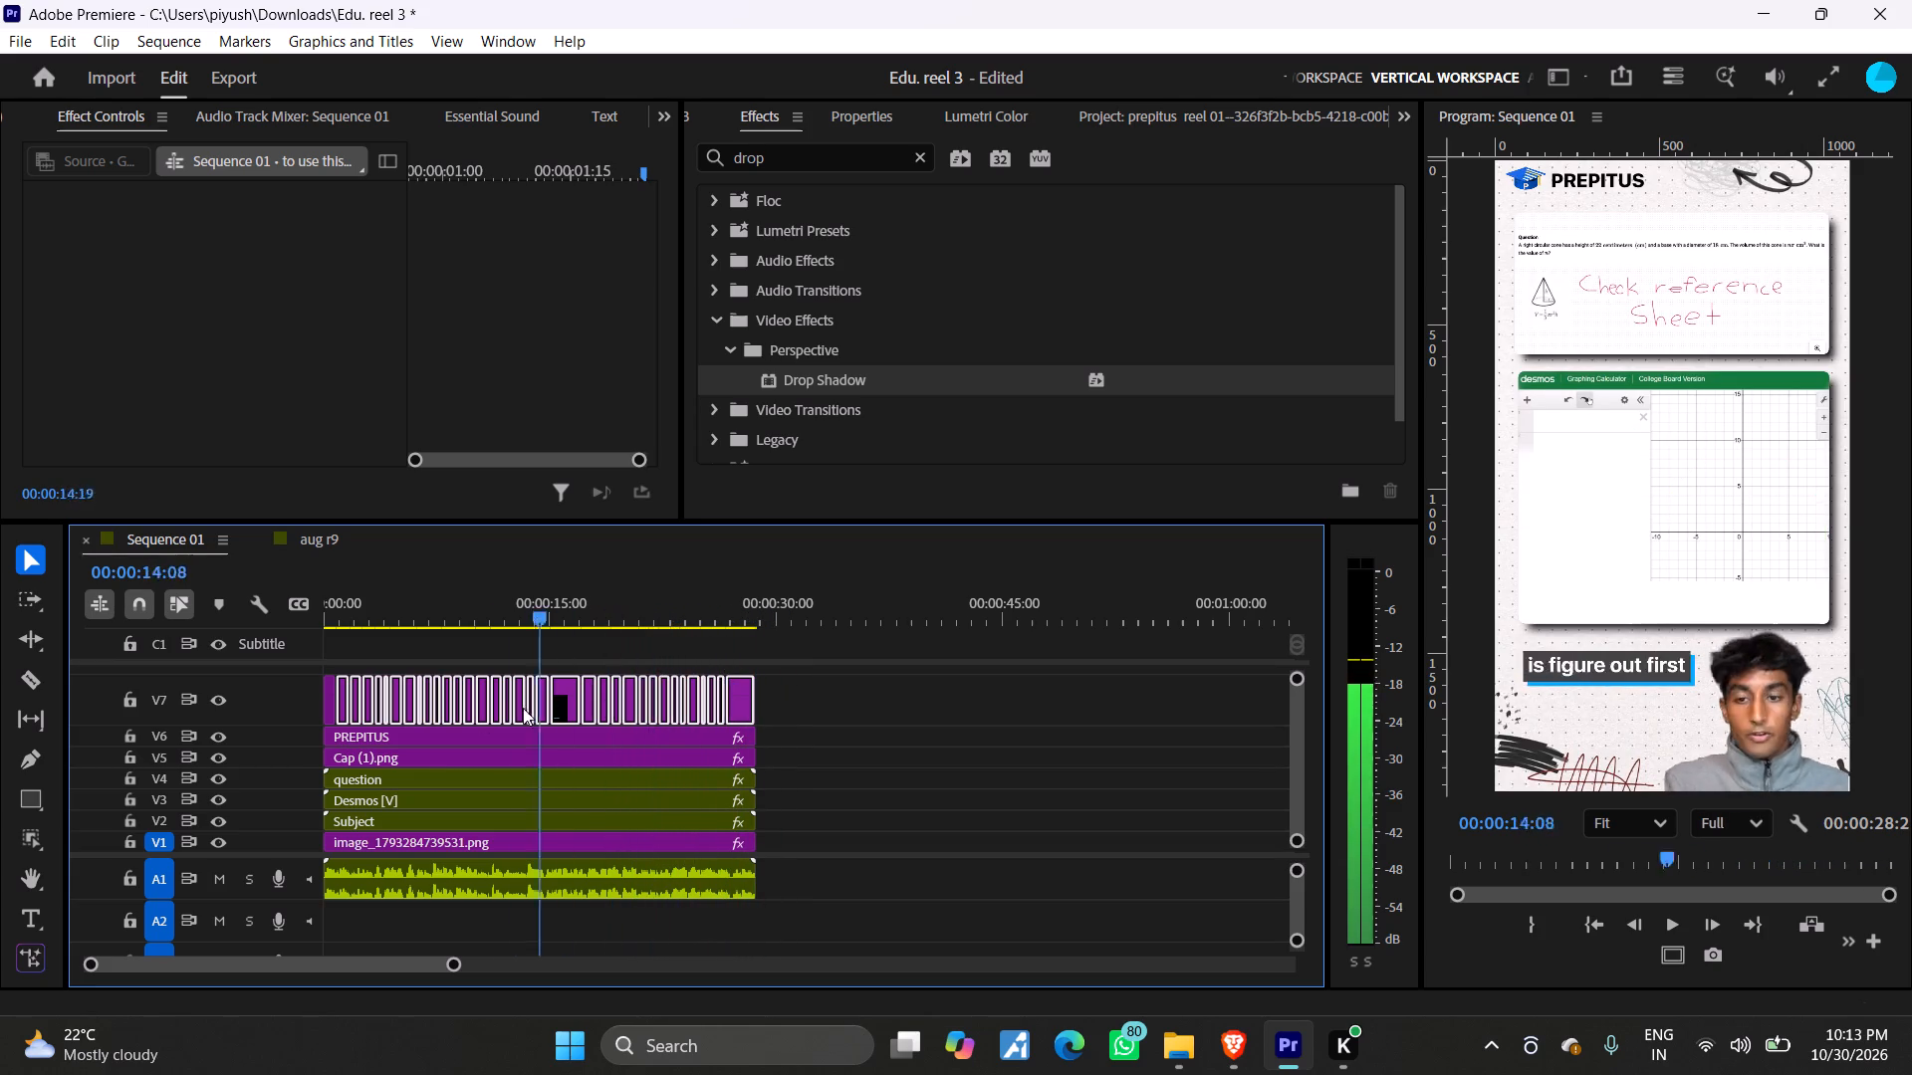
drag(523, 708, 278, 747)
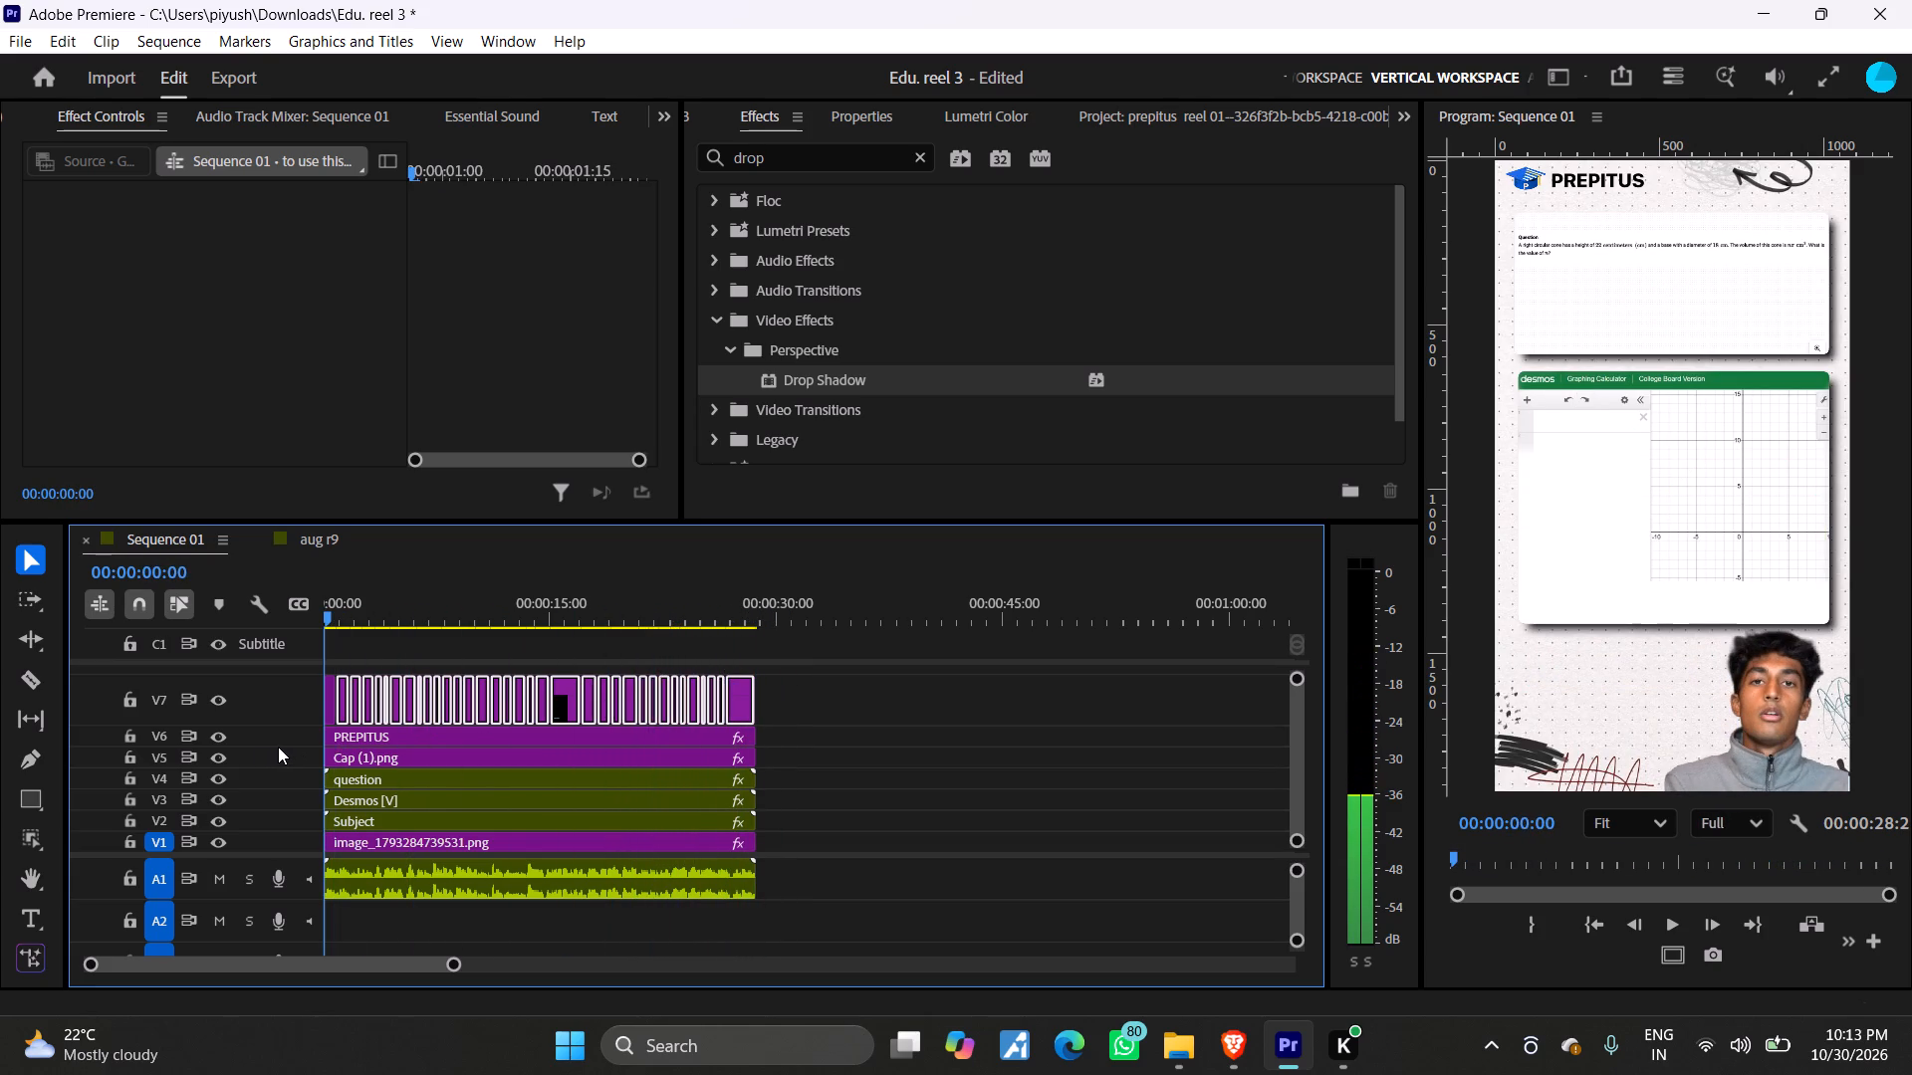
Scale the "to use this question" caption graphic on V7 to 94% and set its X position to 498.
drag(278, 747, 347, 737)
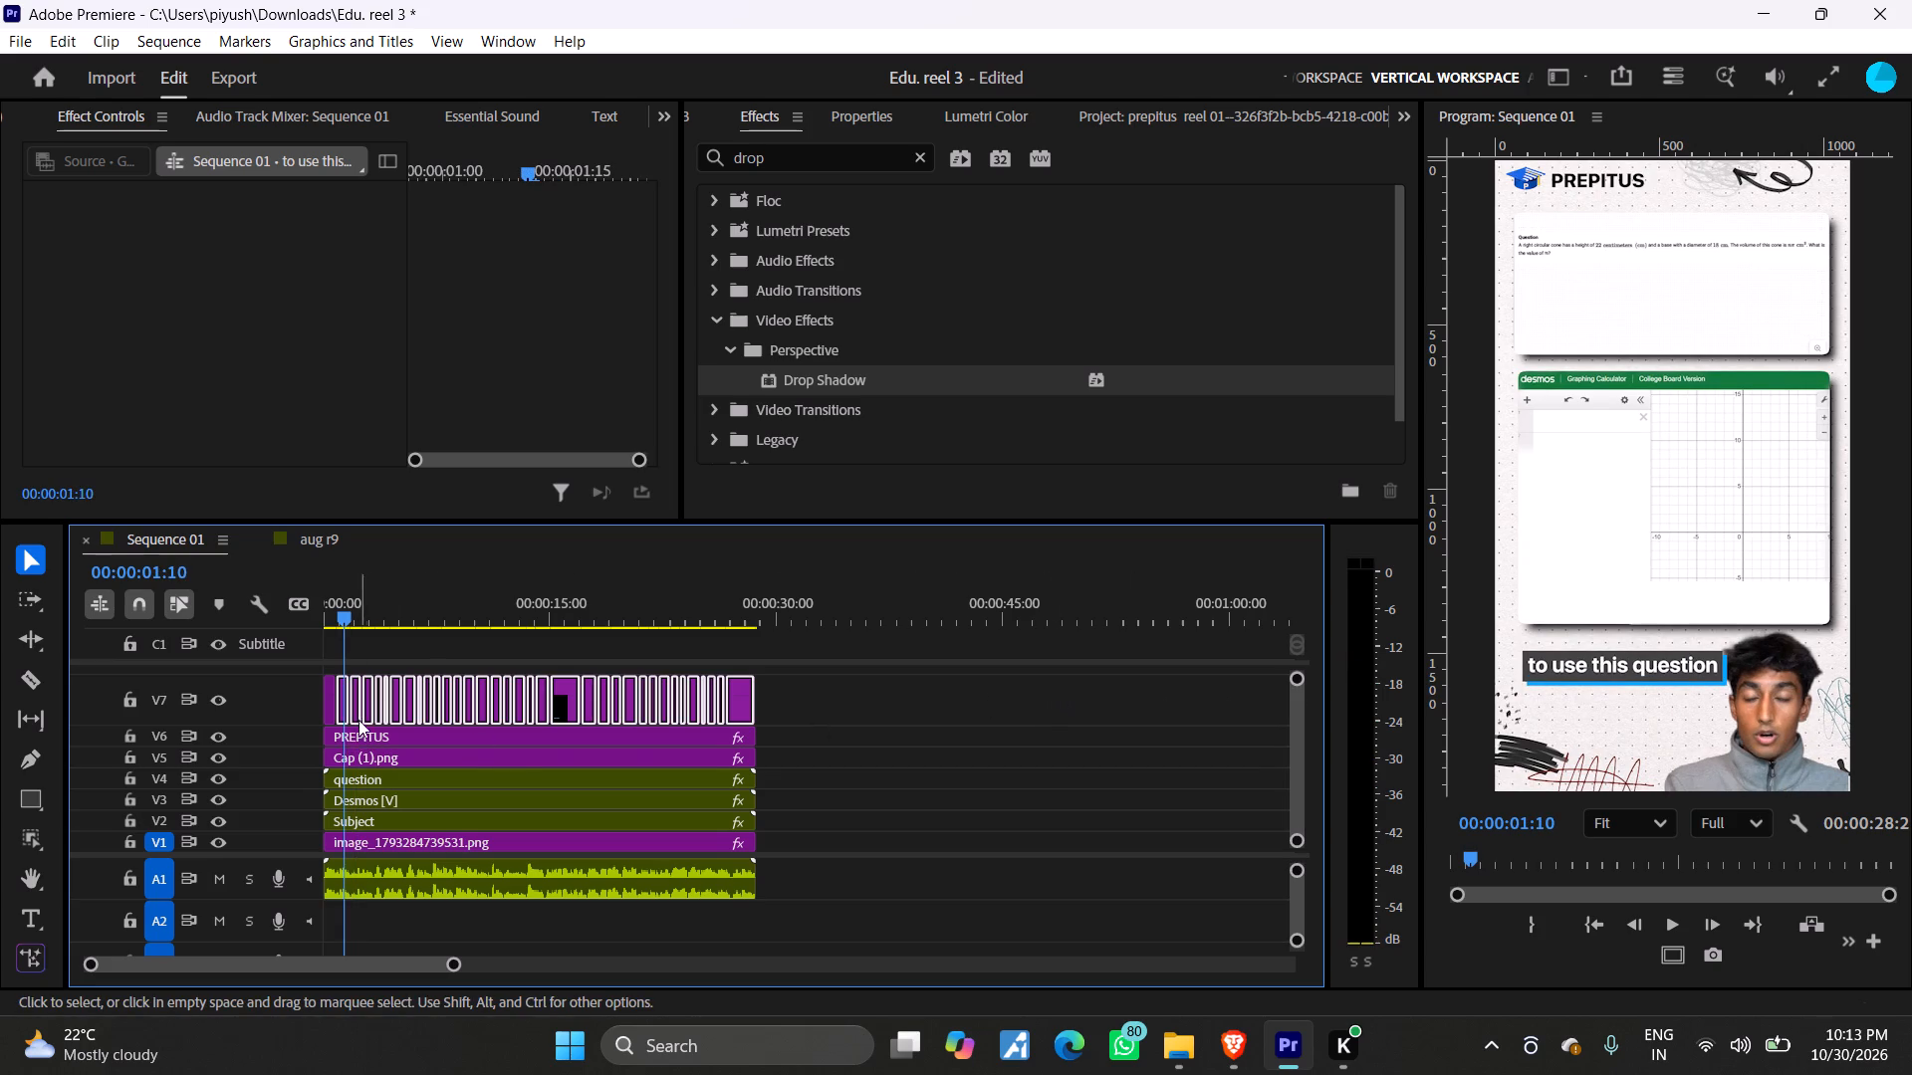
click(400, 665)
click(343, 697)
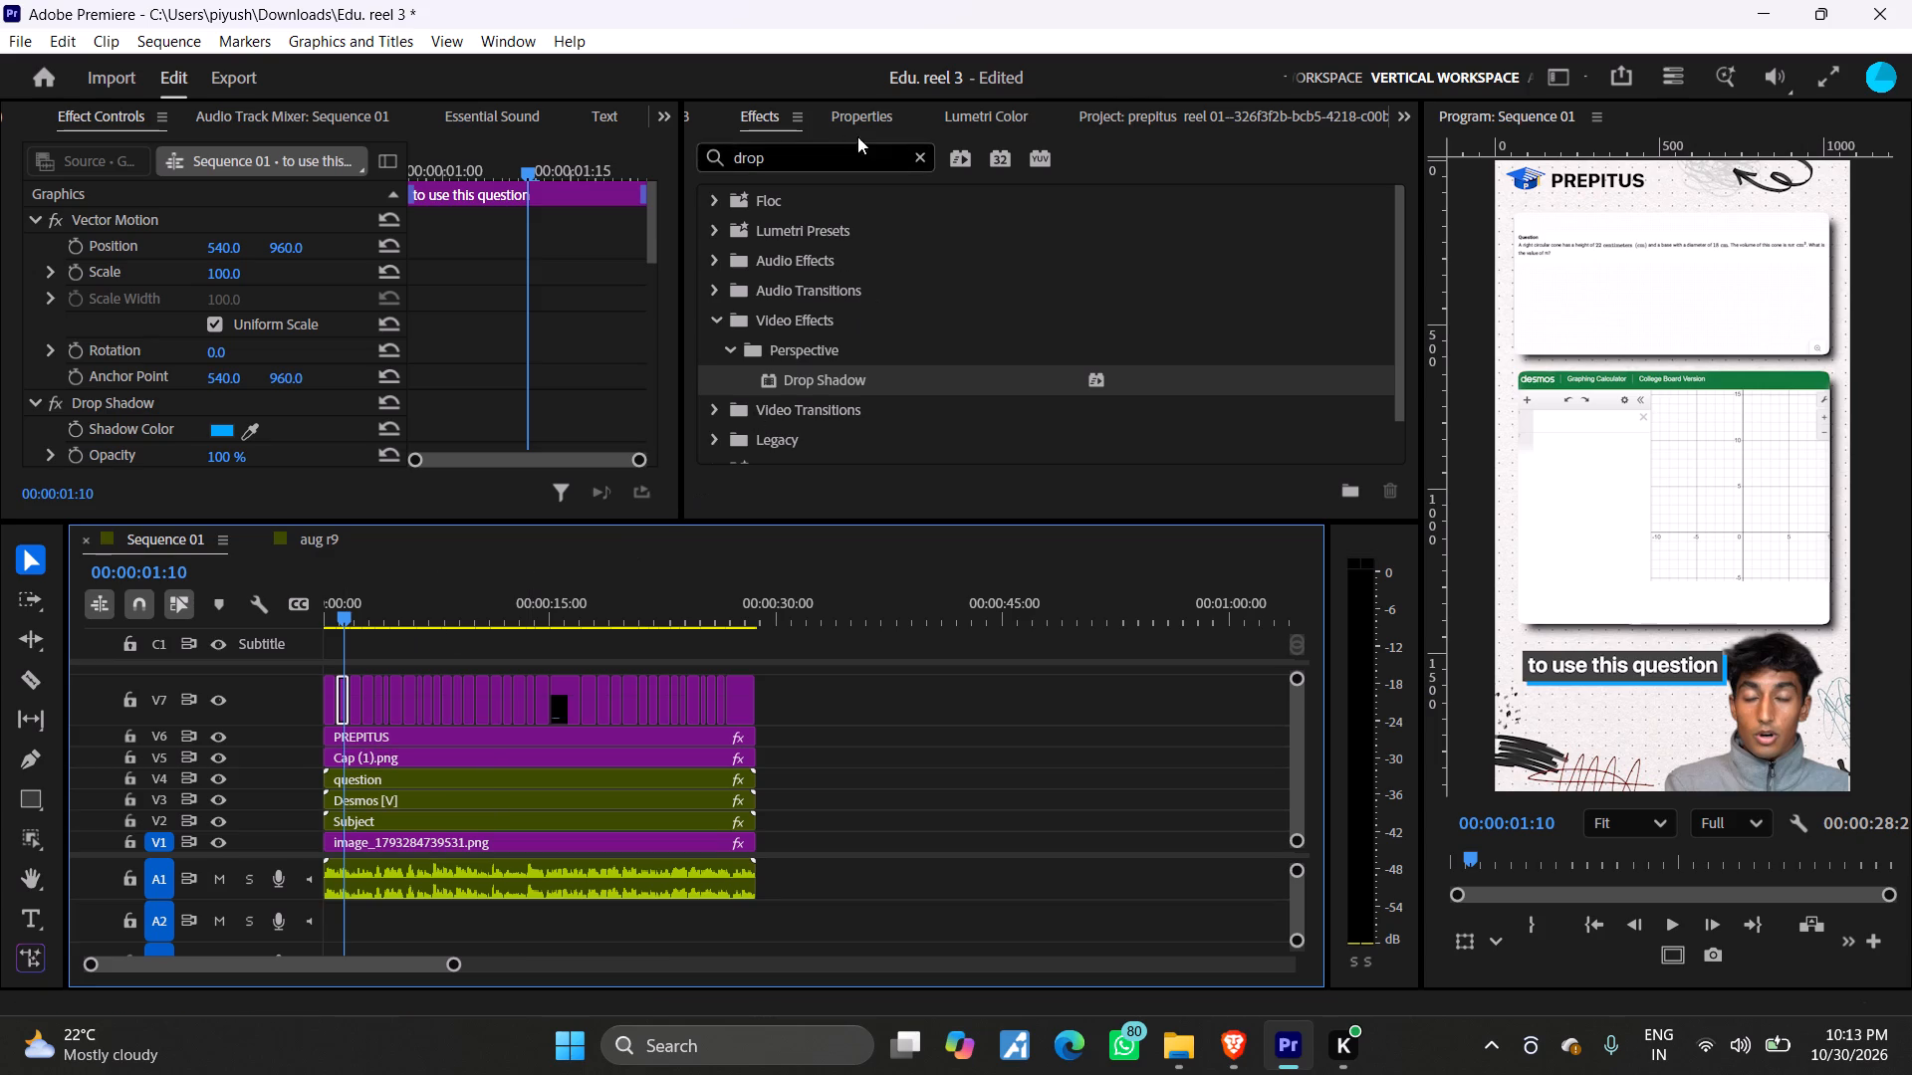
click(866, 112)
scroll(1155, 414, down, 3)
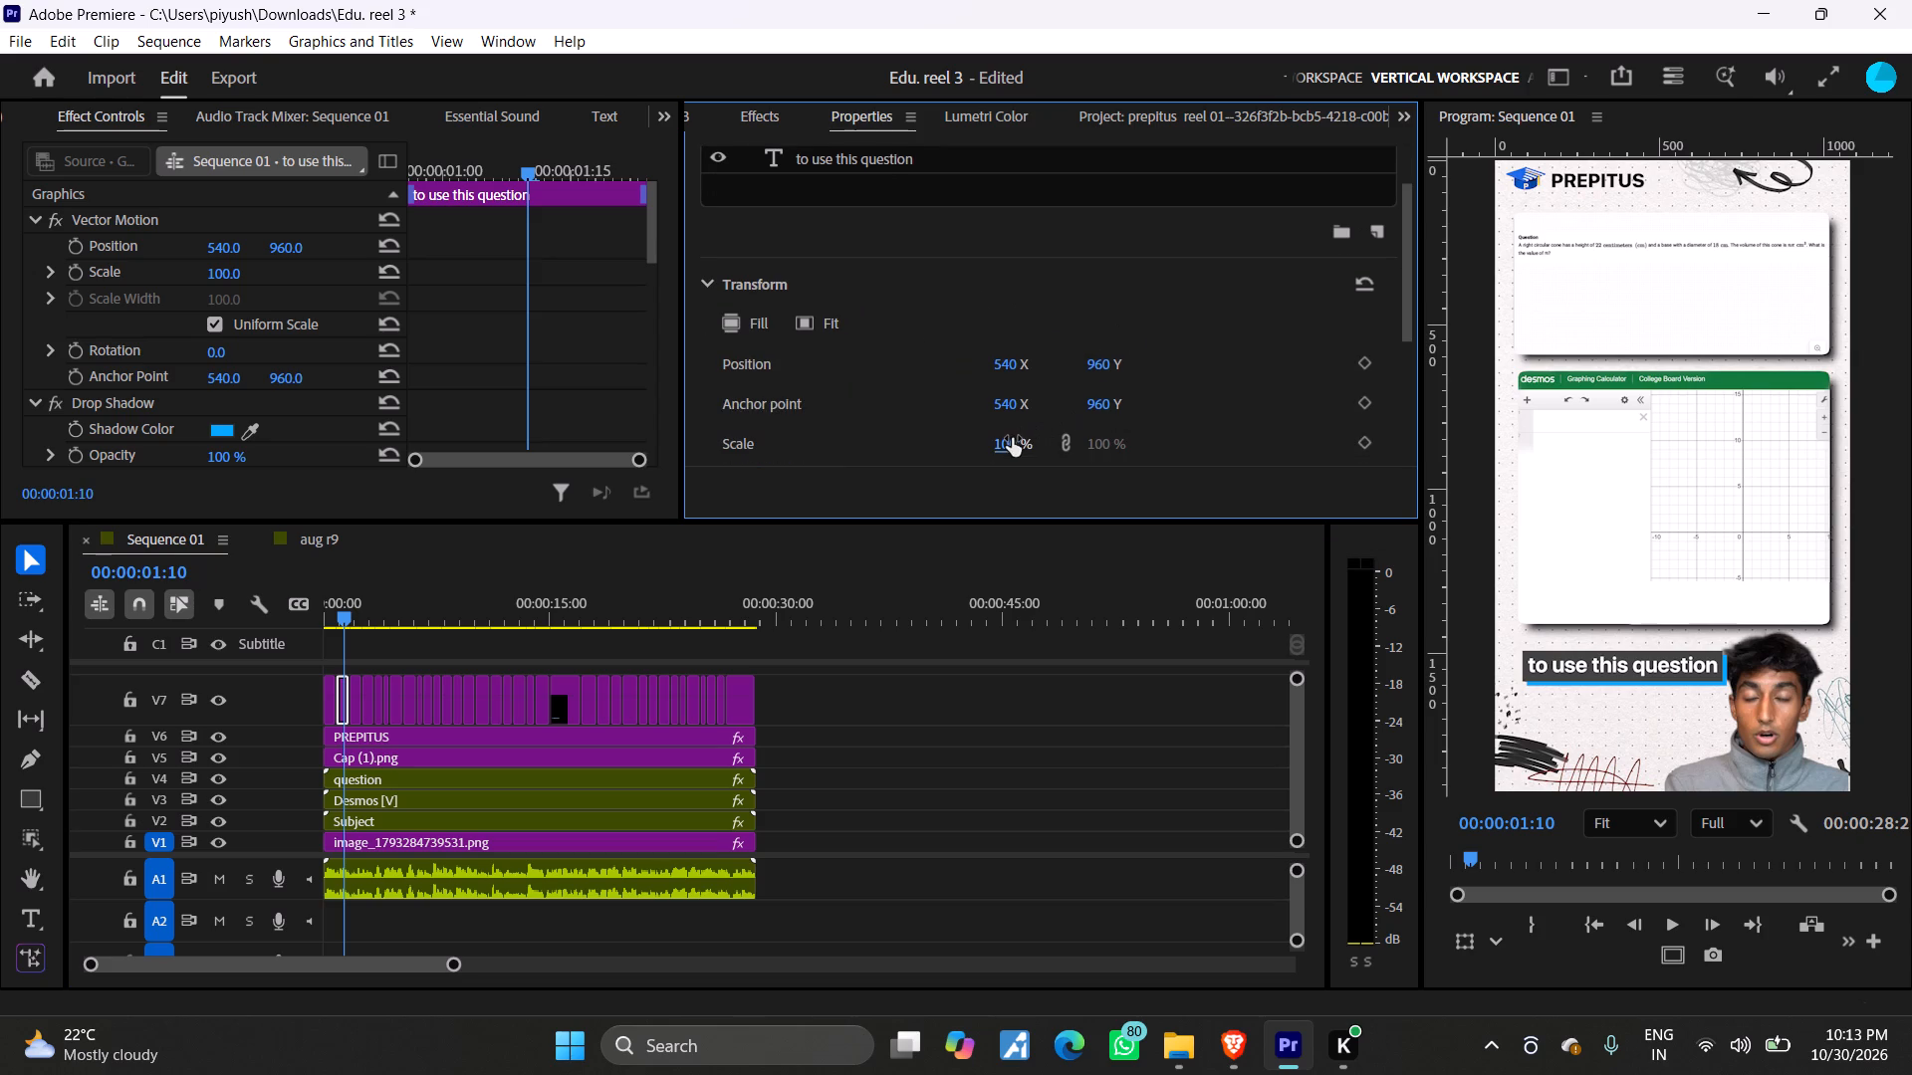
drag(1011, 438, 1000, 439)
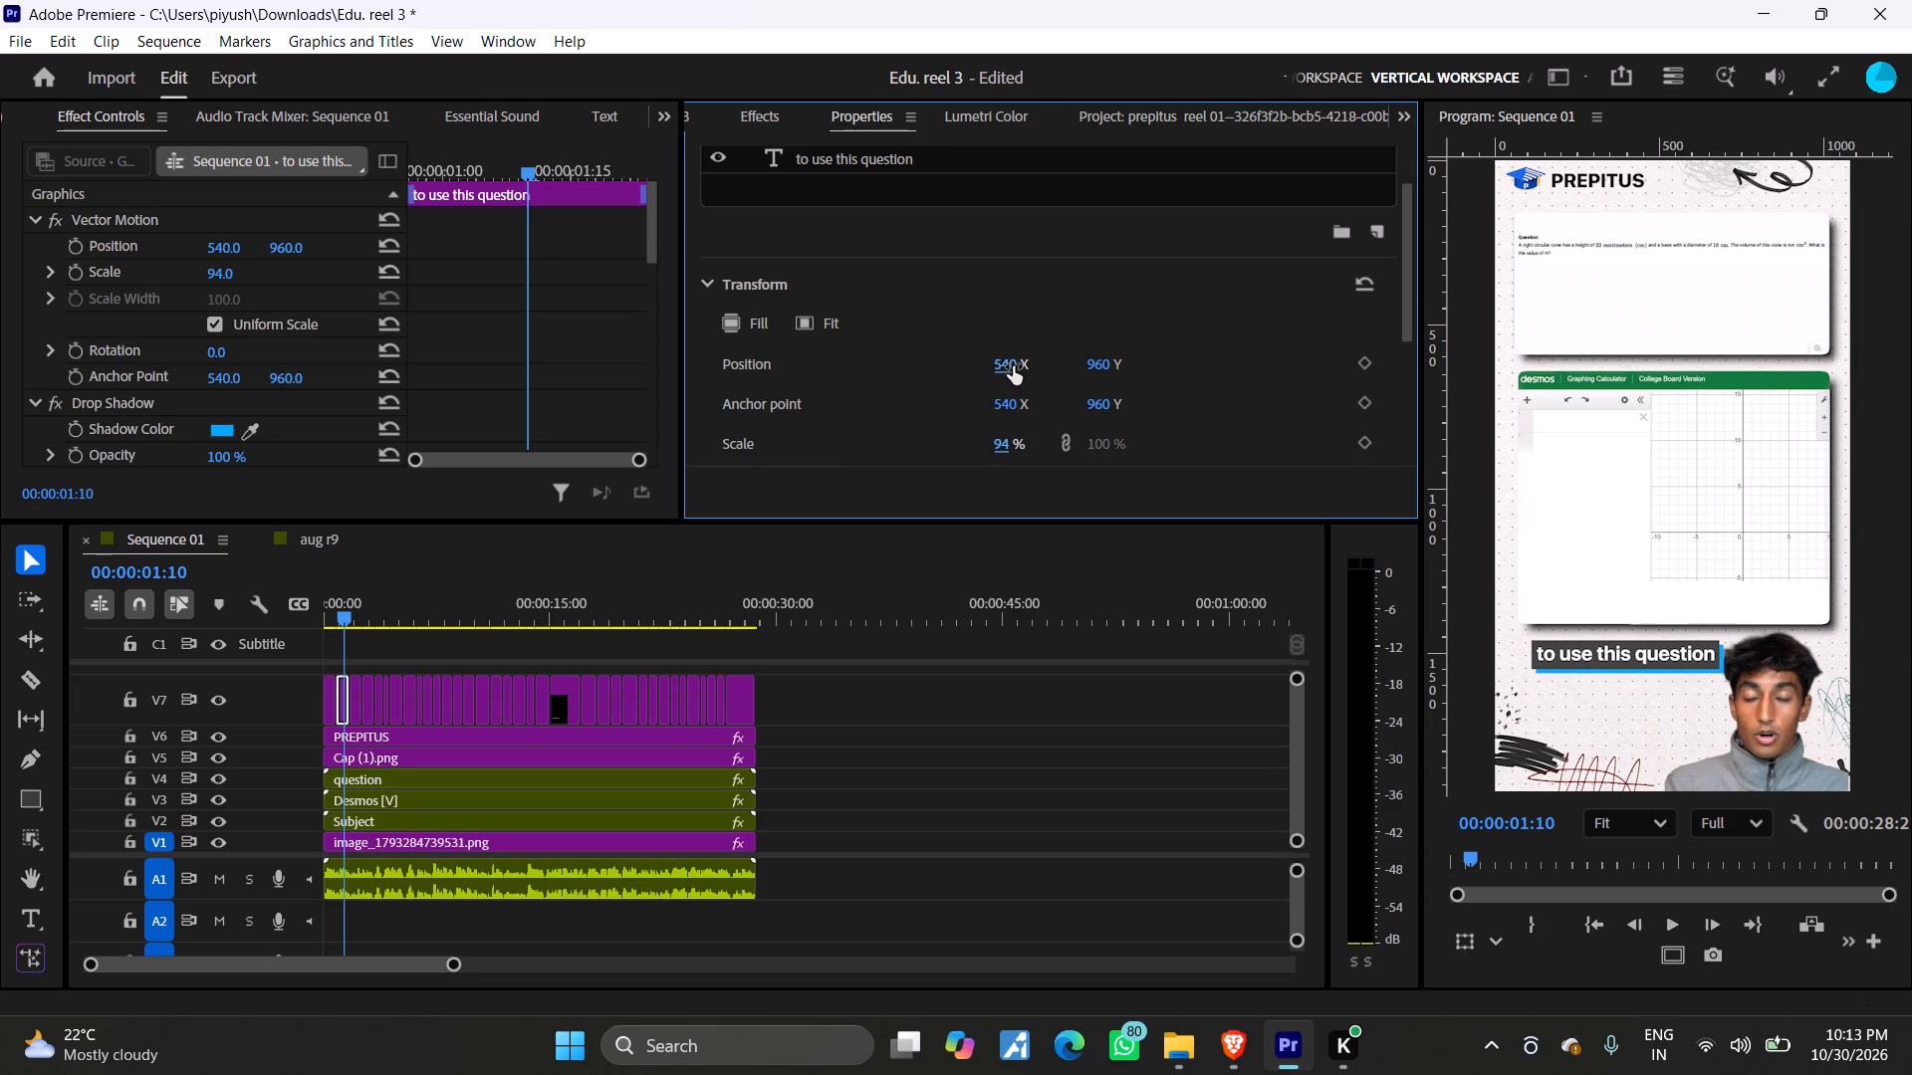
drag(1013, 366, 979, 367)
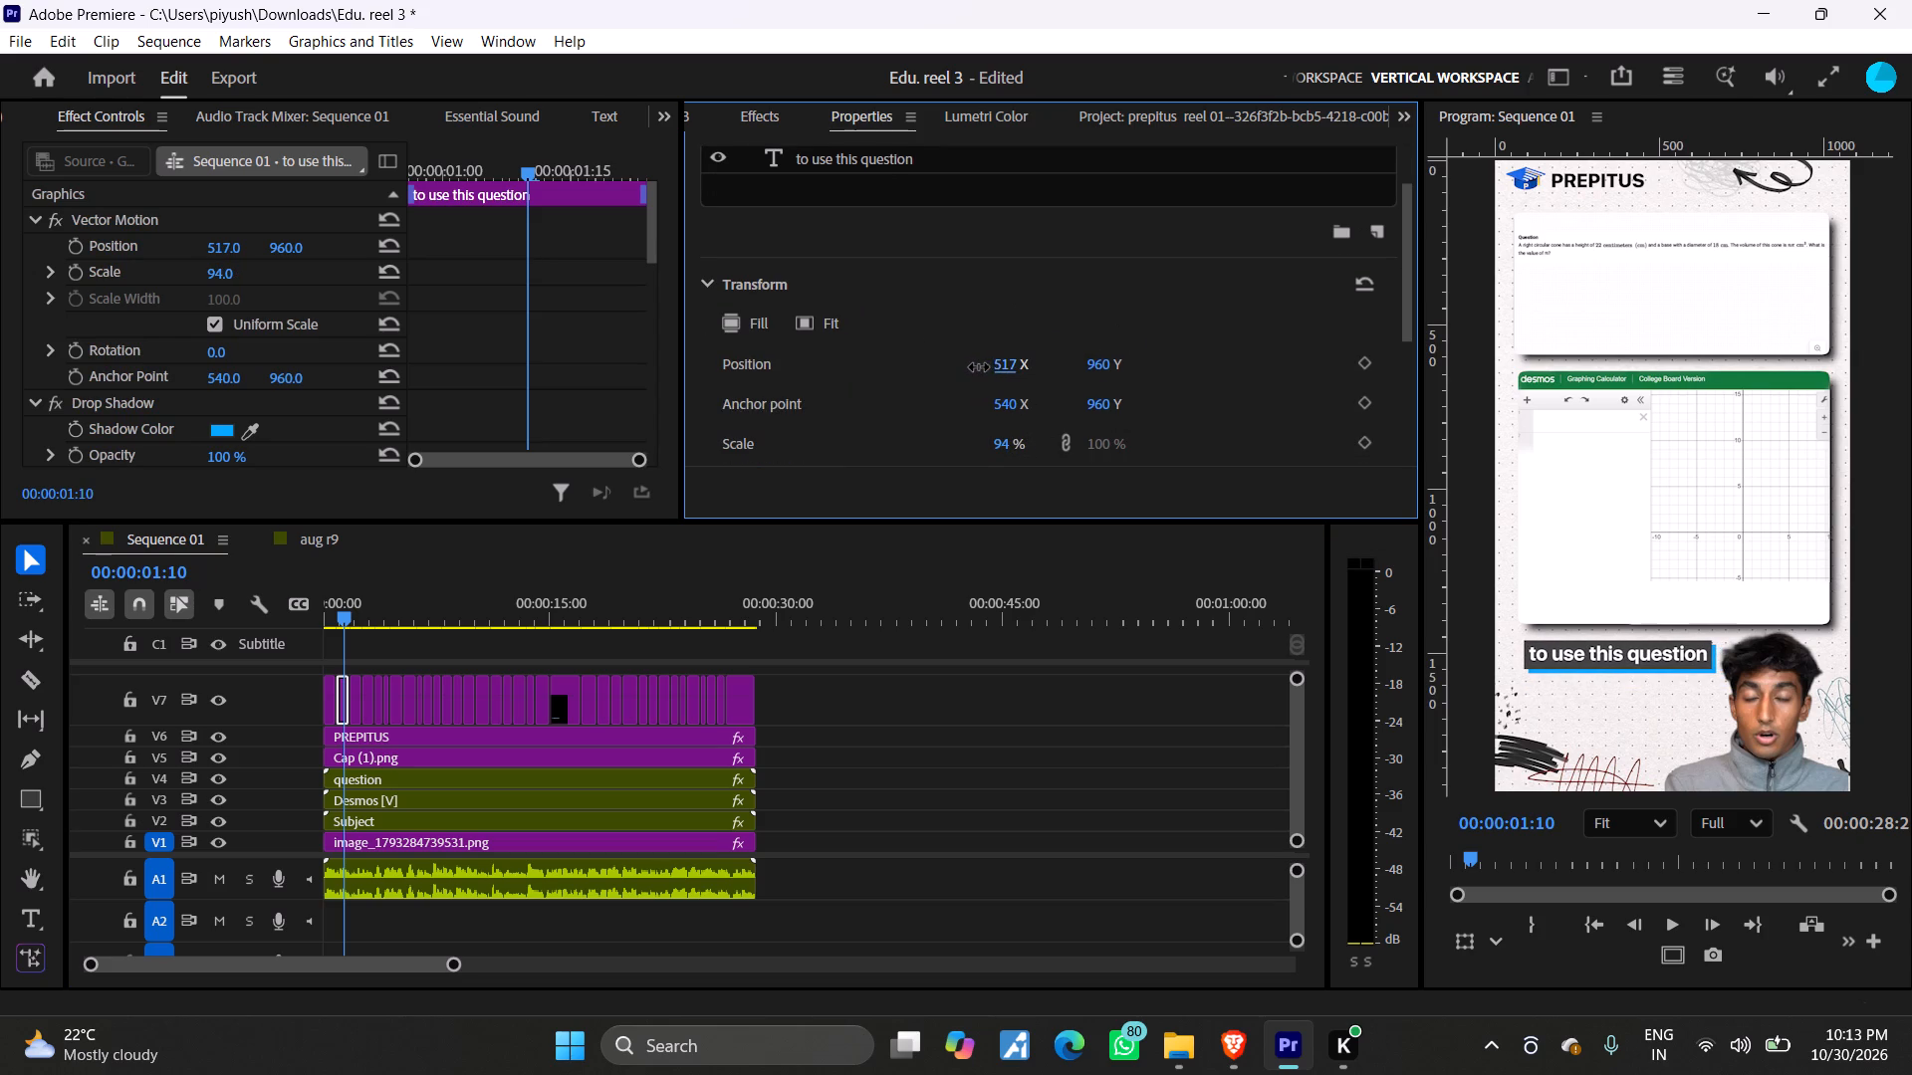
drag(979, 367, 967, 368)
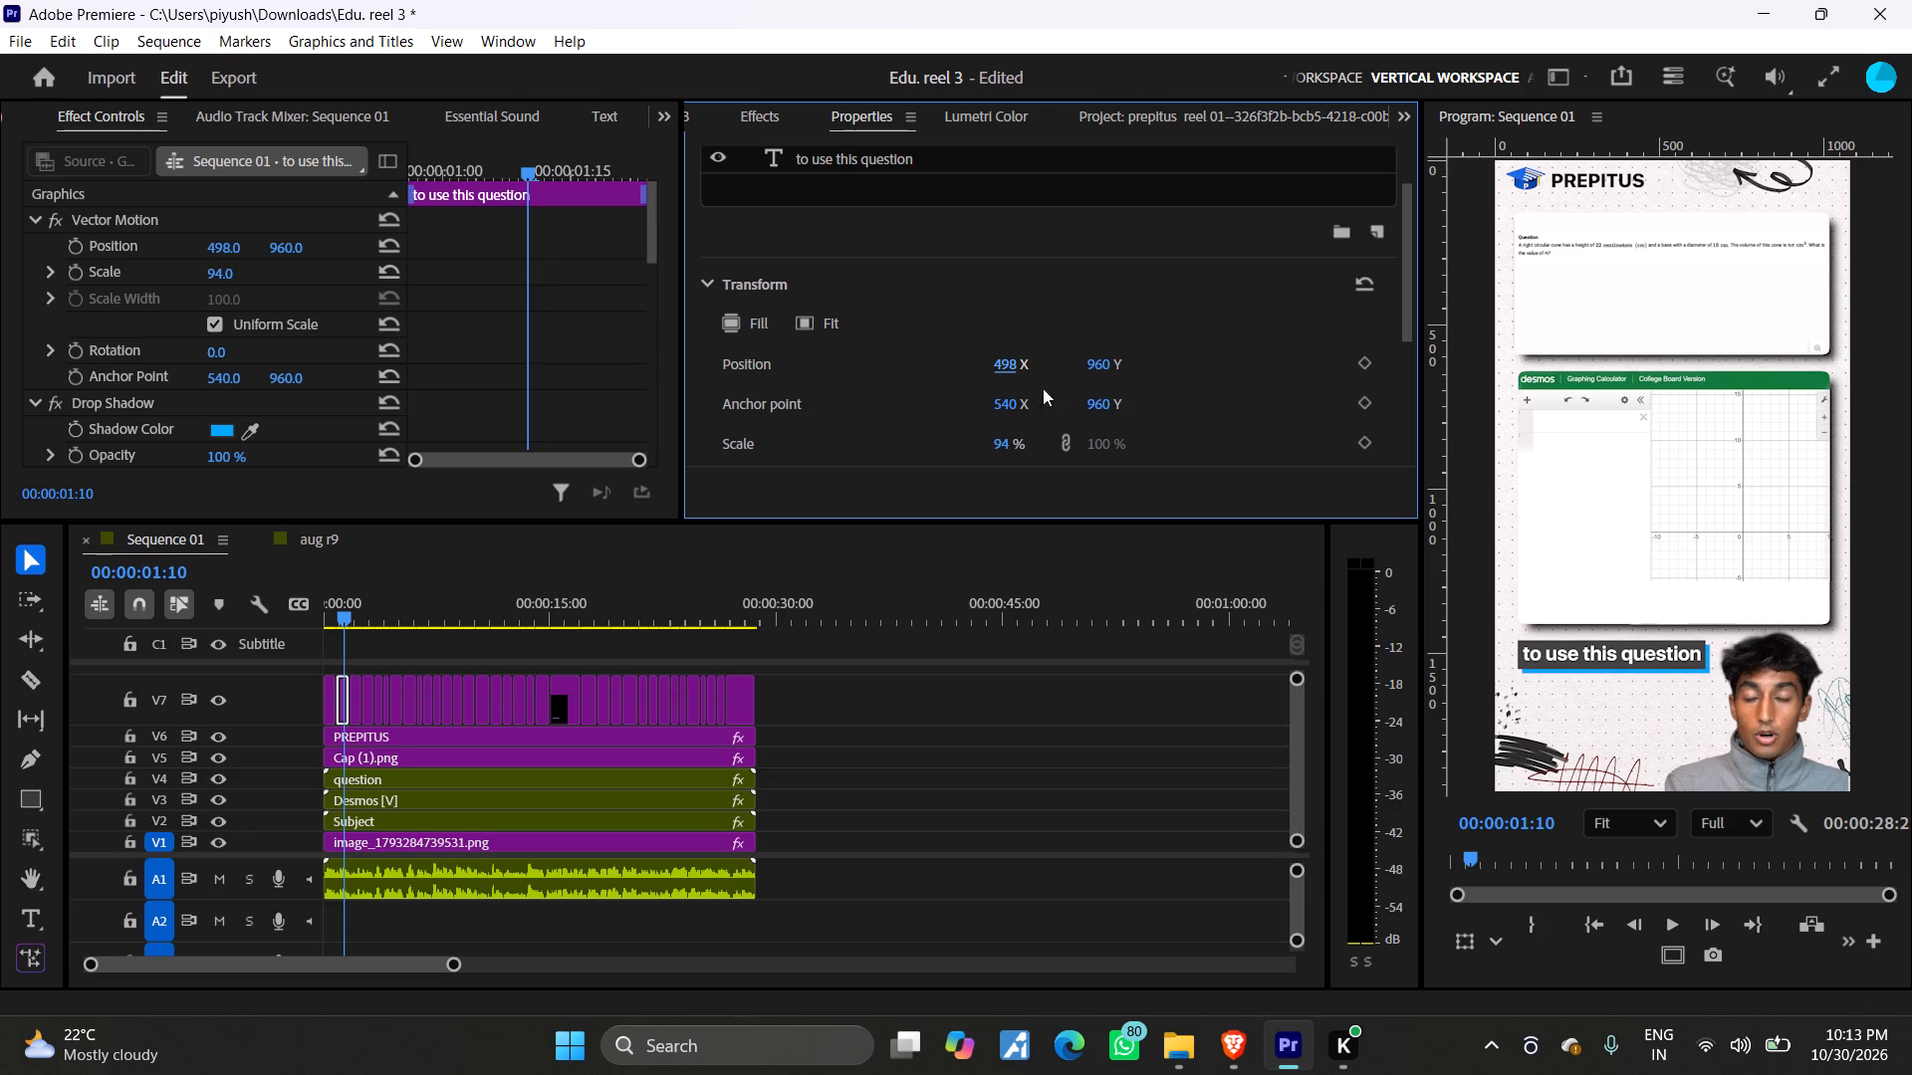
Play the opening of the sequence to check how "to use this question" sits relative to its neighbouring captions.
drag(343, 614, 319, 614)
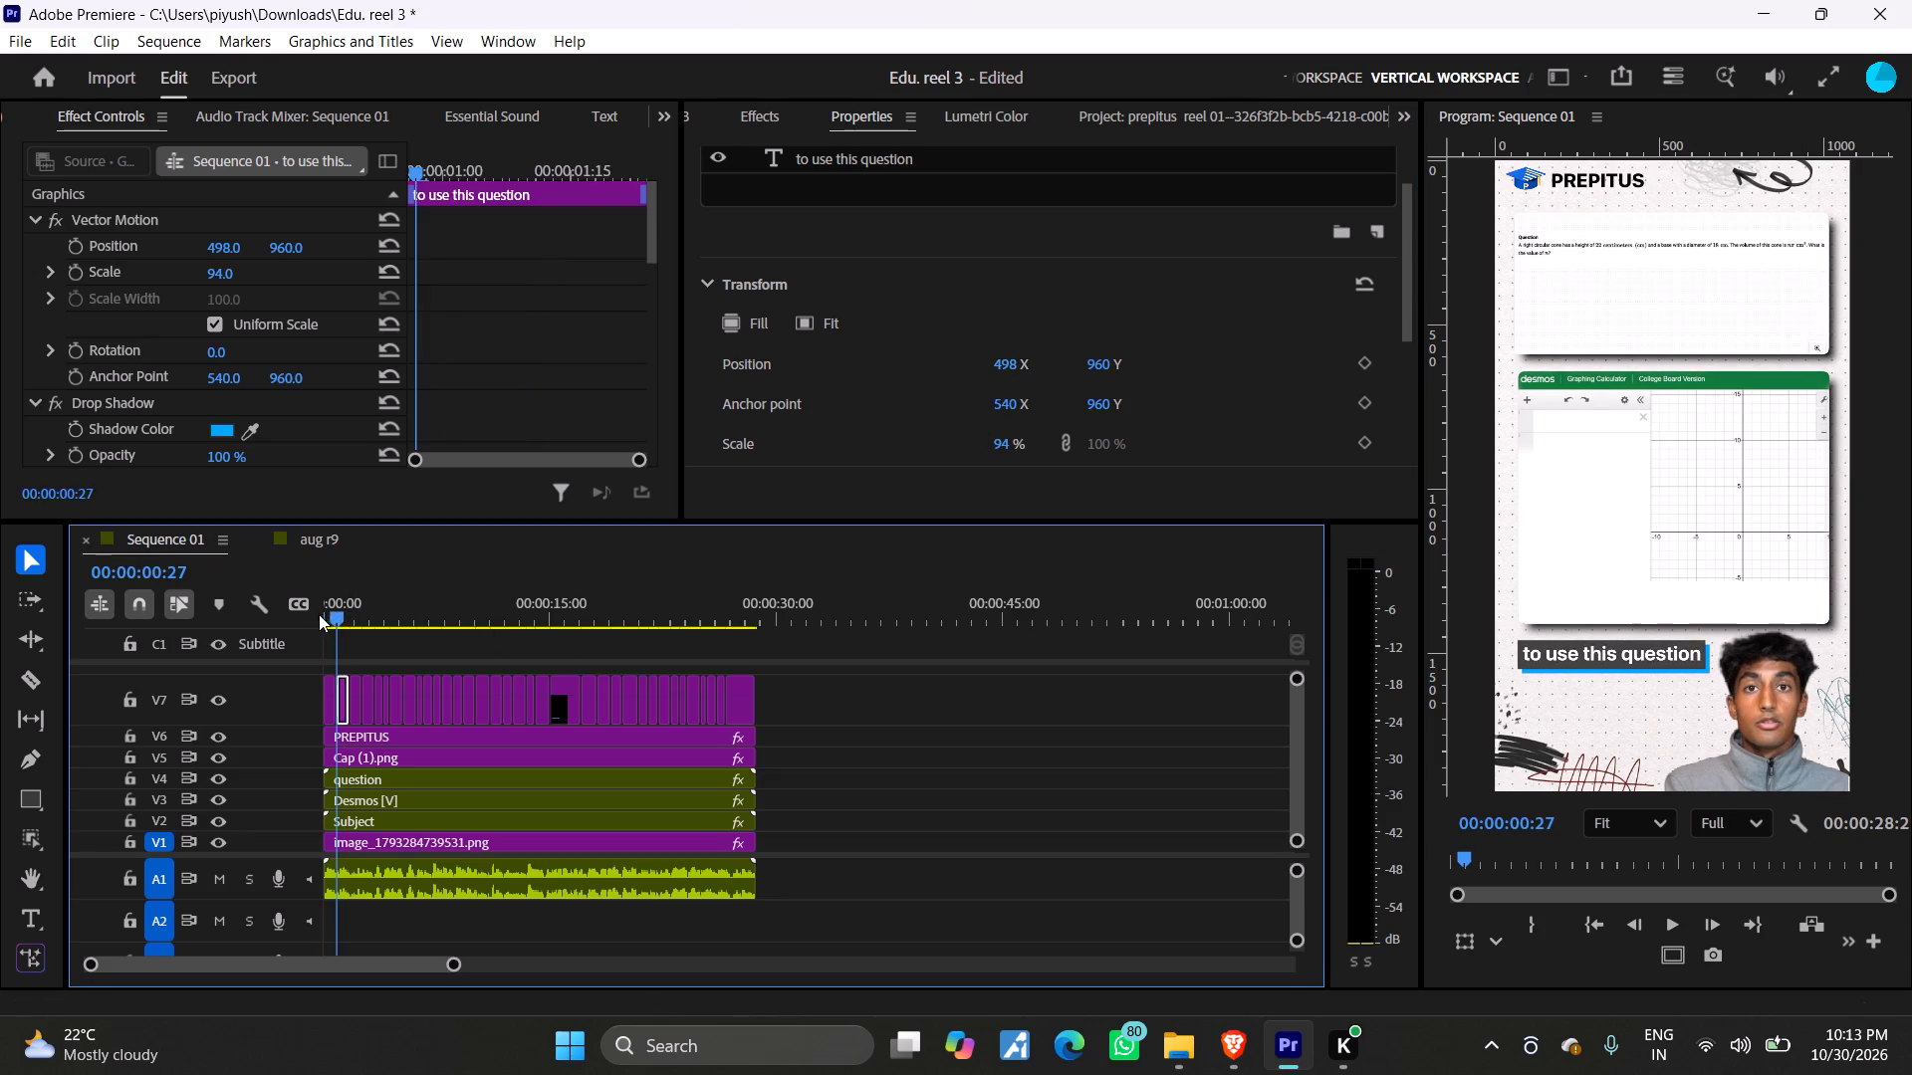
drag(319, 614, 327, 614)
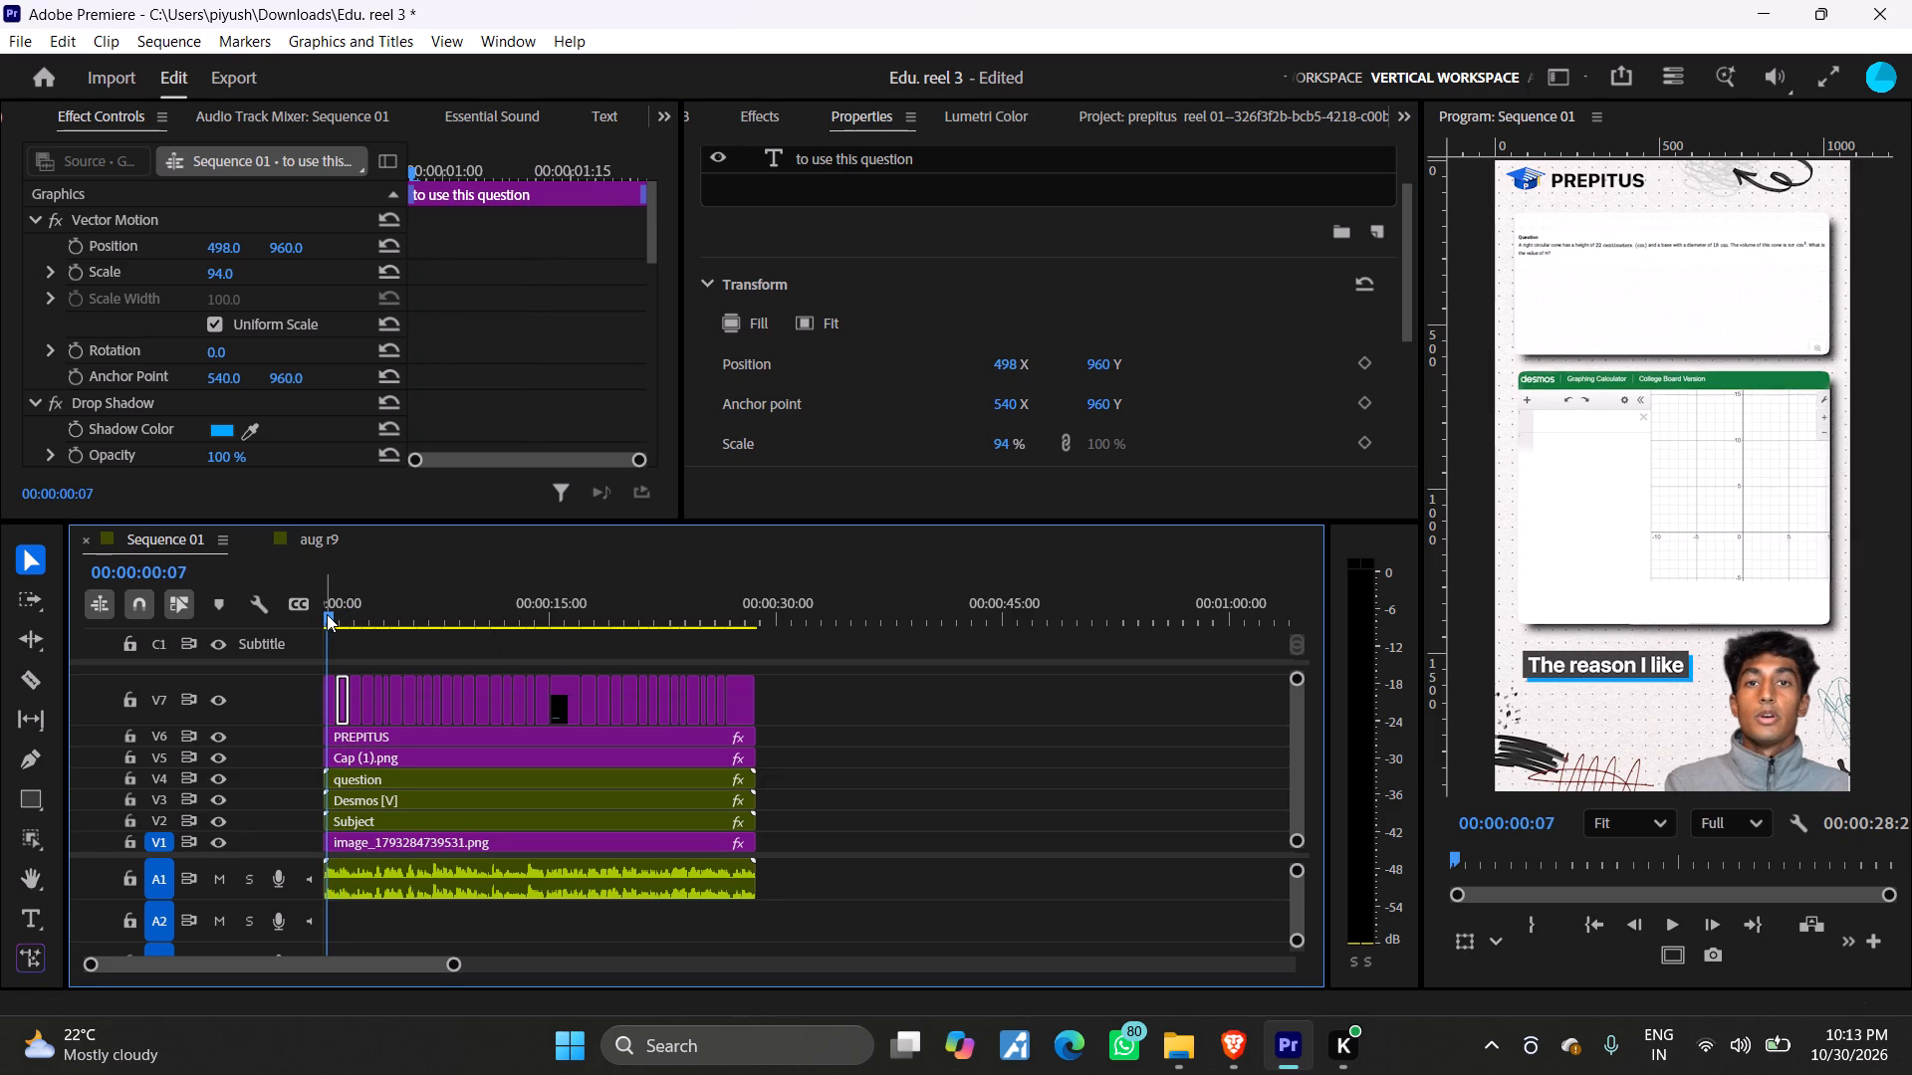
key(space)
key(space)
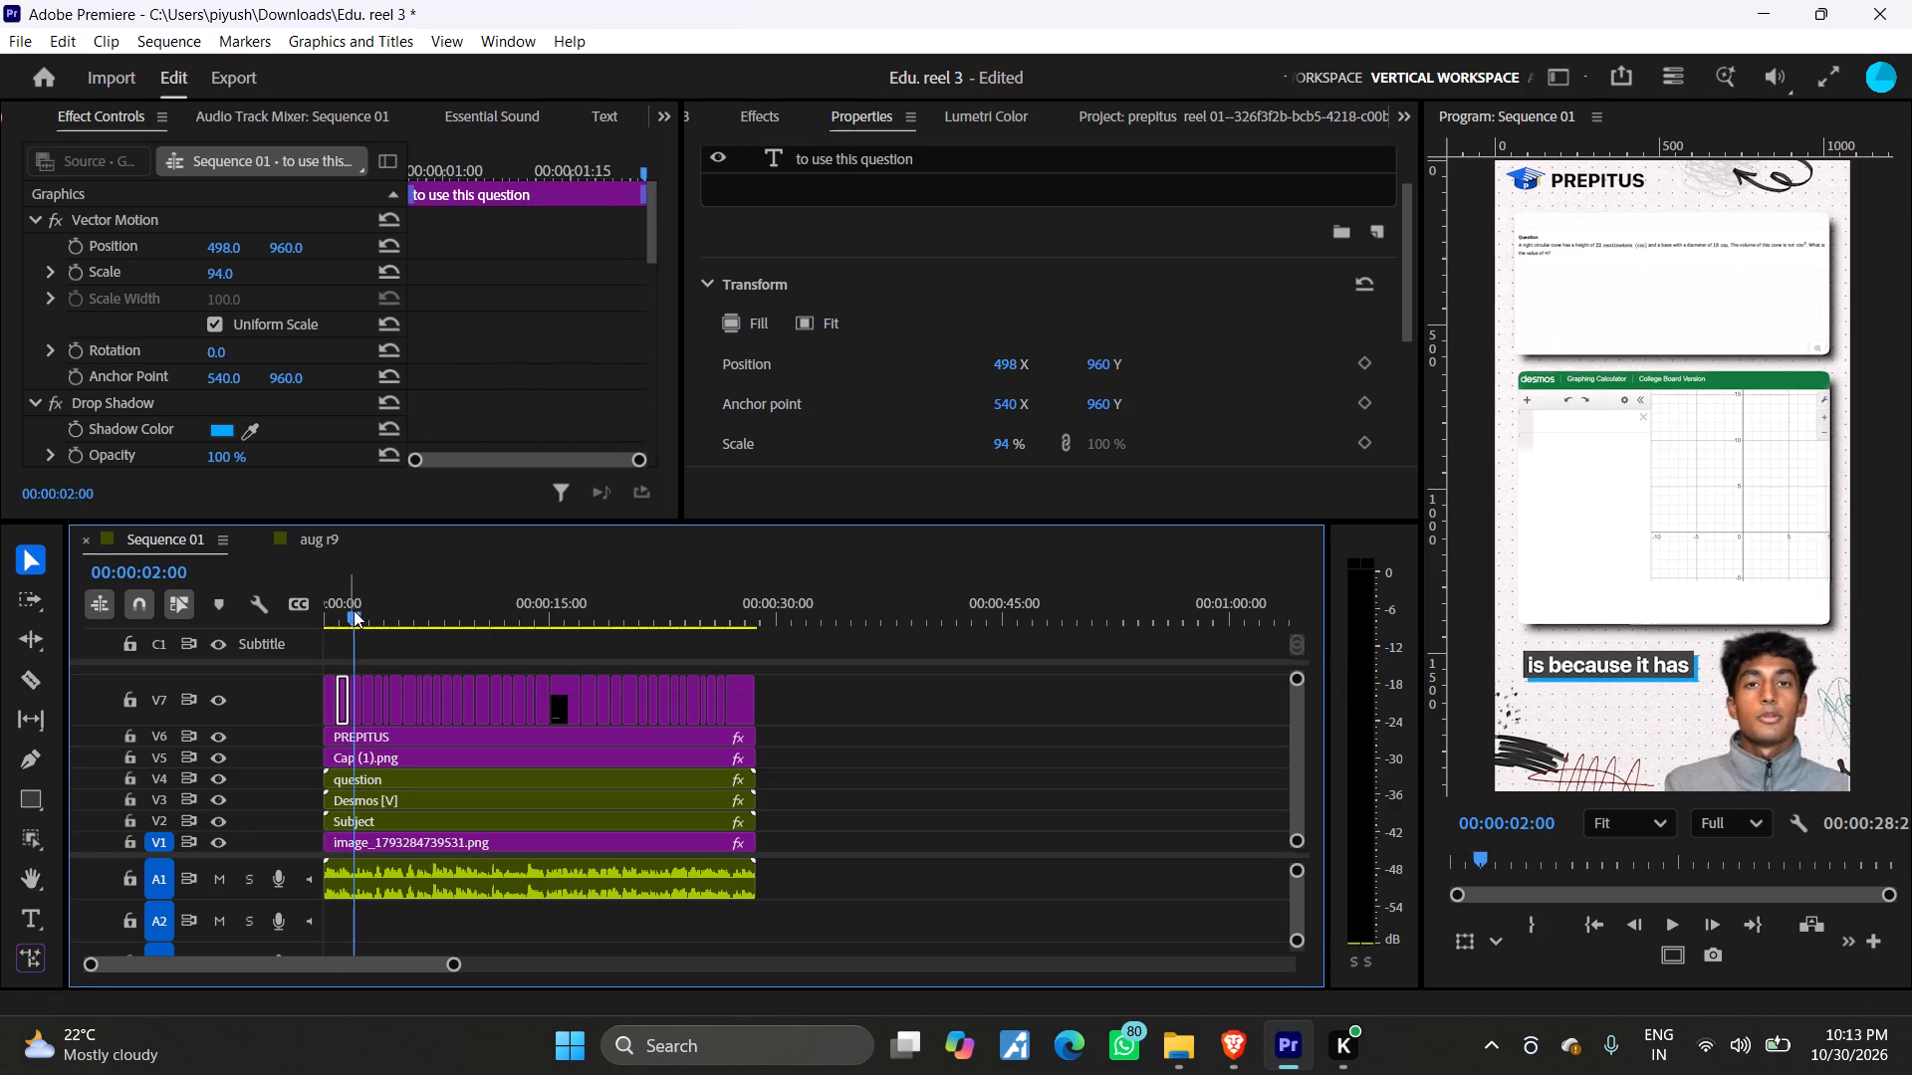
drag(354, 610, 293, 626)
key(space)
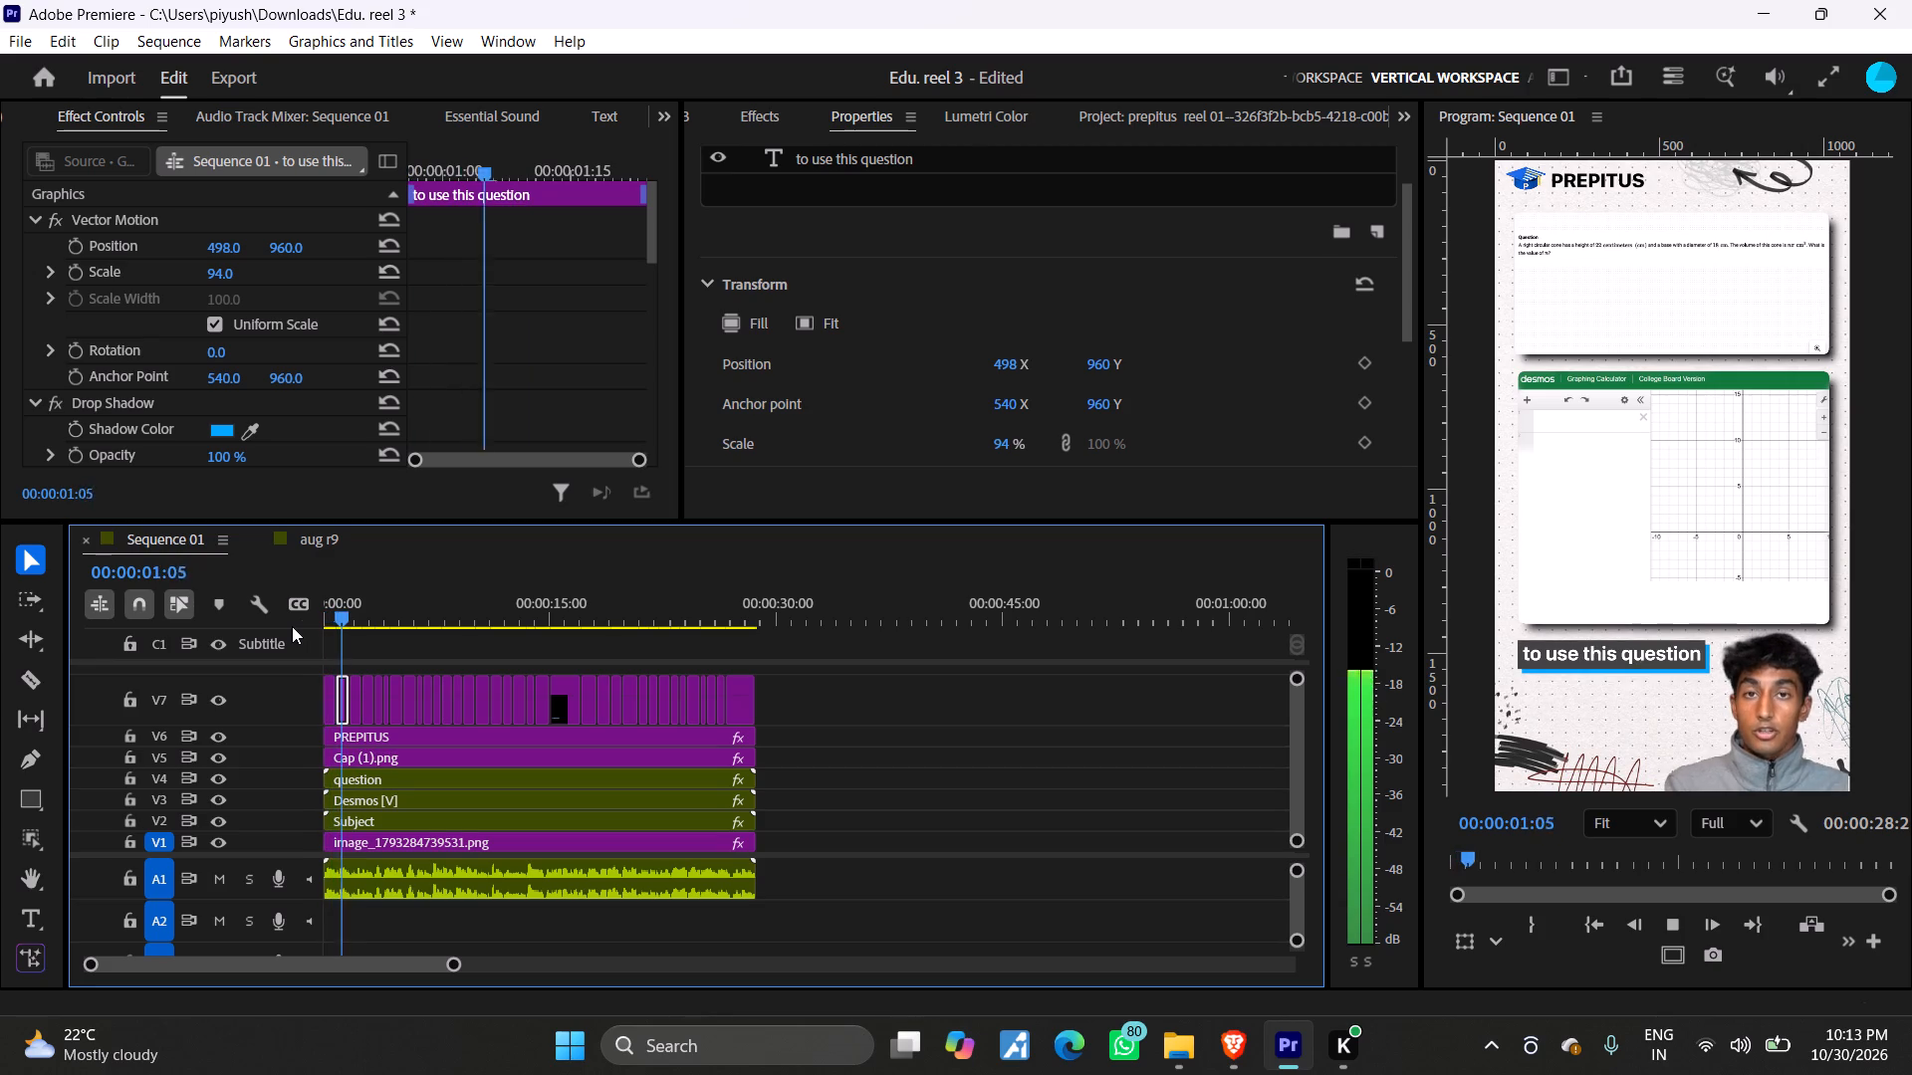
key(space)
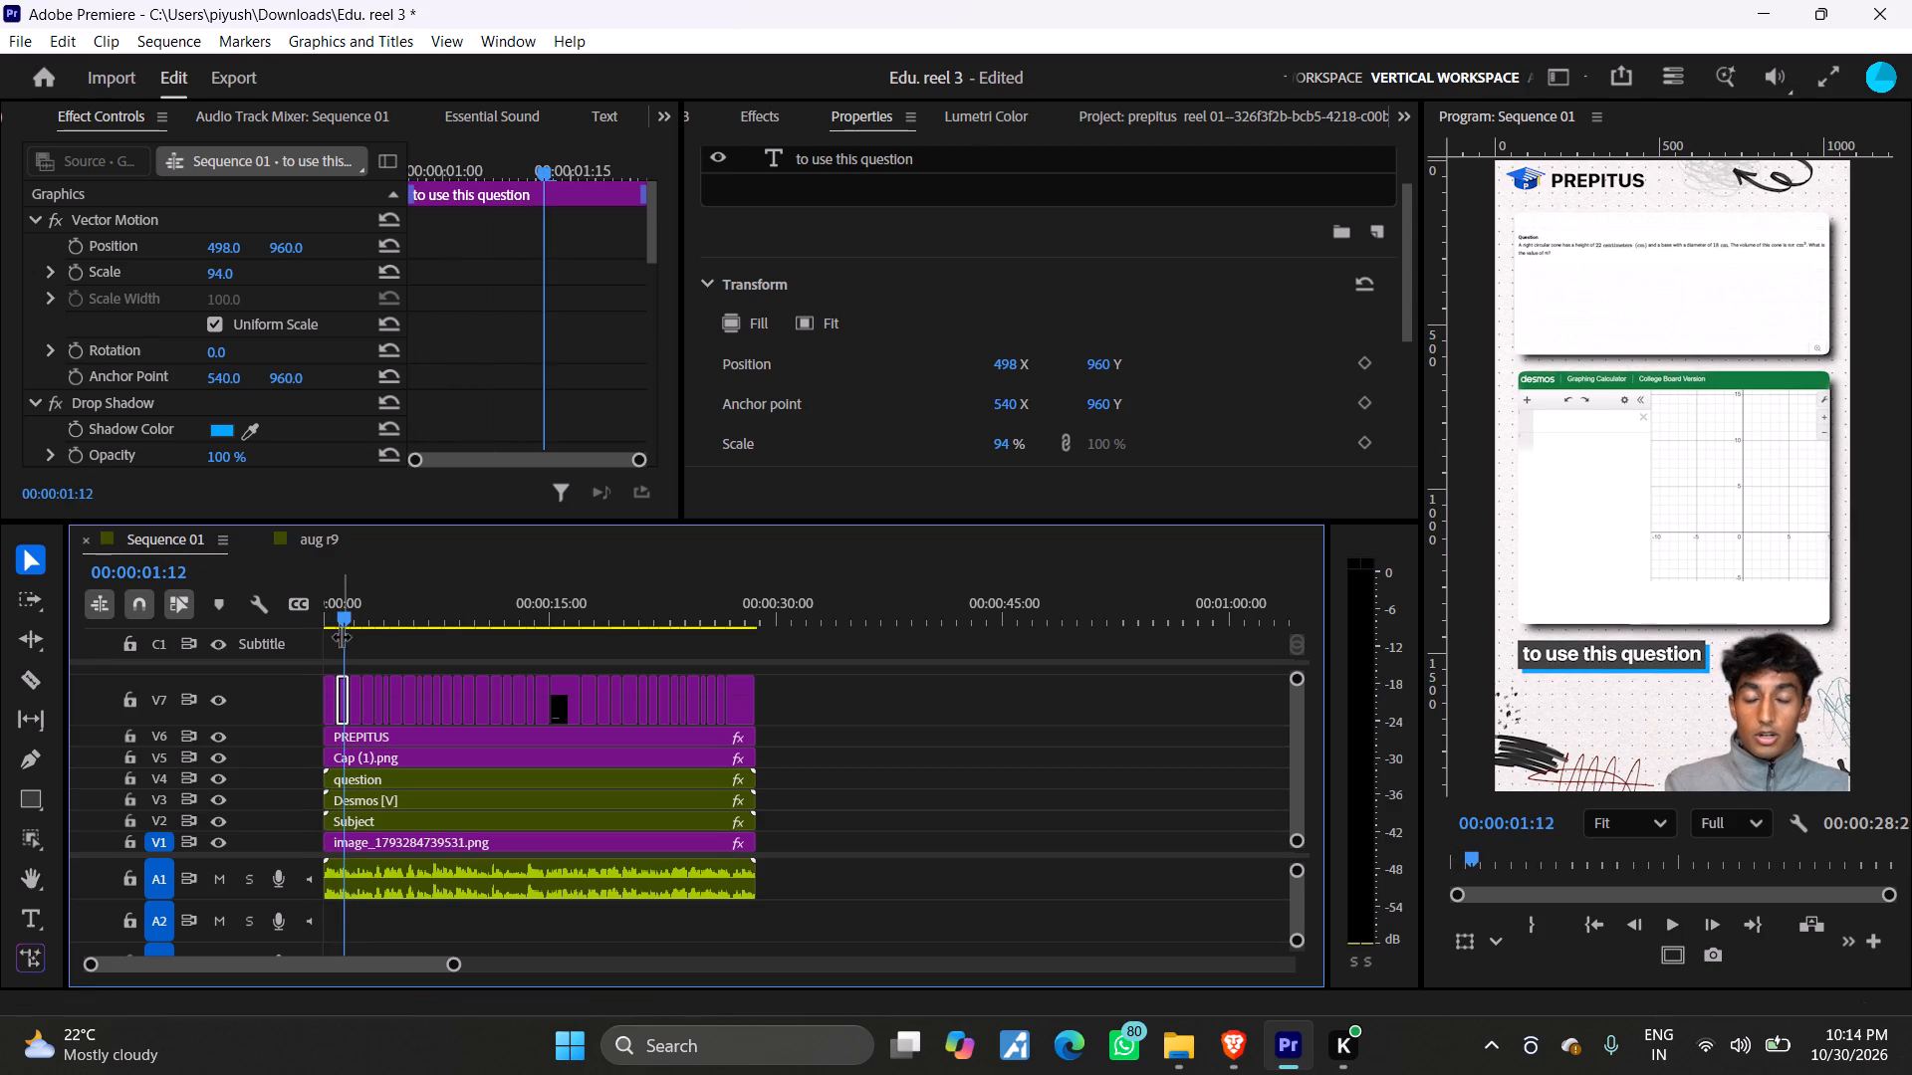
Set the Y position of the "to use this question" caption graphic to 989.
click(345, 615)
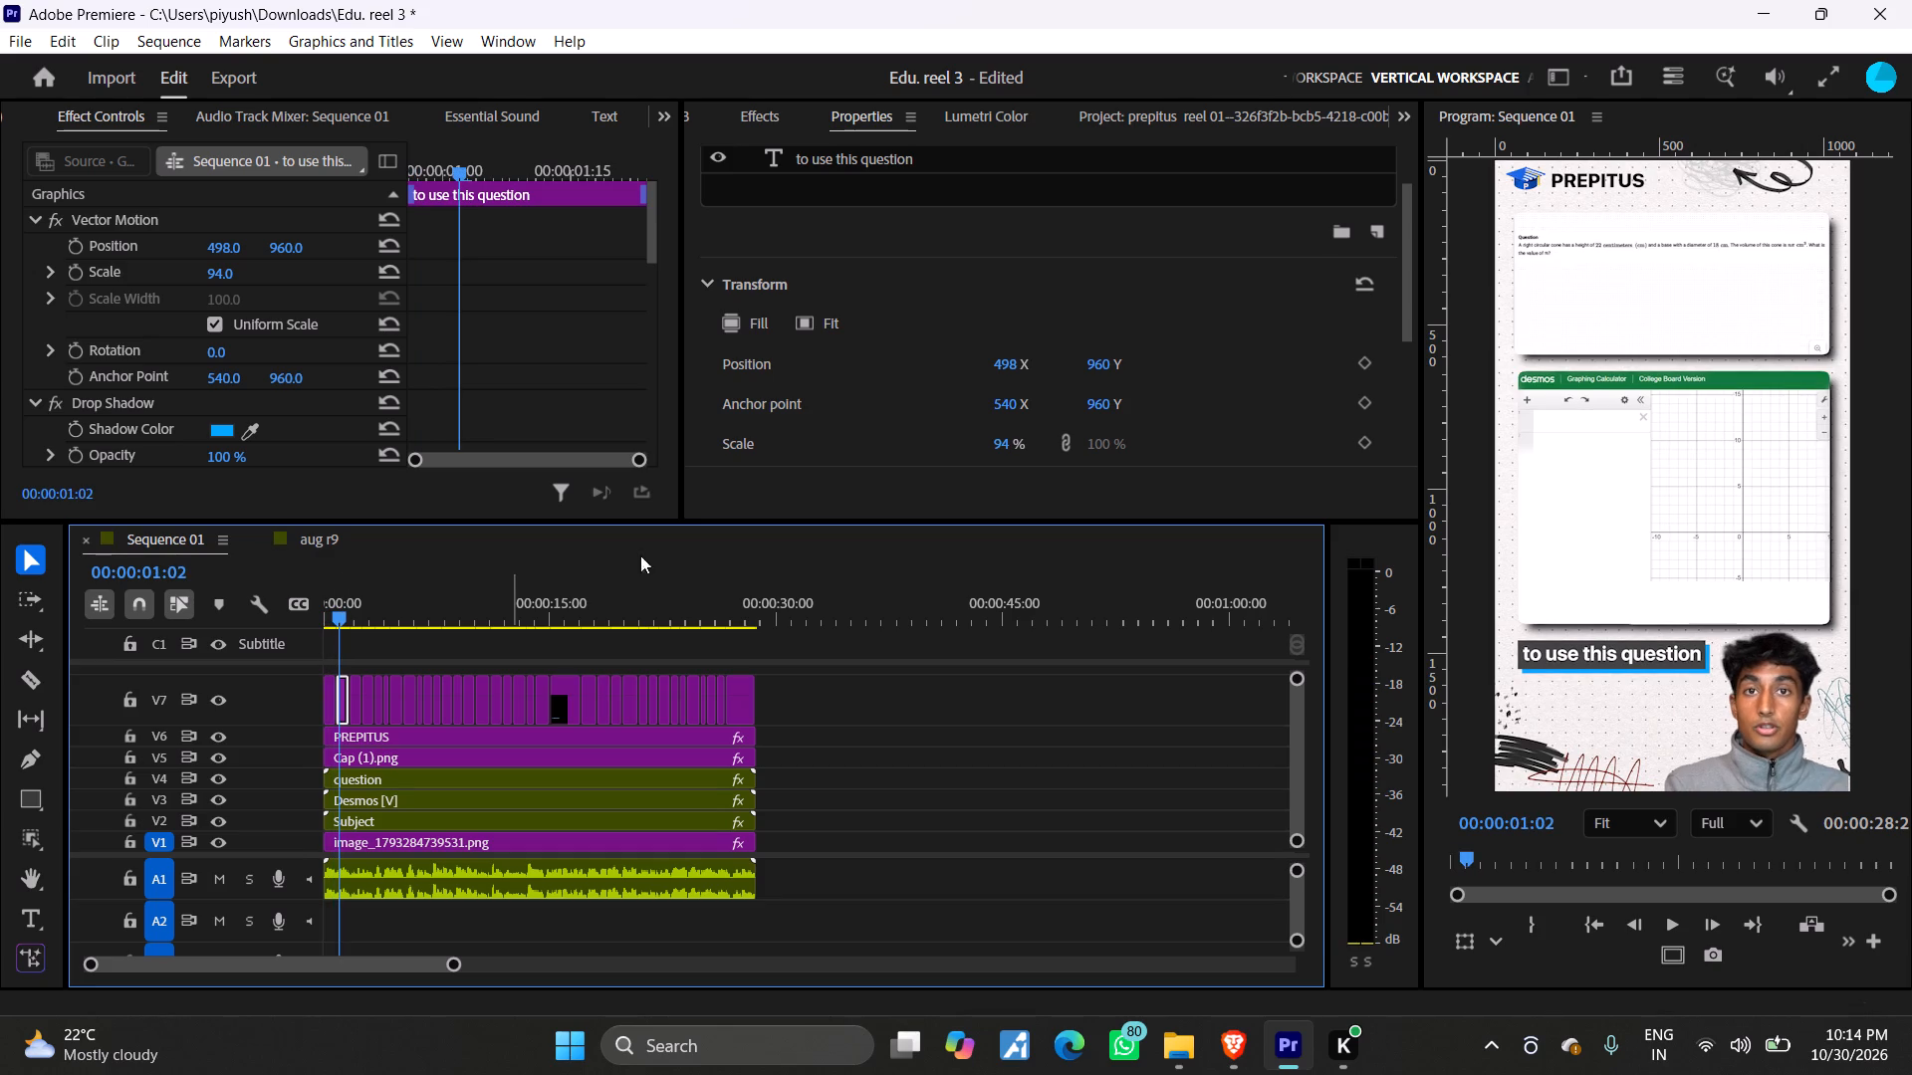
drag(1093, 368, 1103, 368)
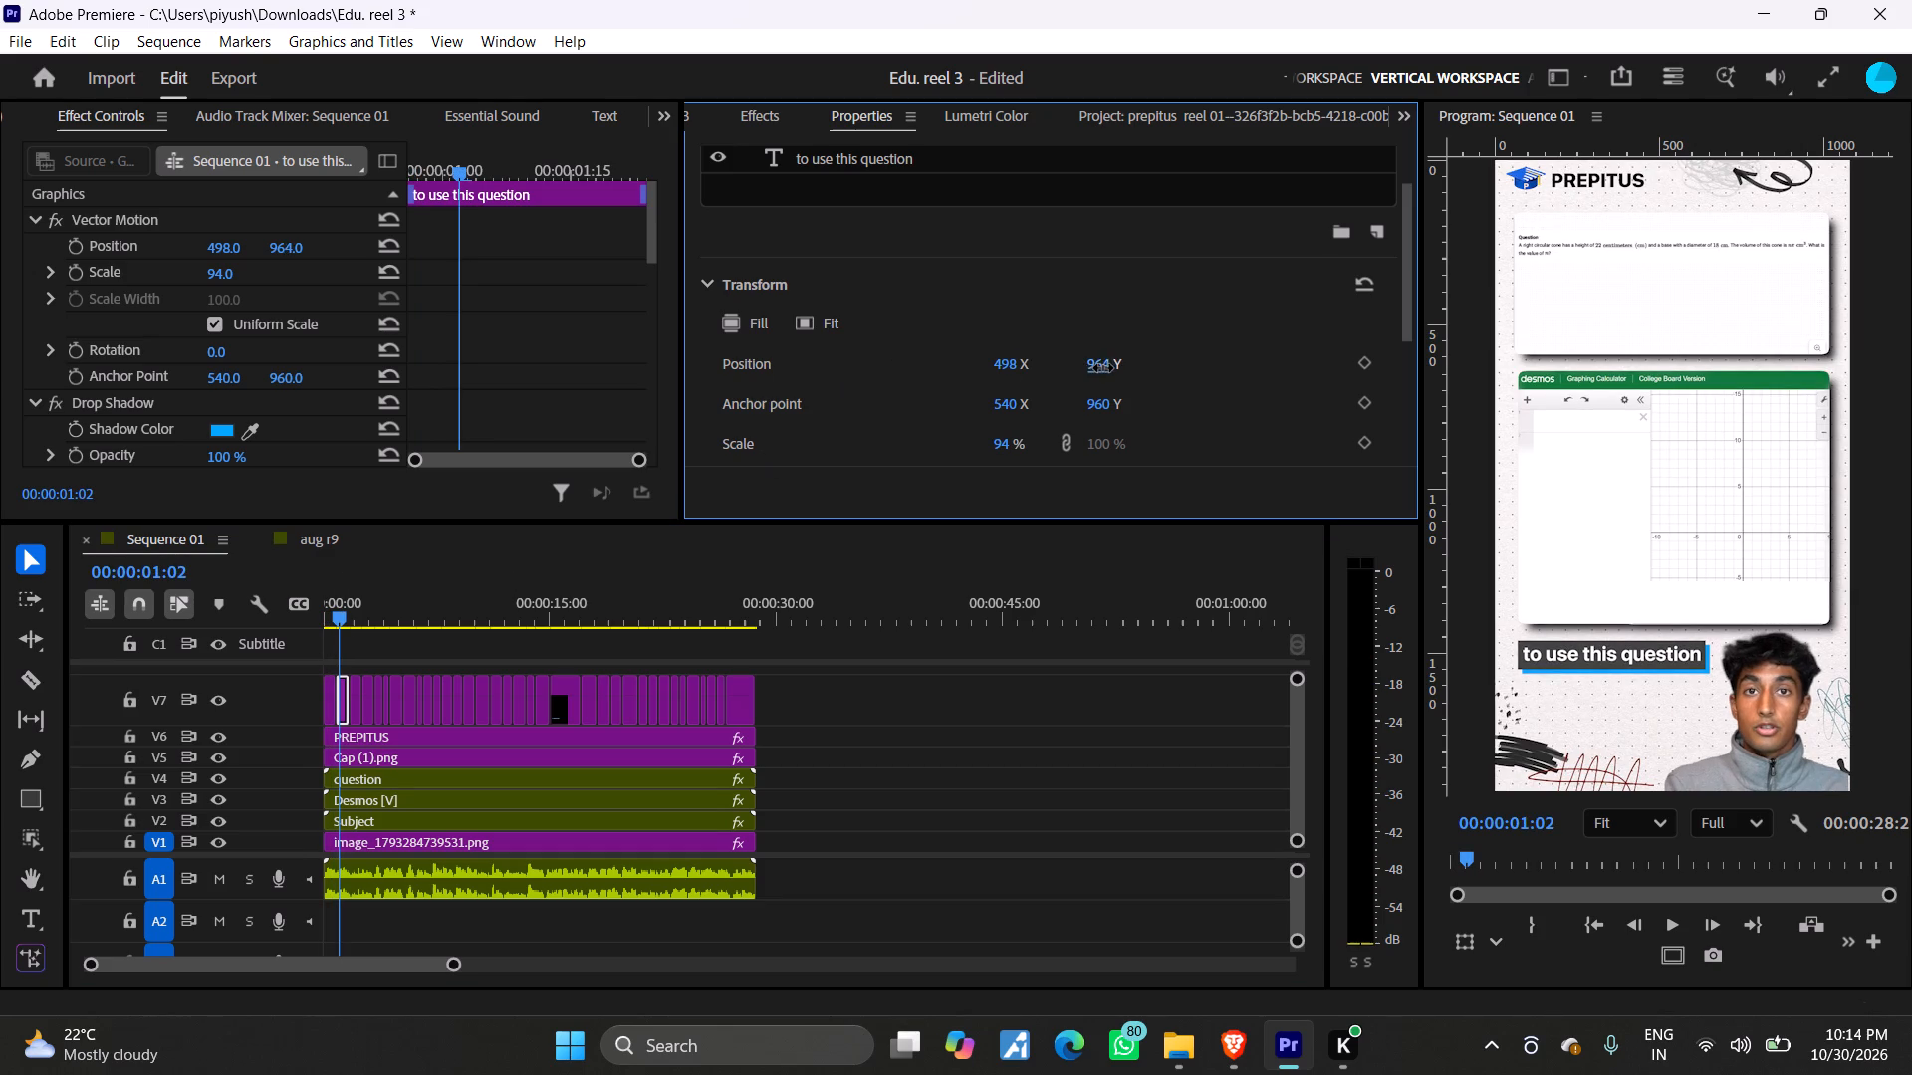
drag(1103, 368, 1131, 365)
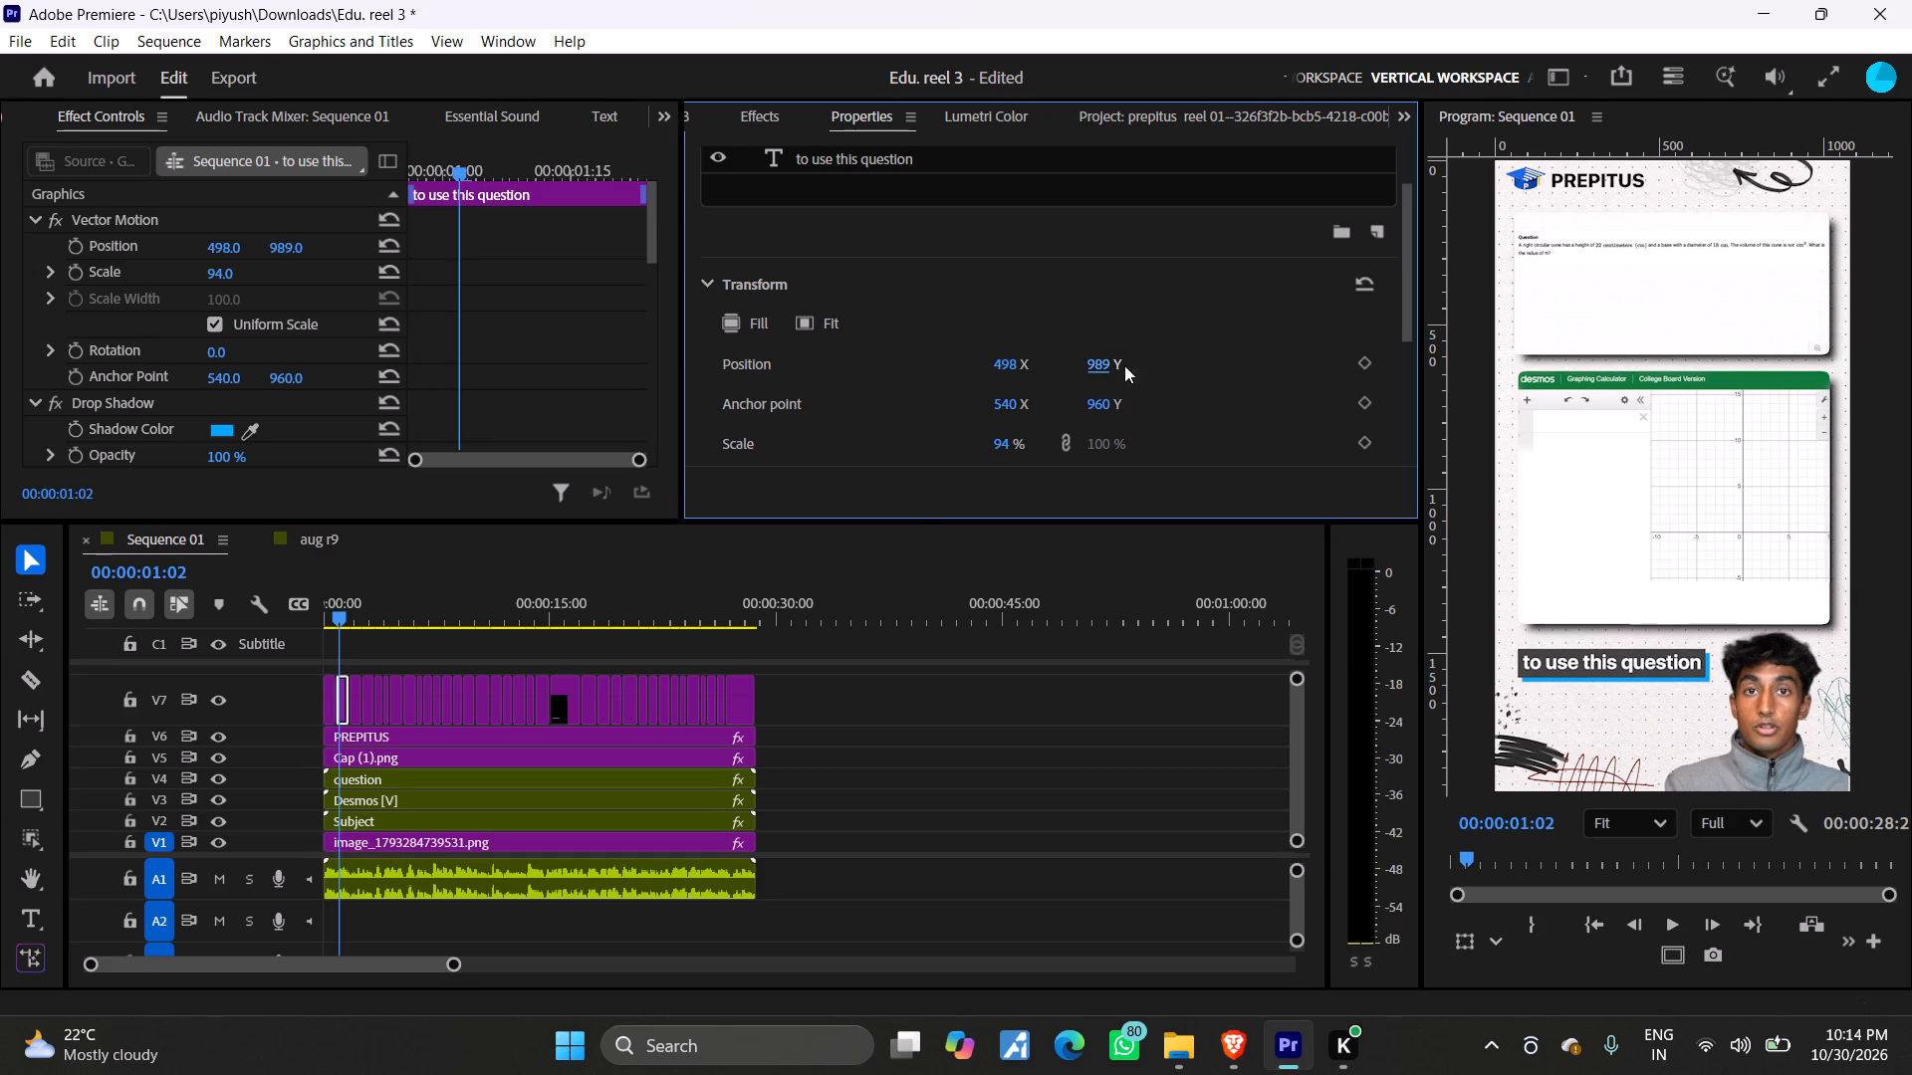
Play the sequence from the start through "the reference sheet is" to check the captions against the speaker.
drag(341, 617, 288, 629)
key(space)
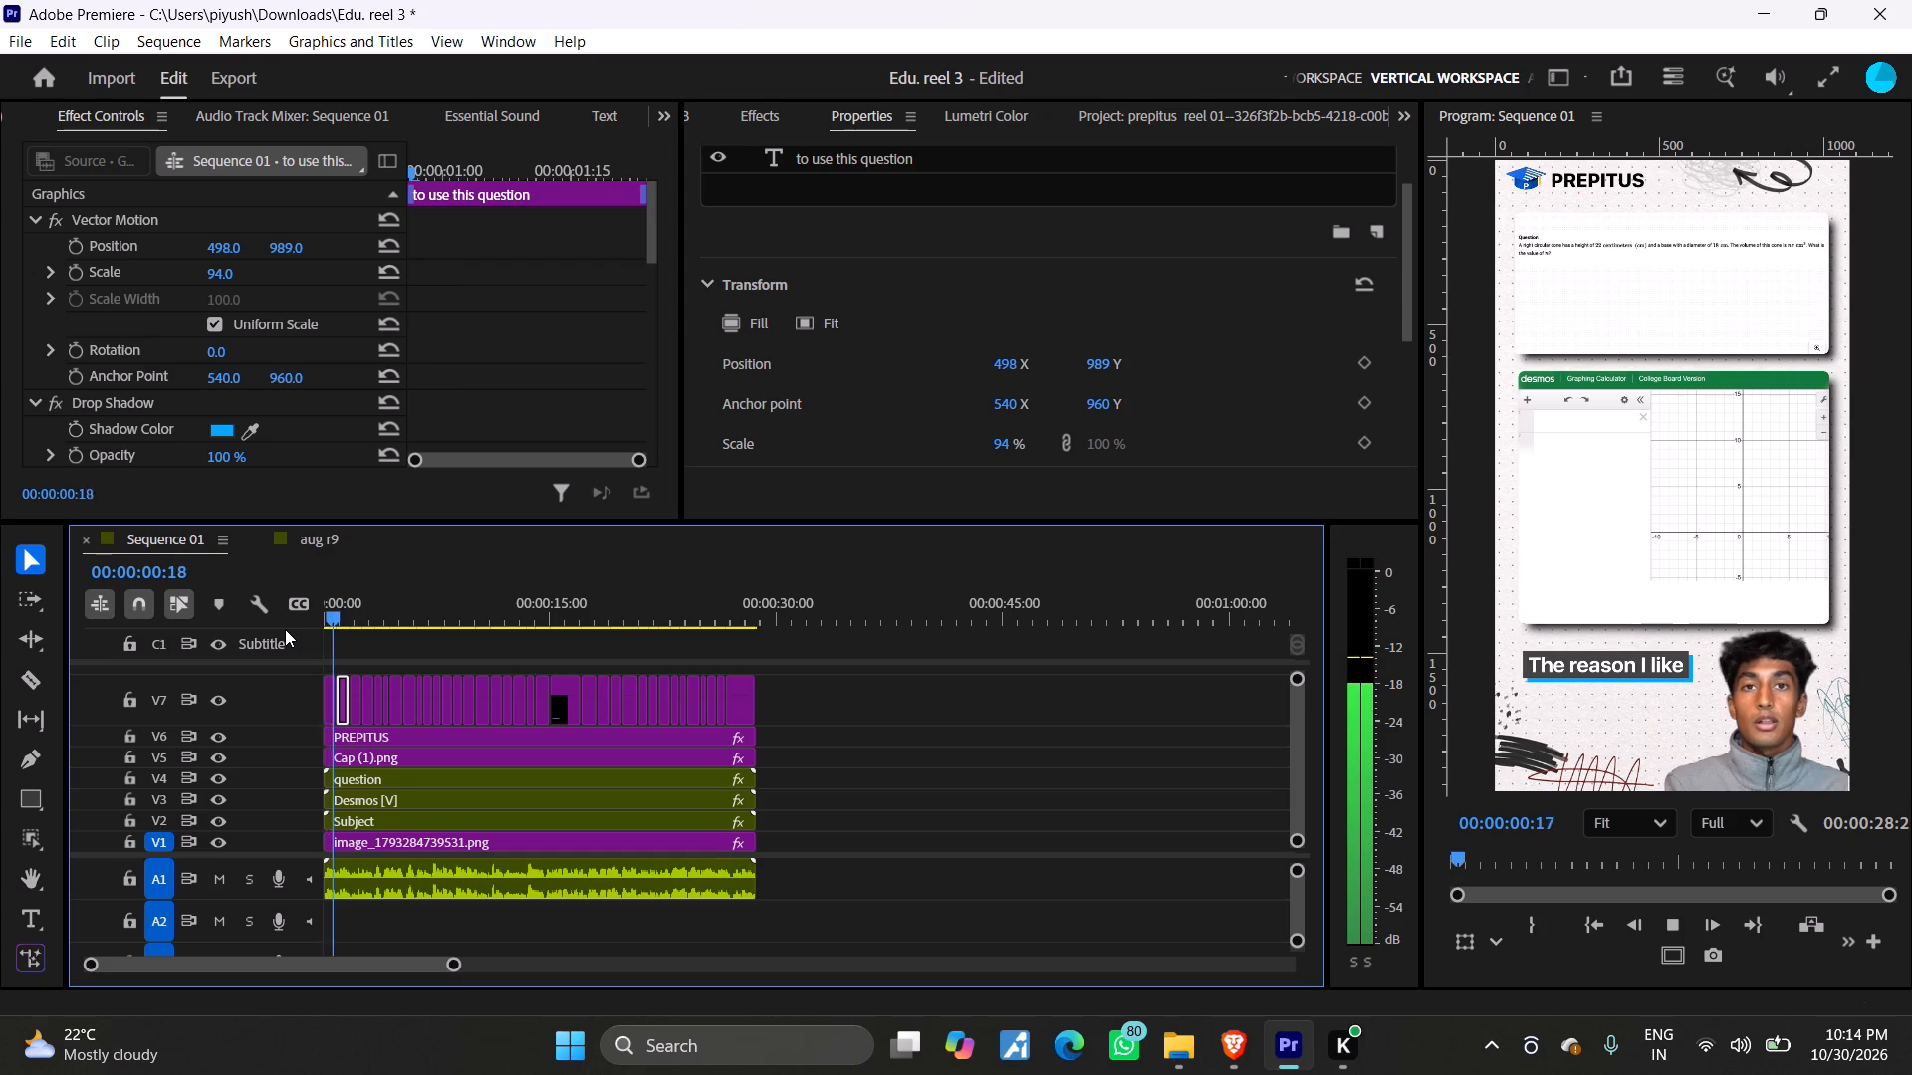
key(space)
key(space)
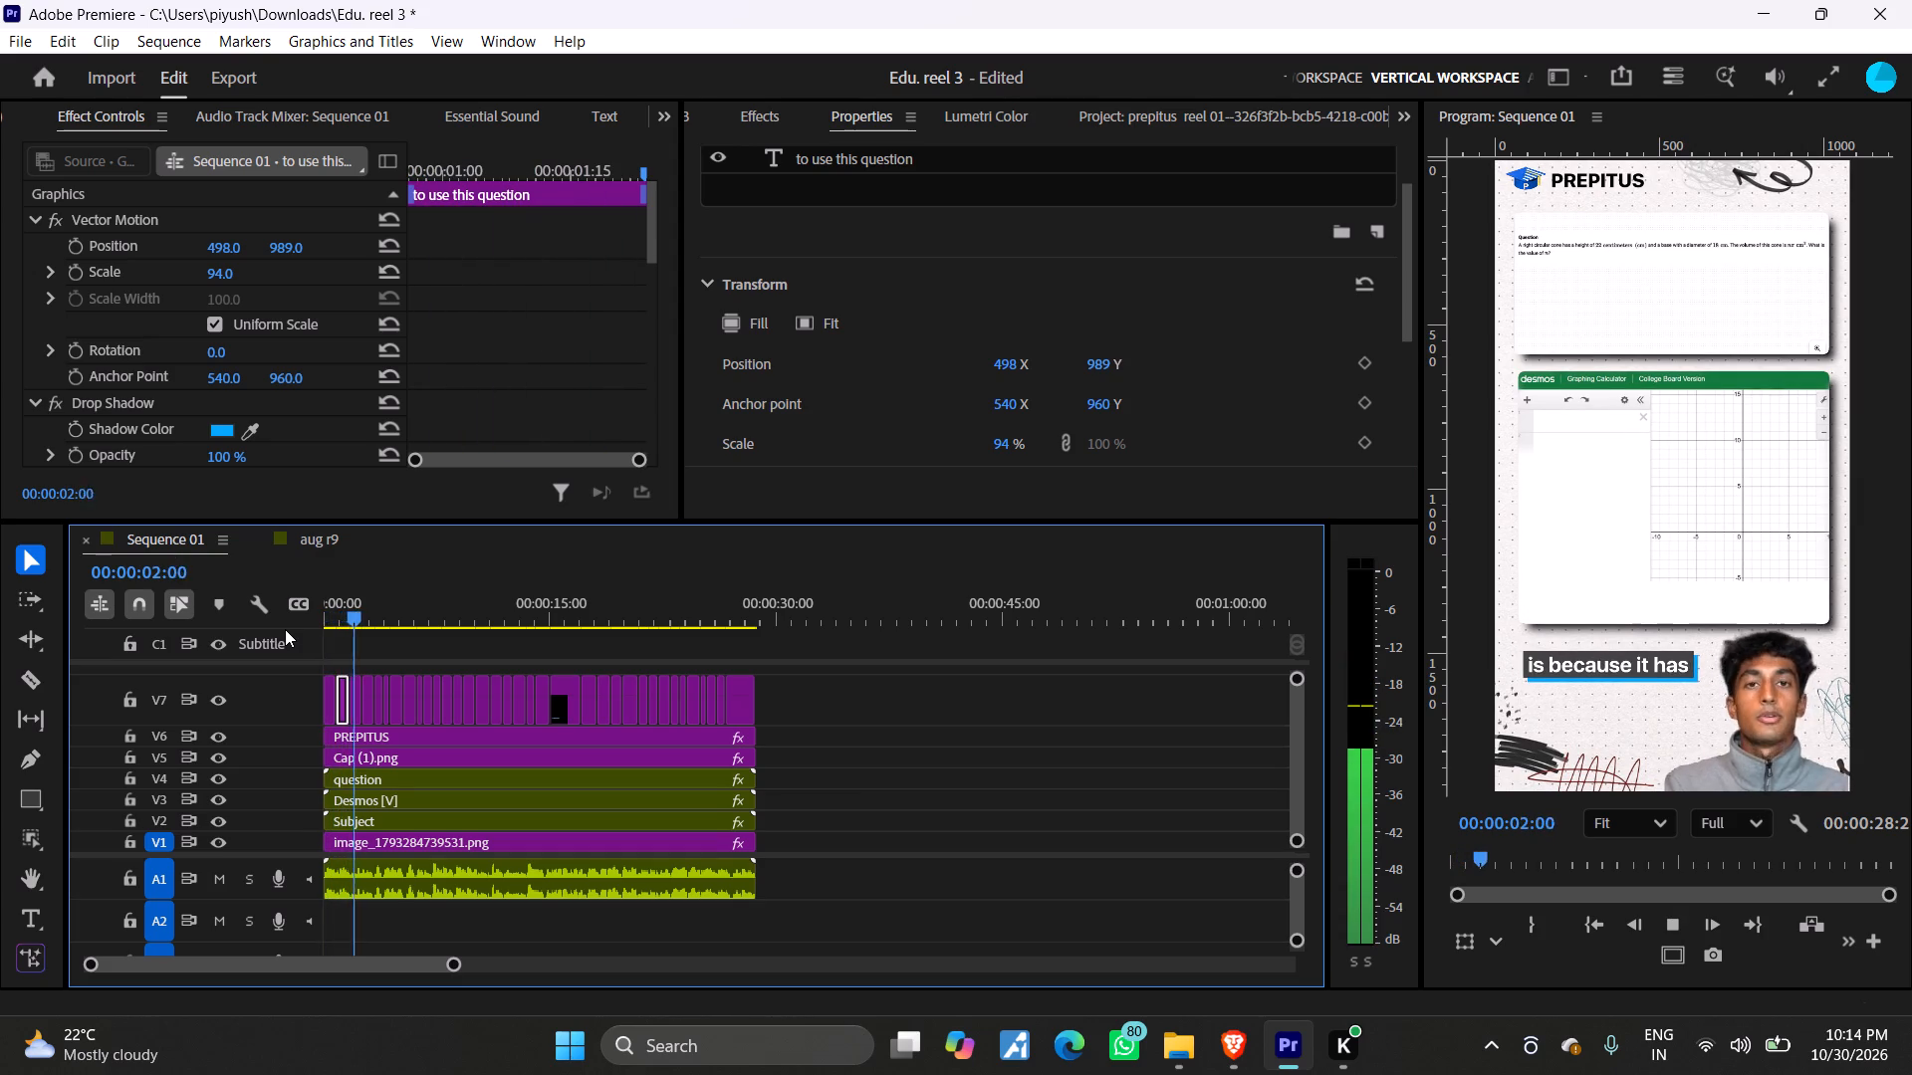
key(space)
key(space)
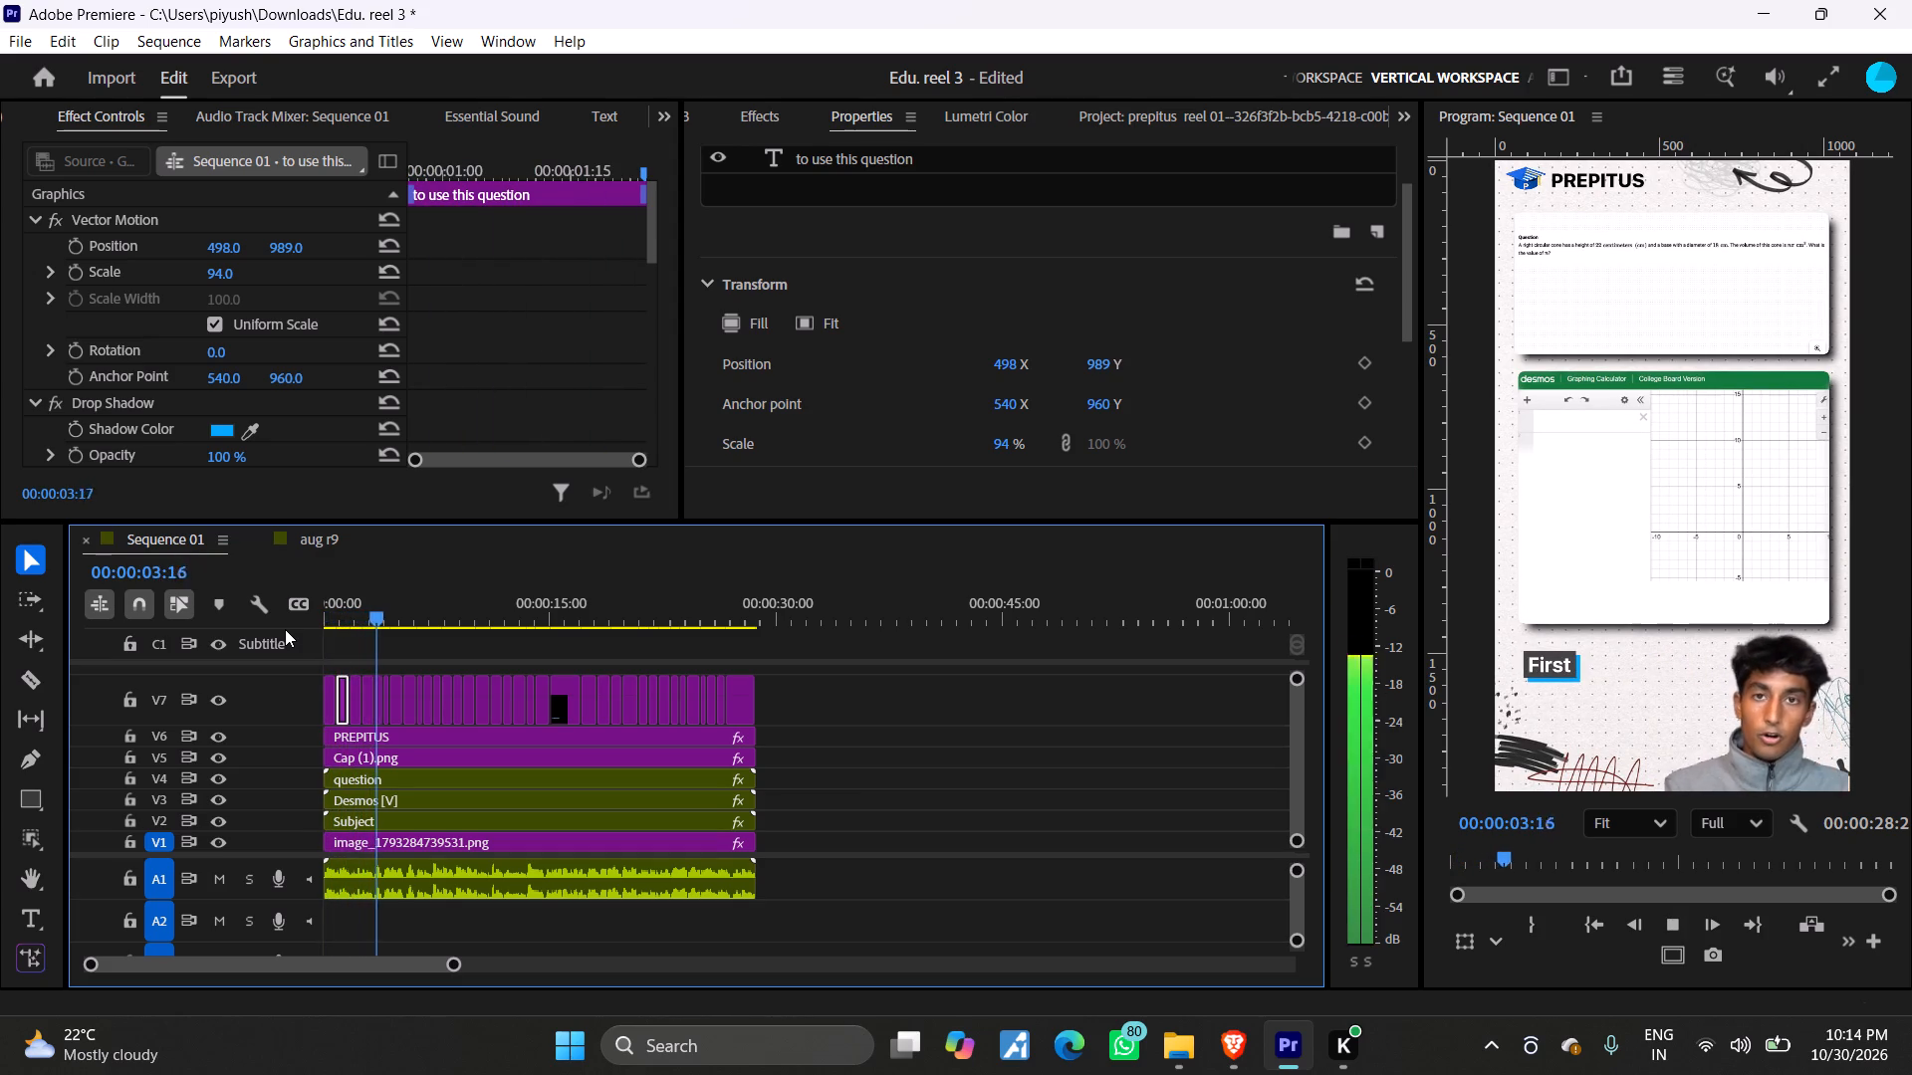
key(space)
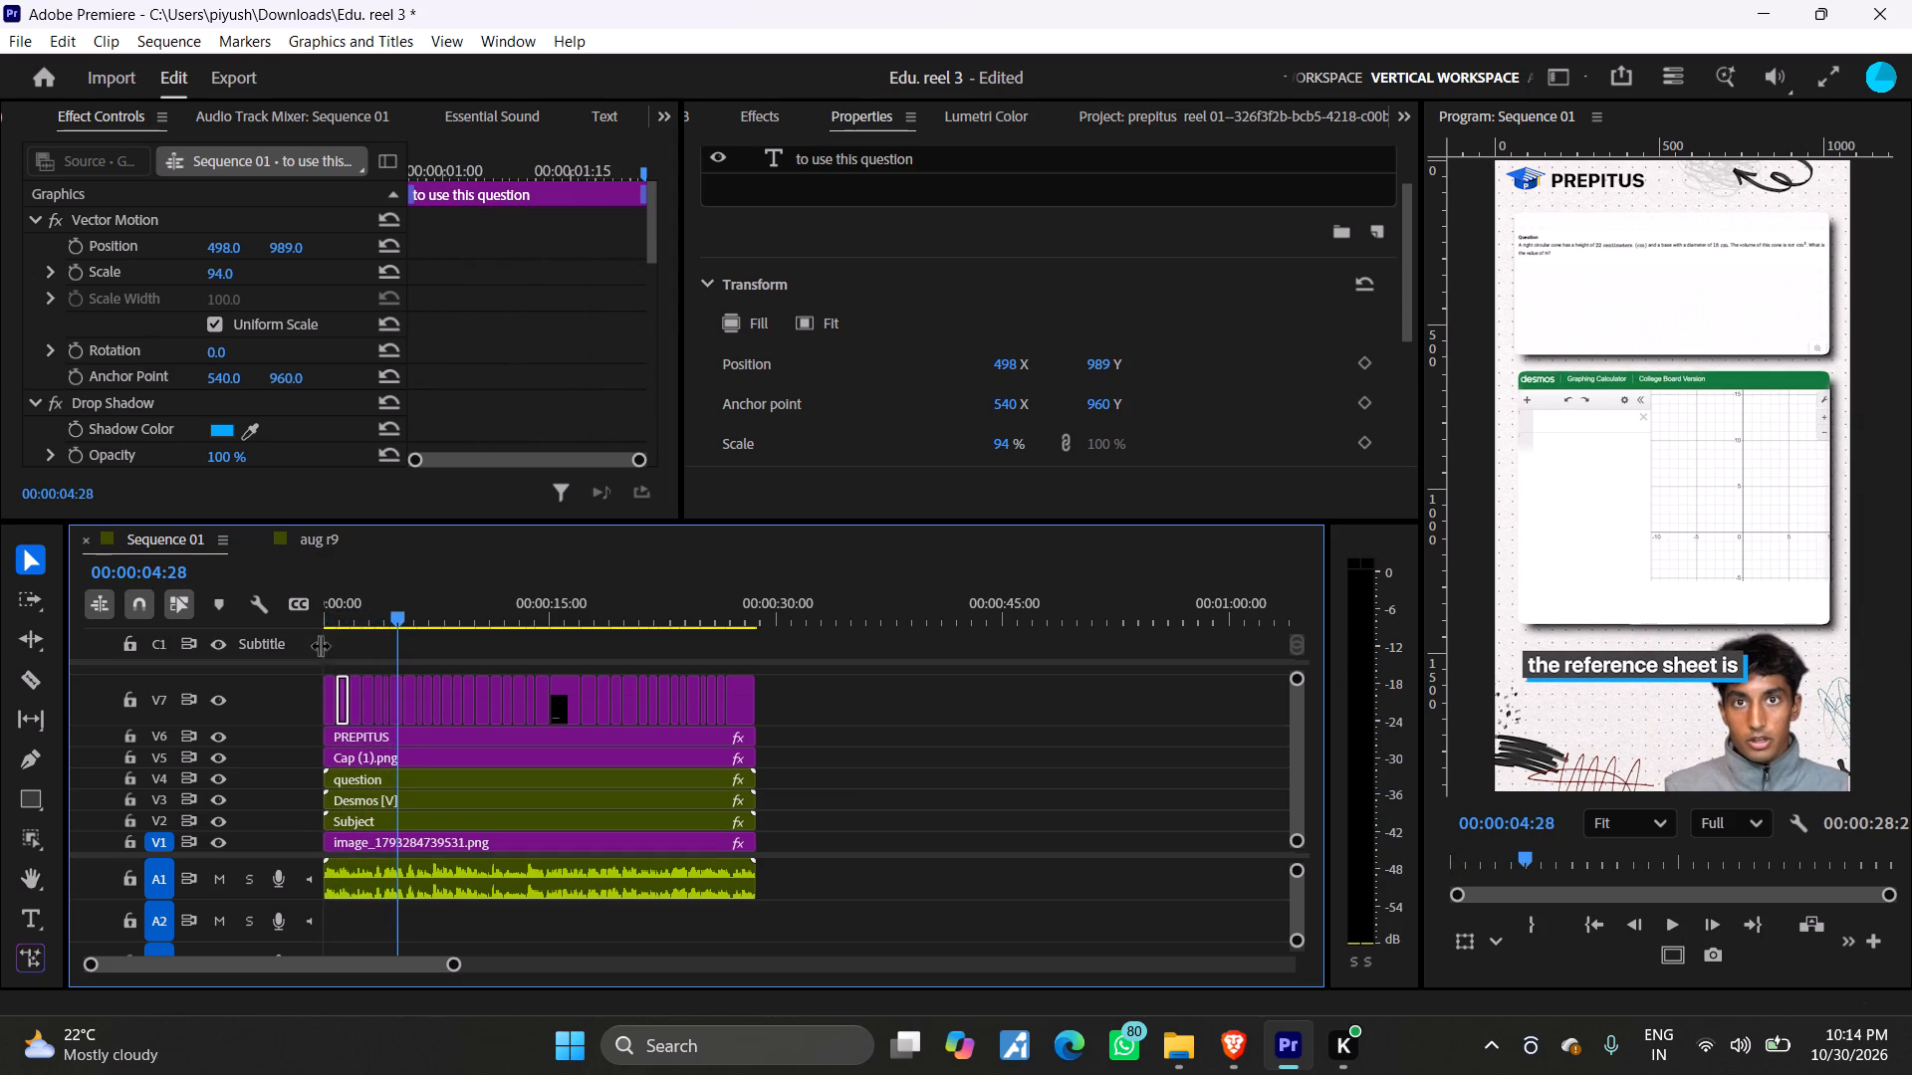
Scale the "the reference sheet is" caption graphic on V7 to 84% and set its position to 433, 1053.
click(397, 714)
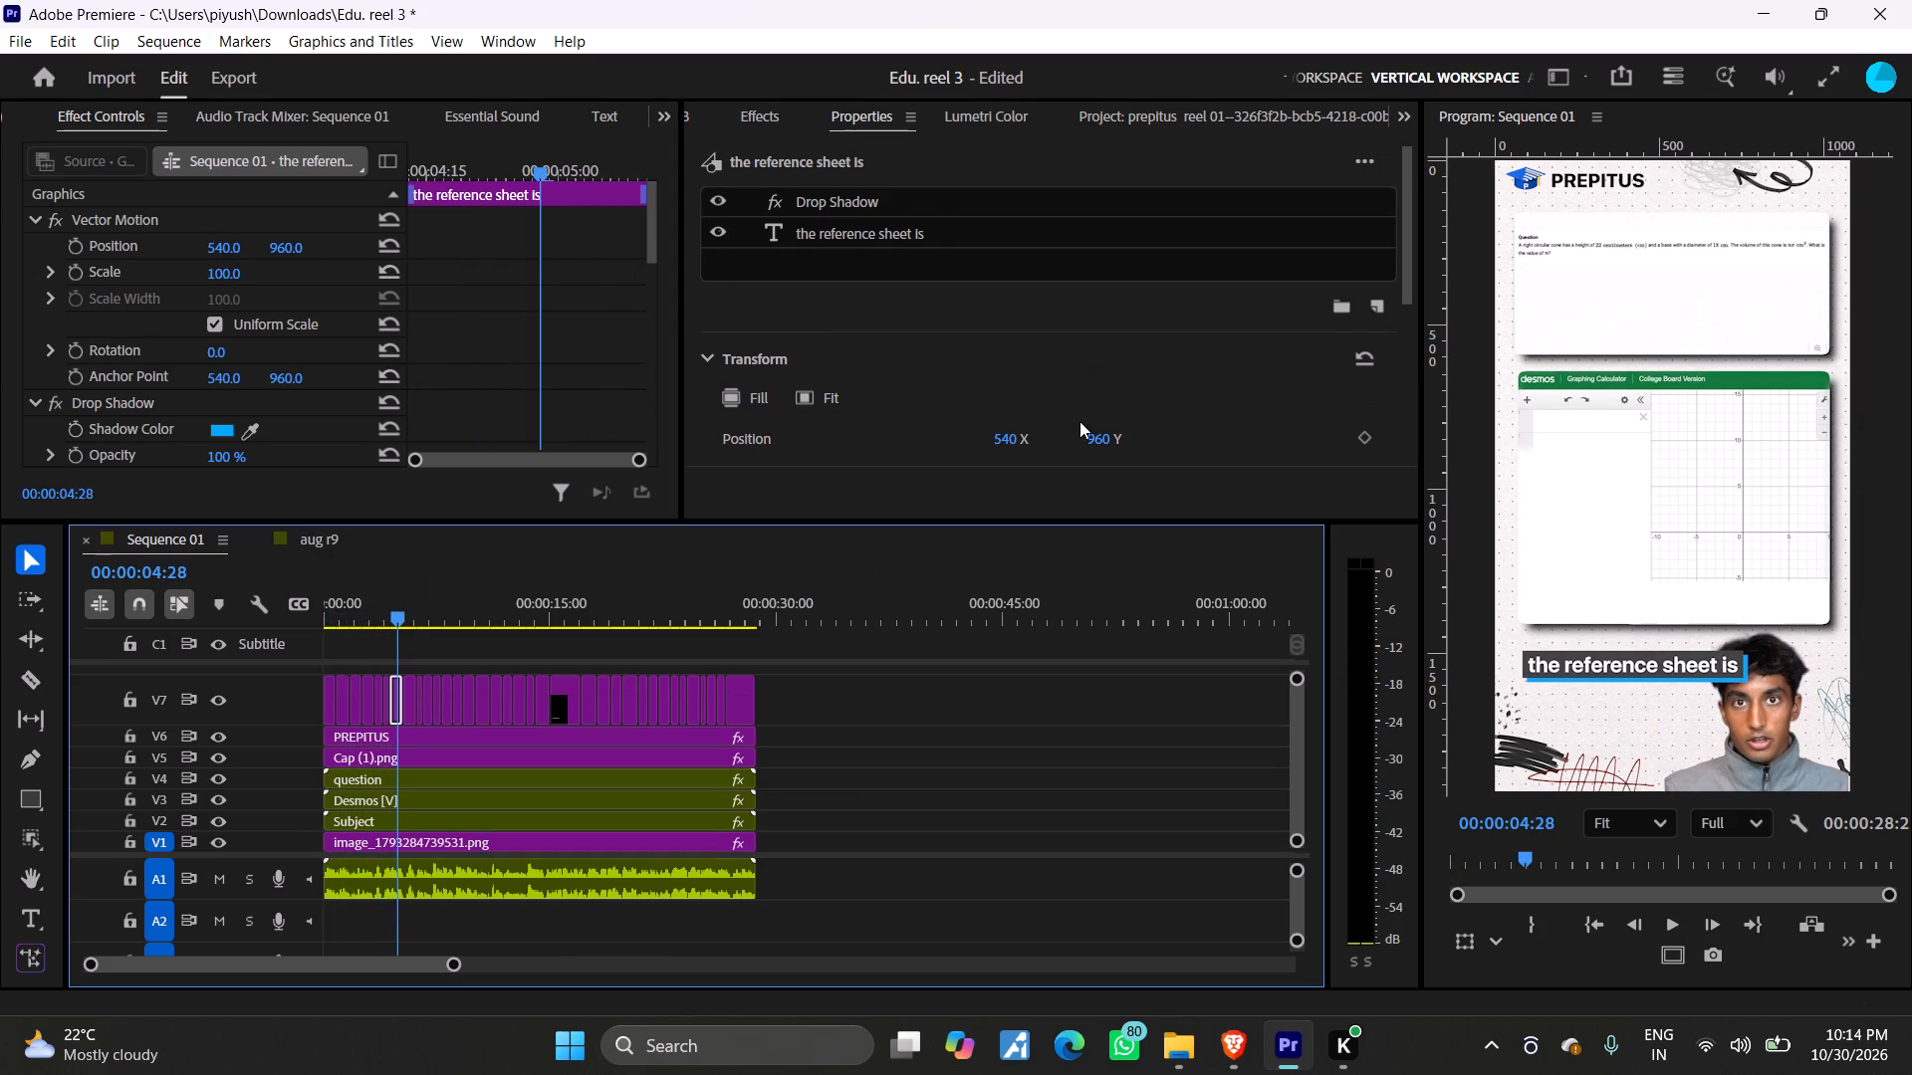
scroll(1197, 351, down, 8)
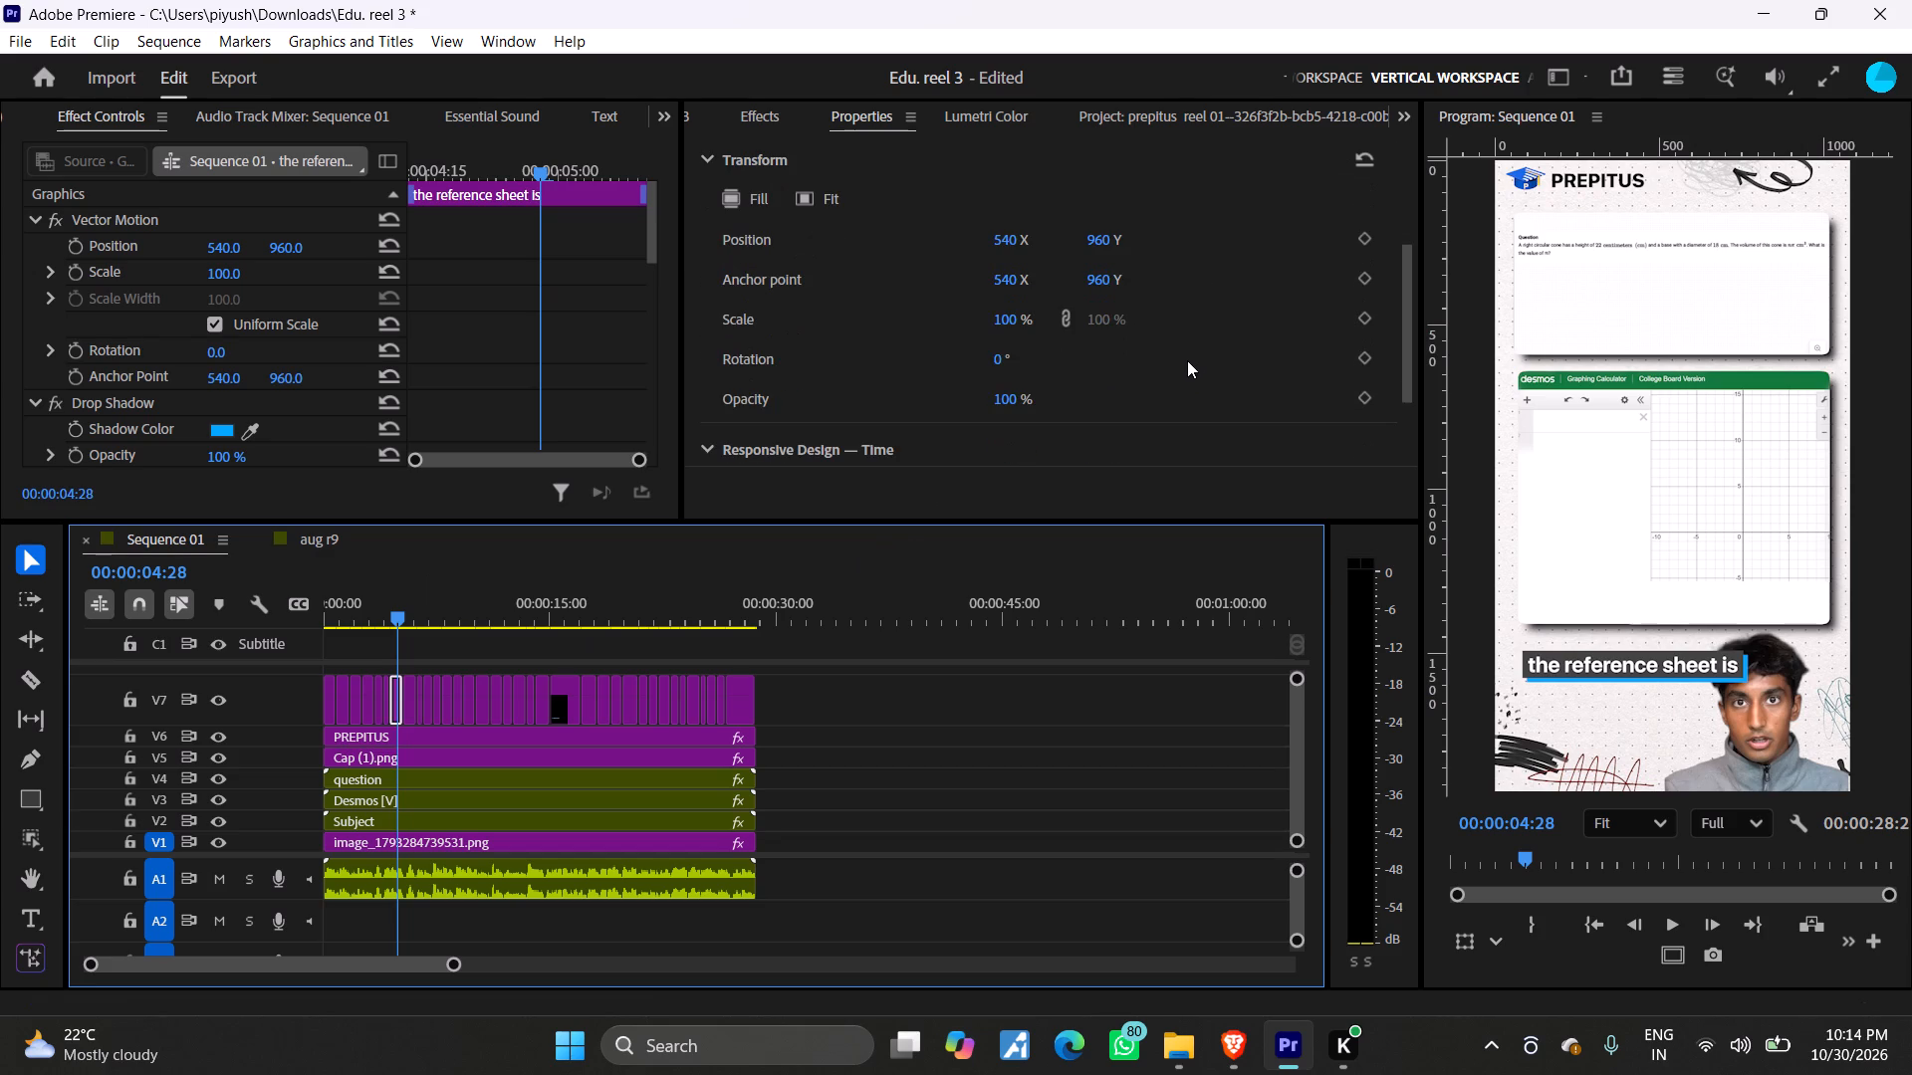
drag(1010, 318, 1005, 320)
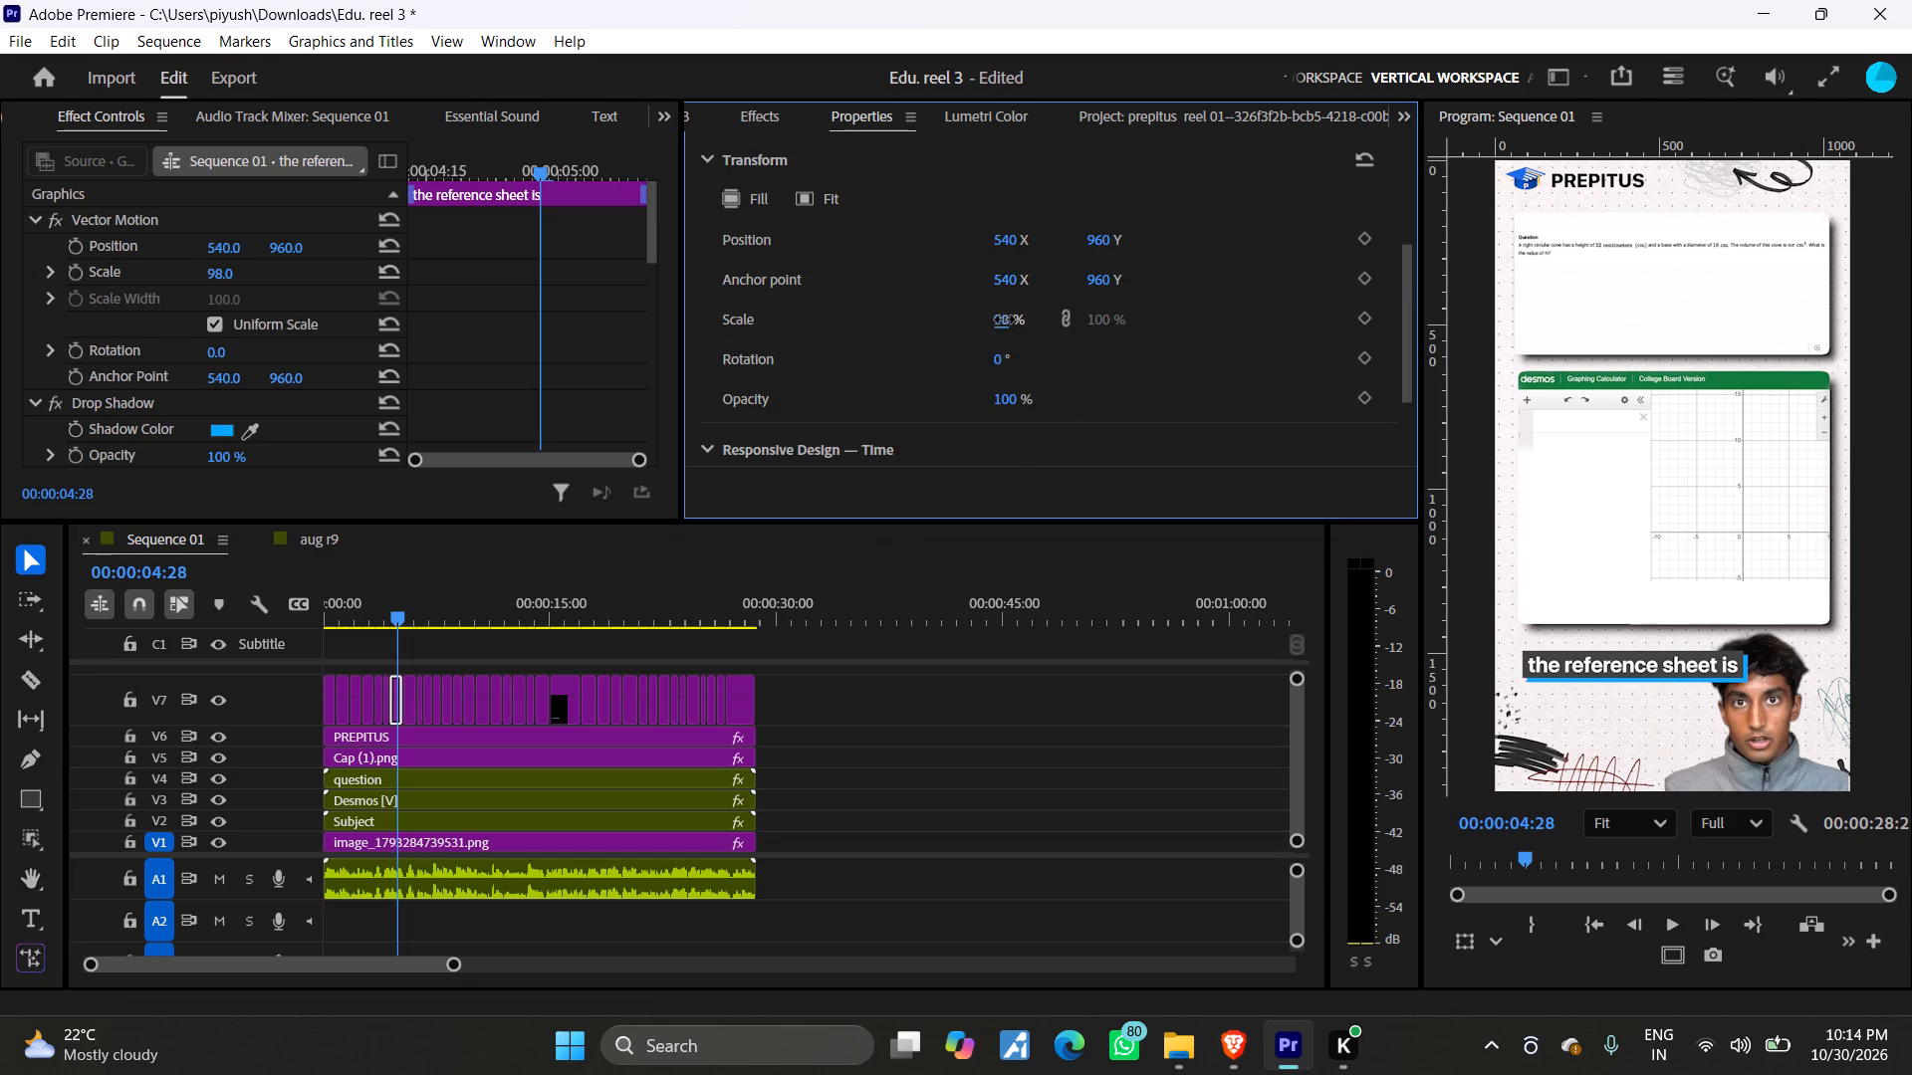
drag(1005, 320, 990, 320)
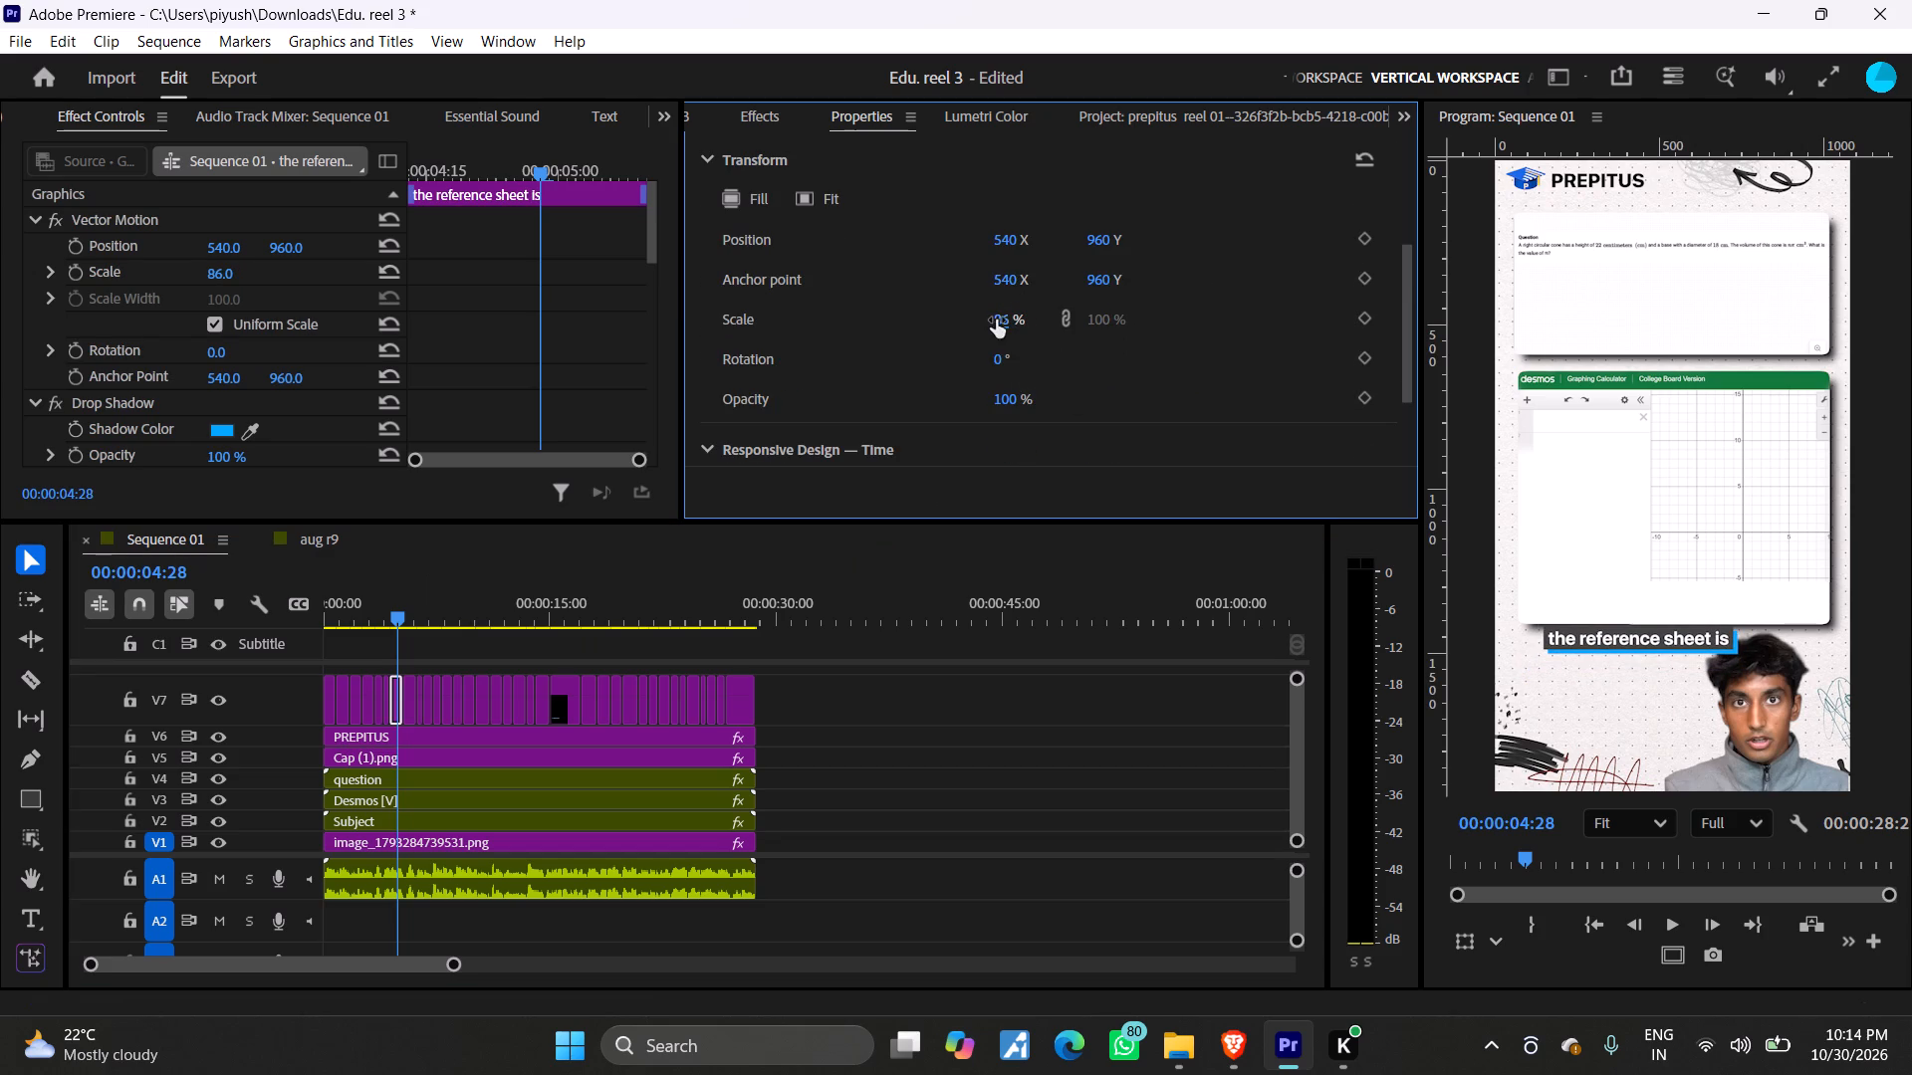
click(998, 320)
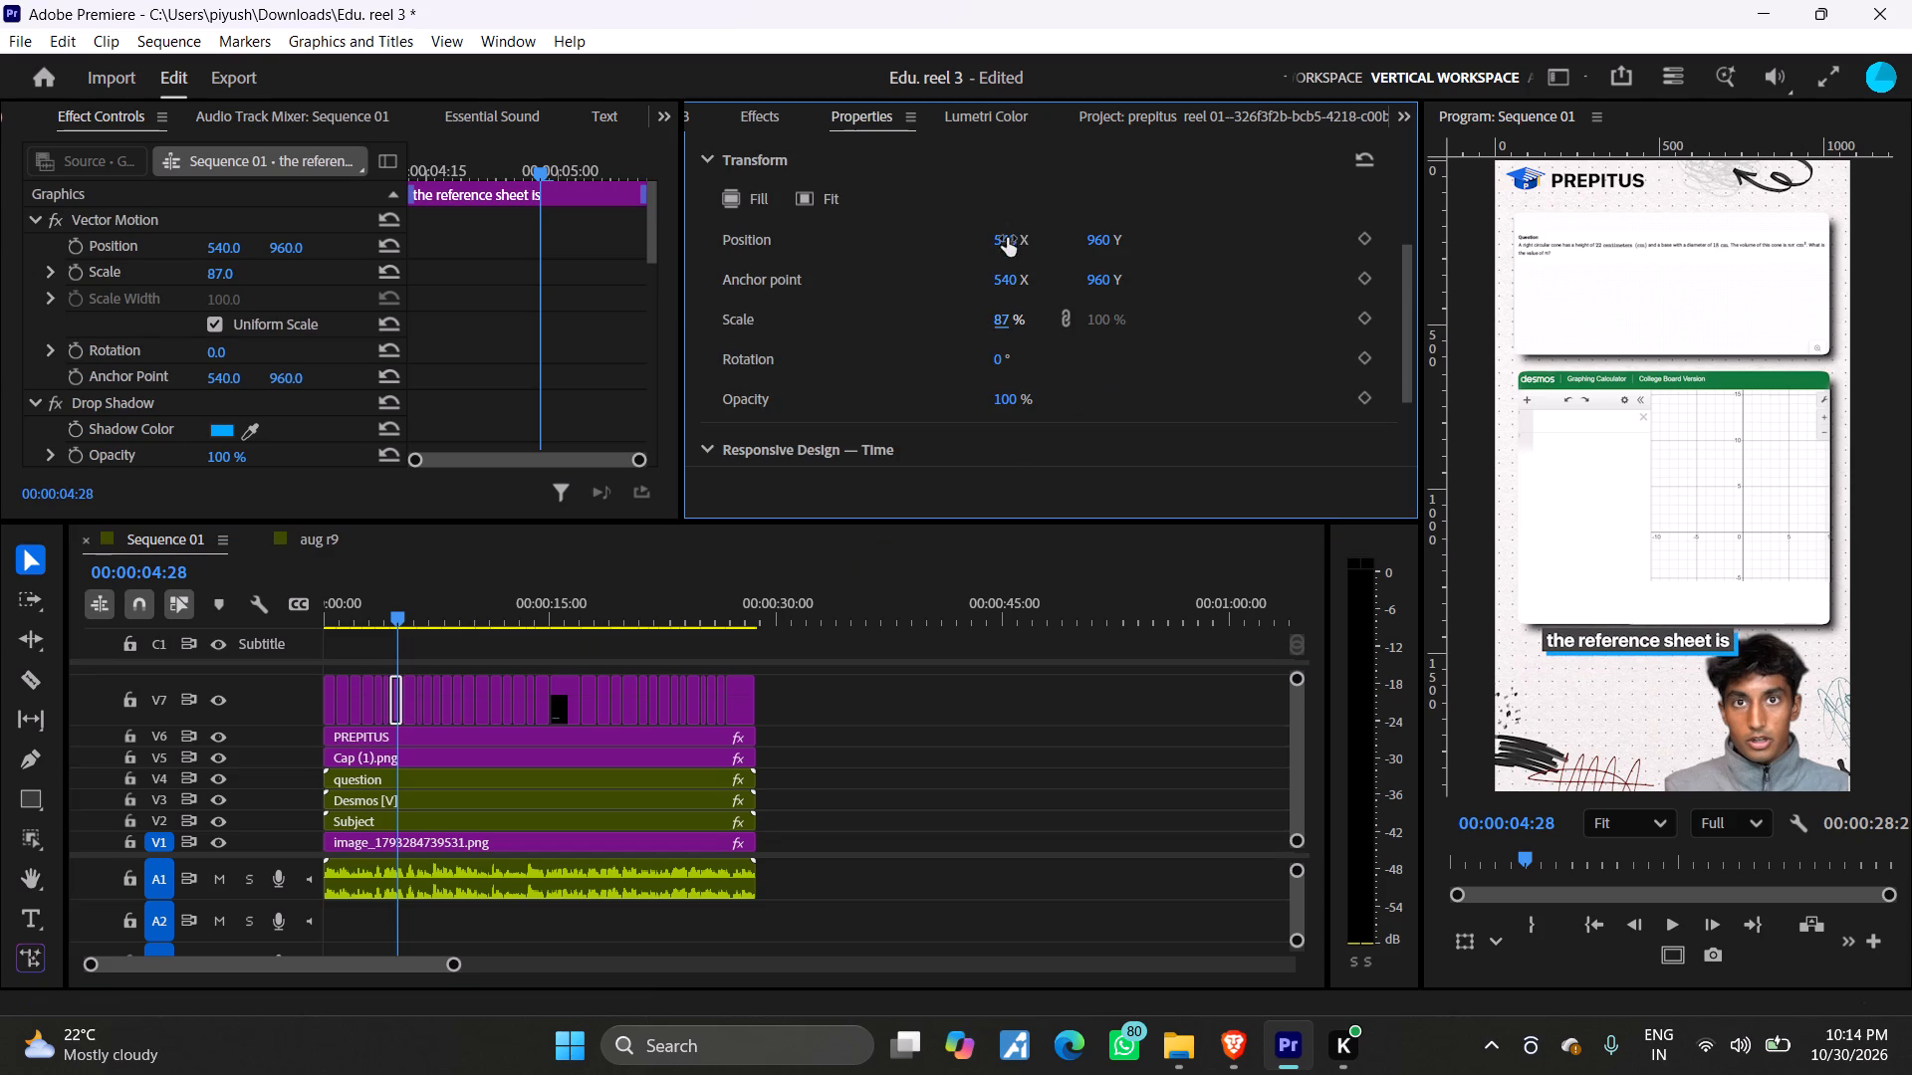
drag(1007, 239, 951, 263)
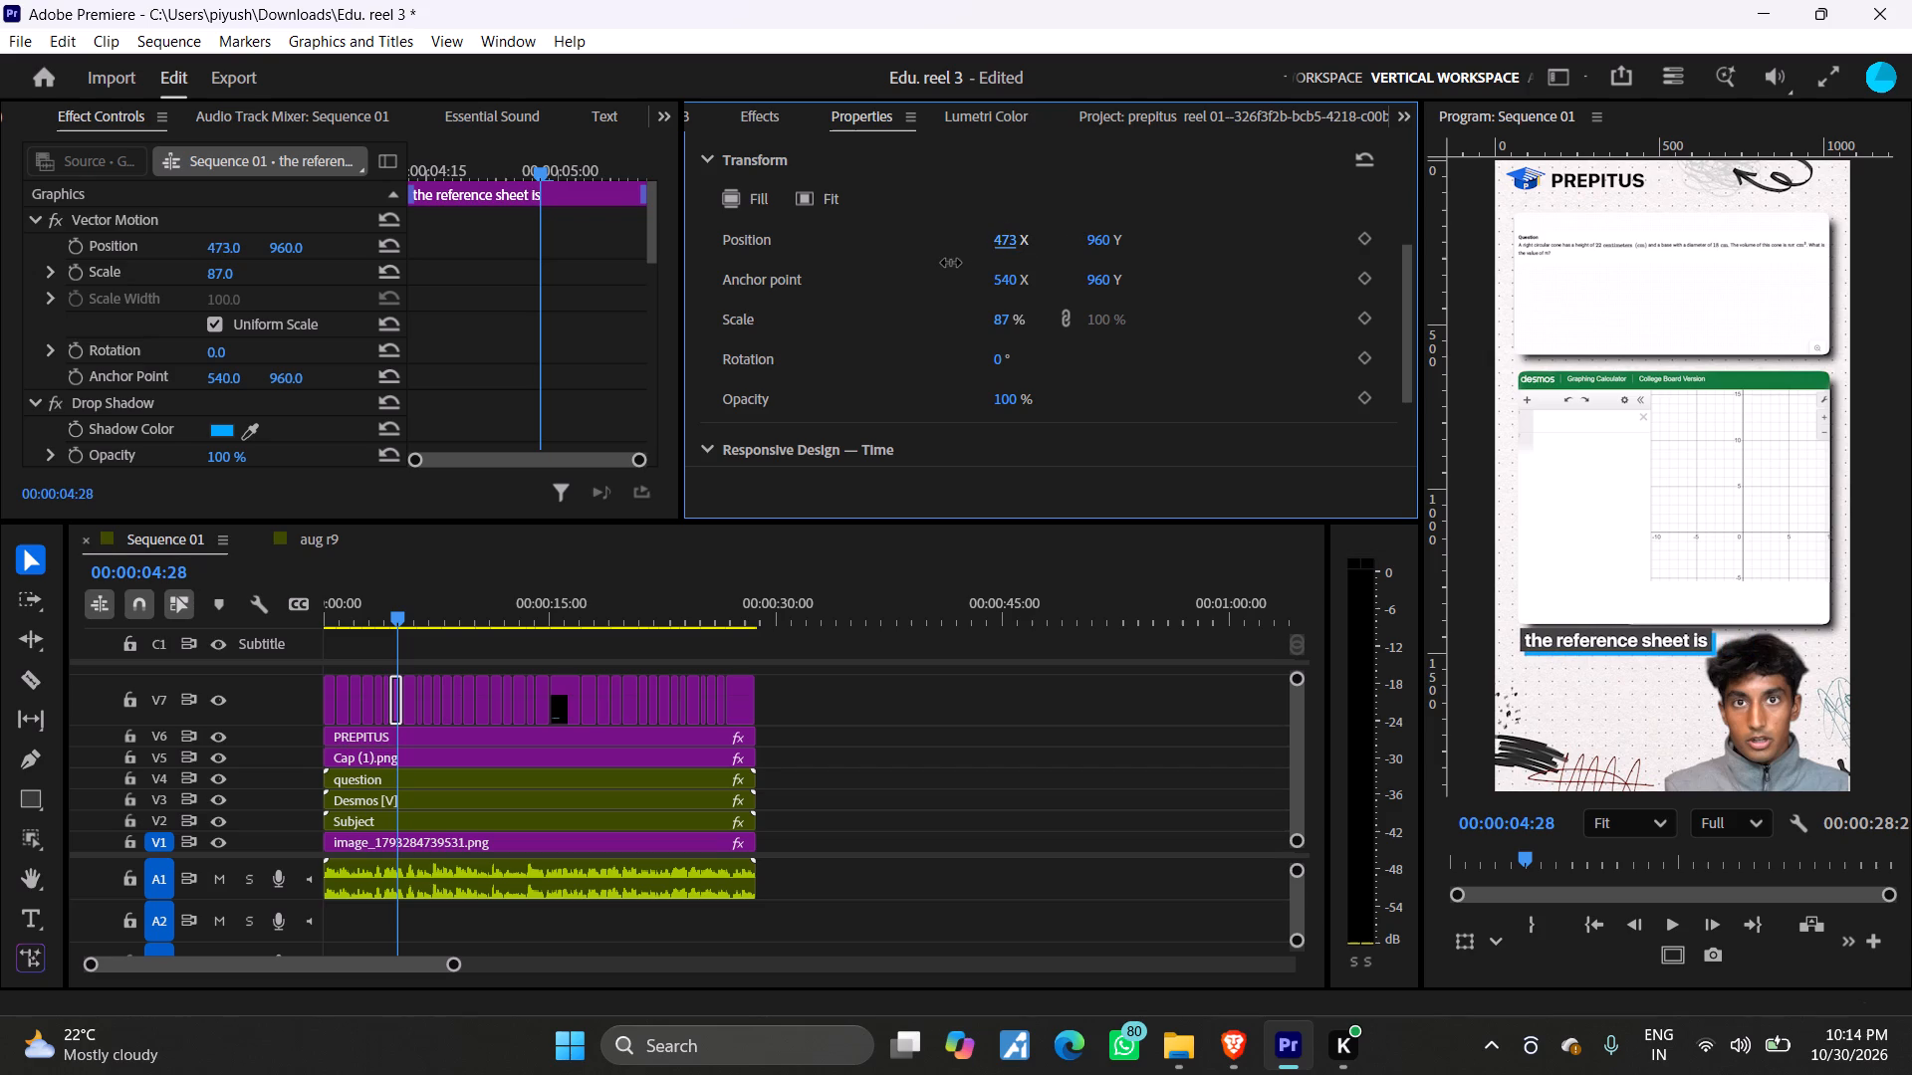
drag(951, 263, 942, 264)
click(1011, 315)
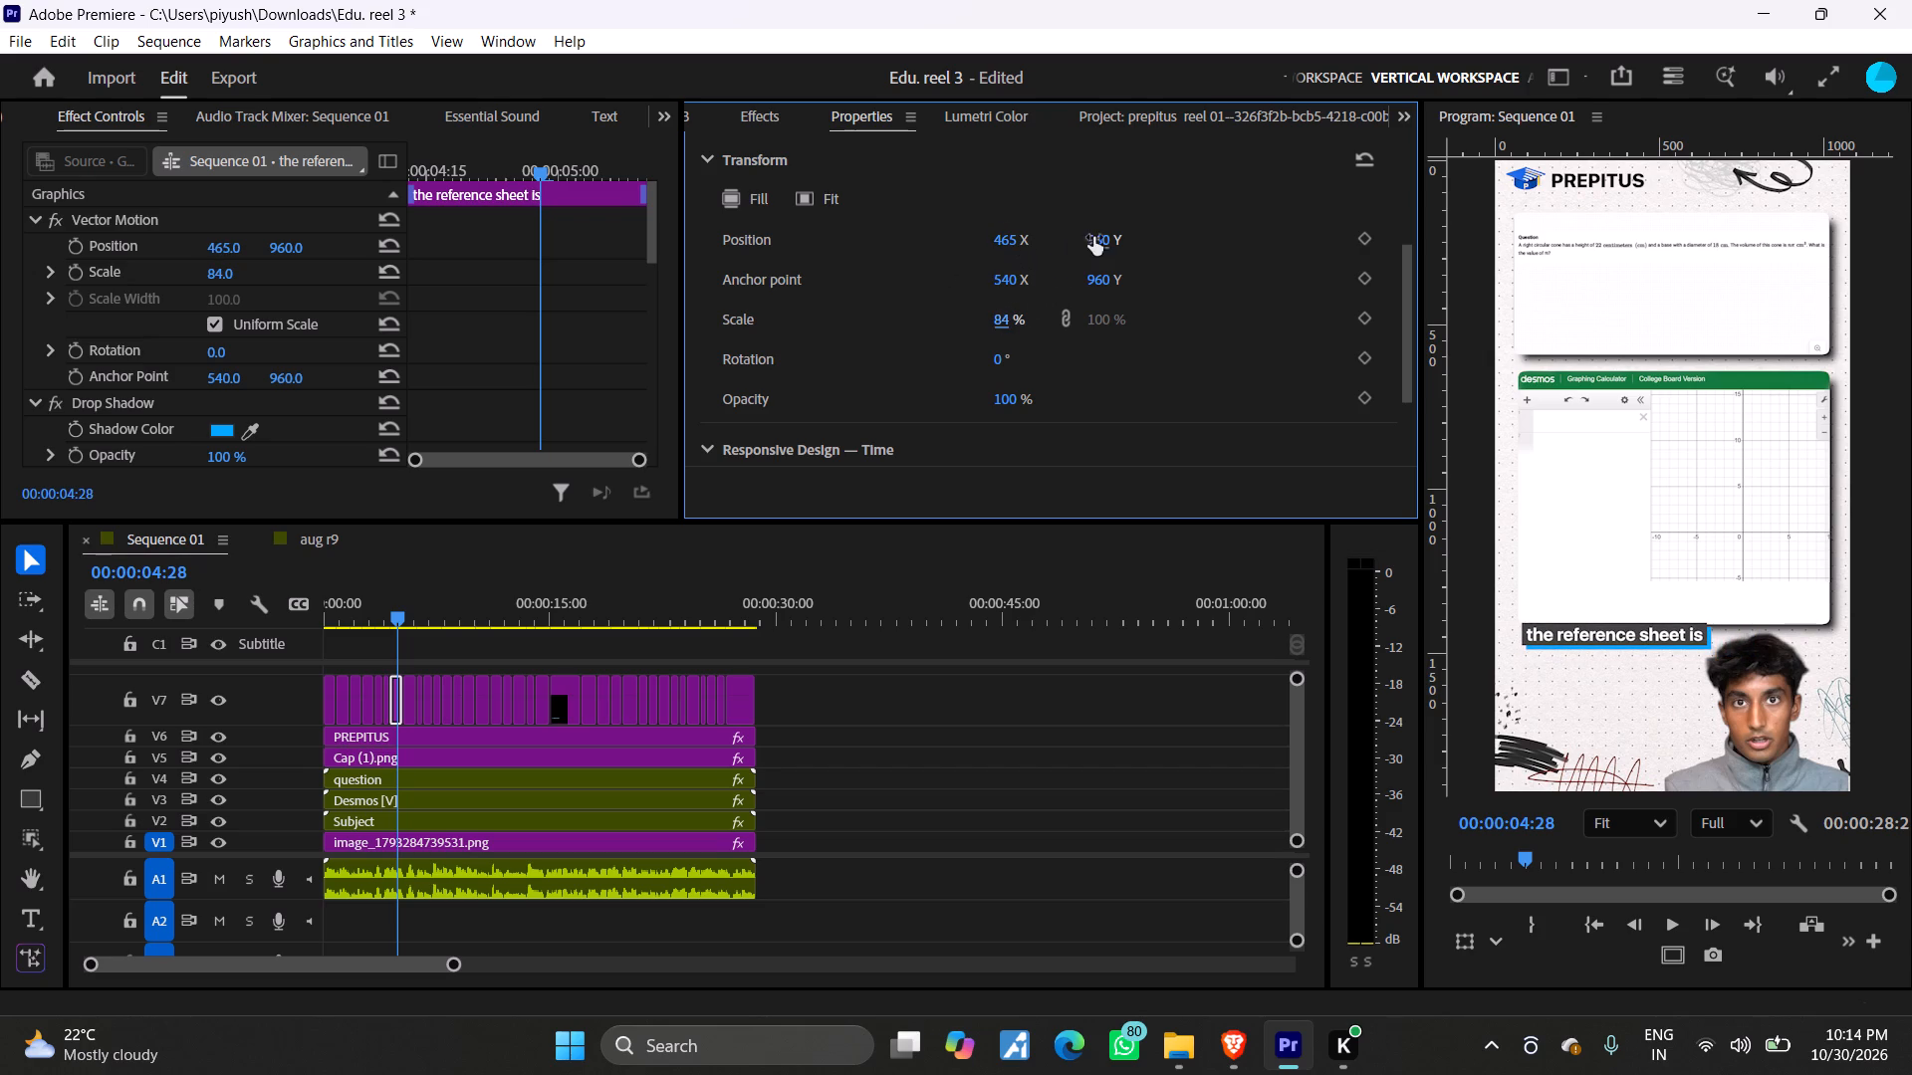
drag(1096, 236, 1245, 244)
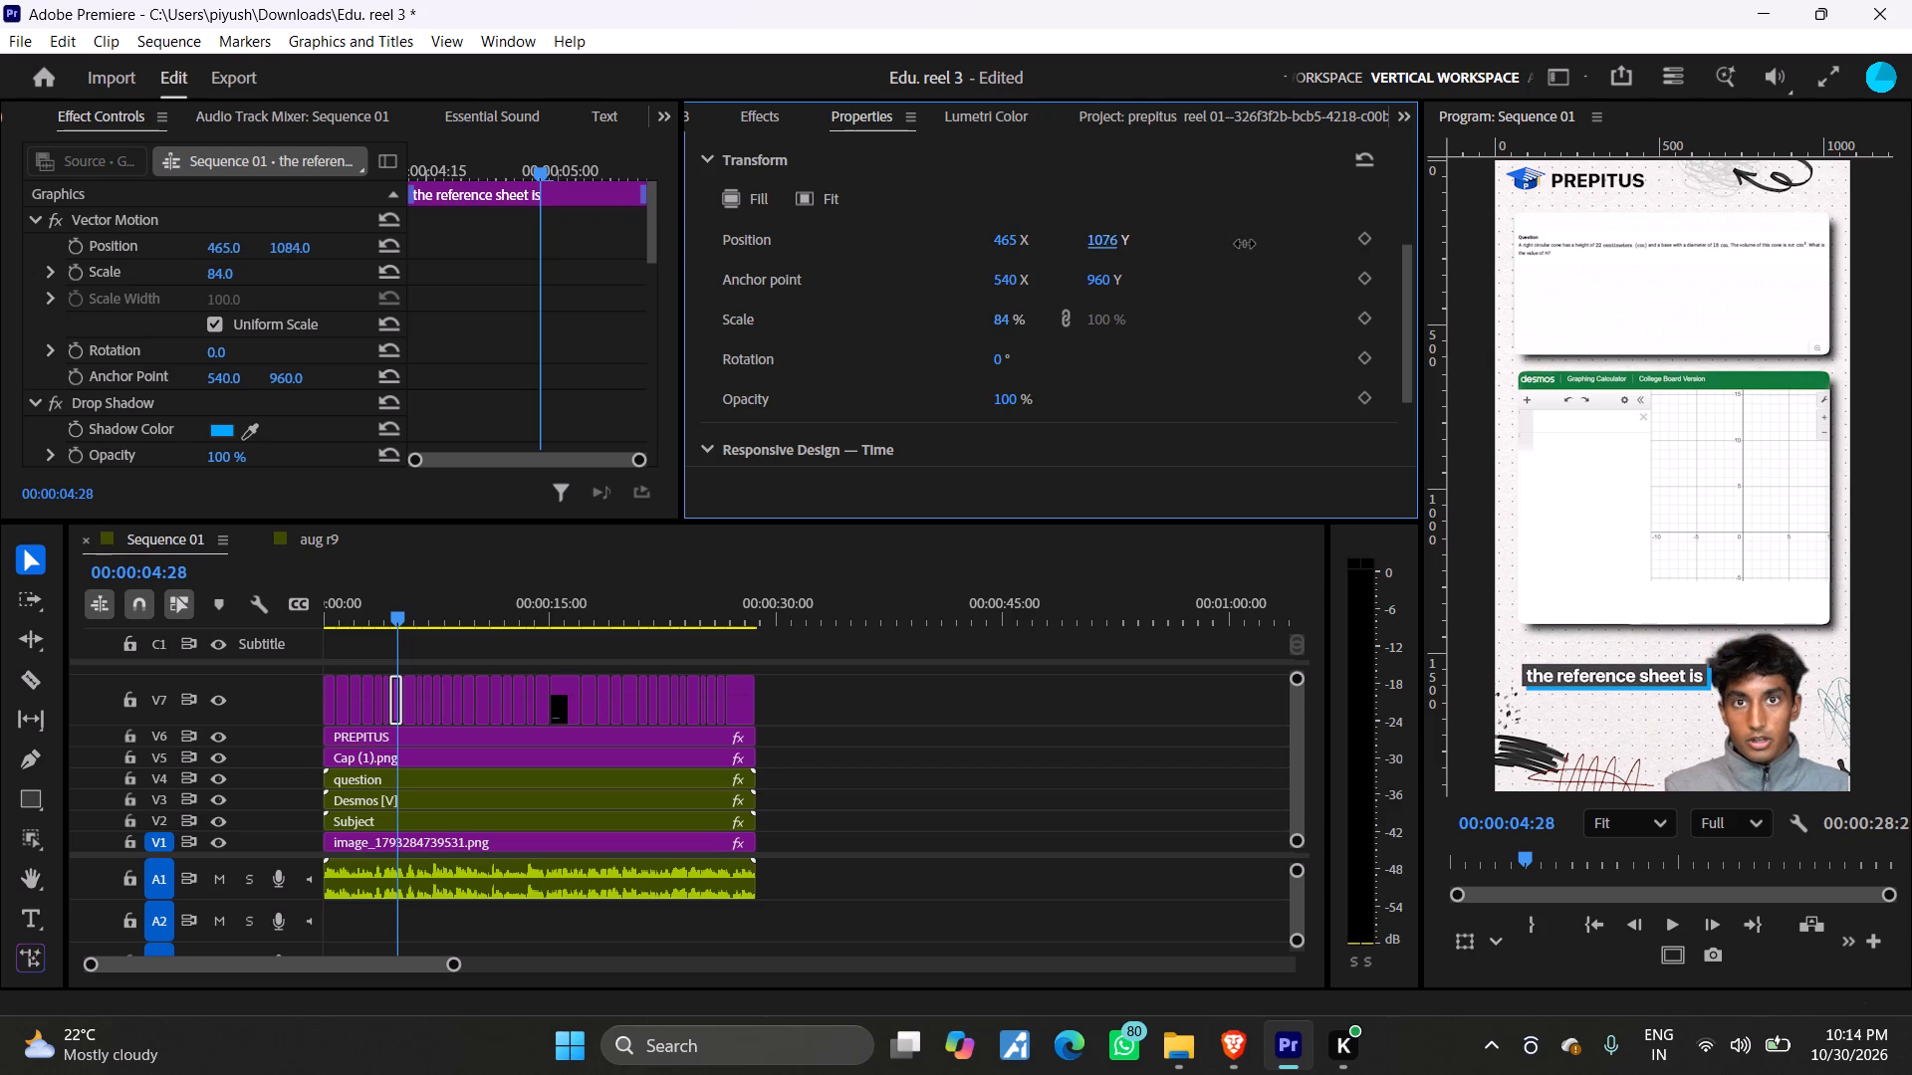
drag(1245, 244, 1231, 250)
drag(1016, 238, 1027, 238)
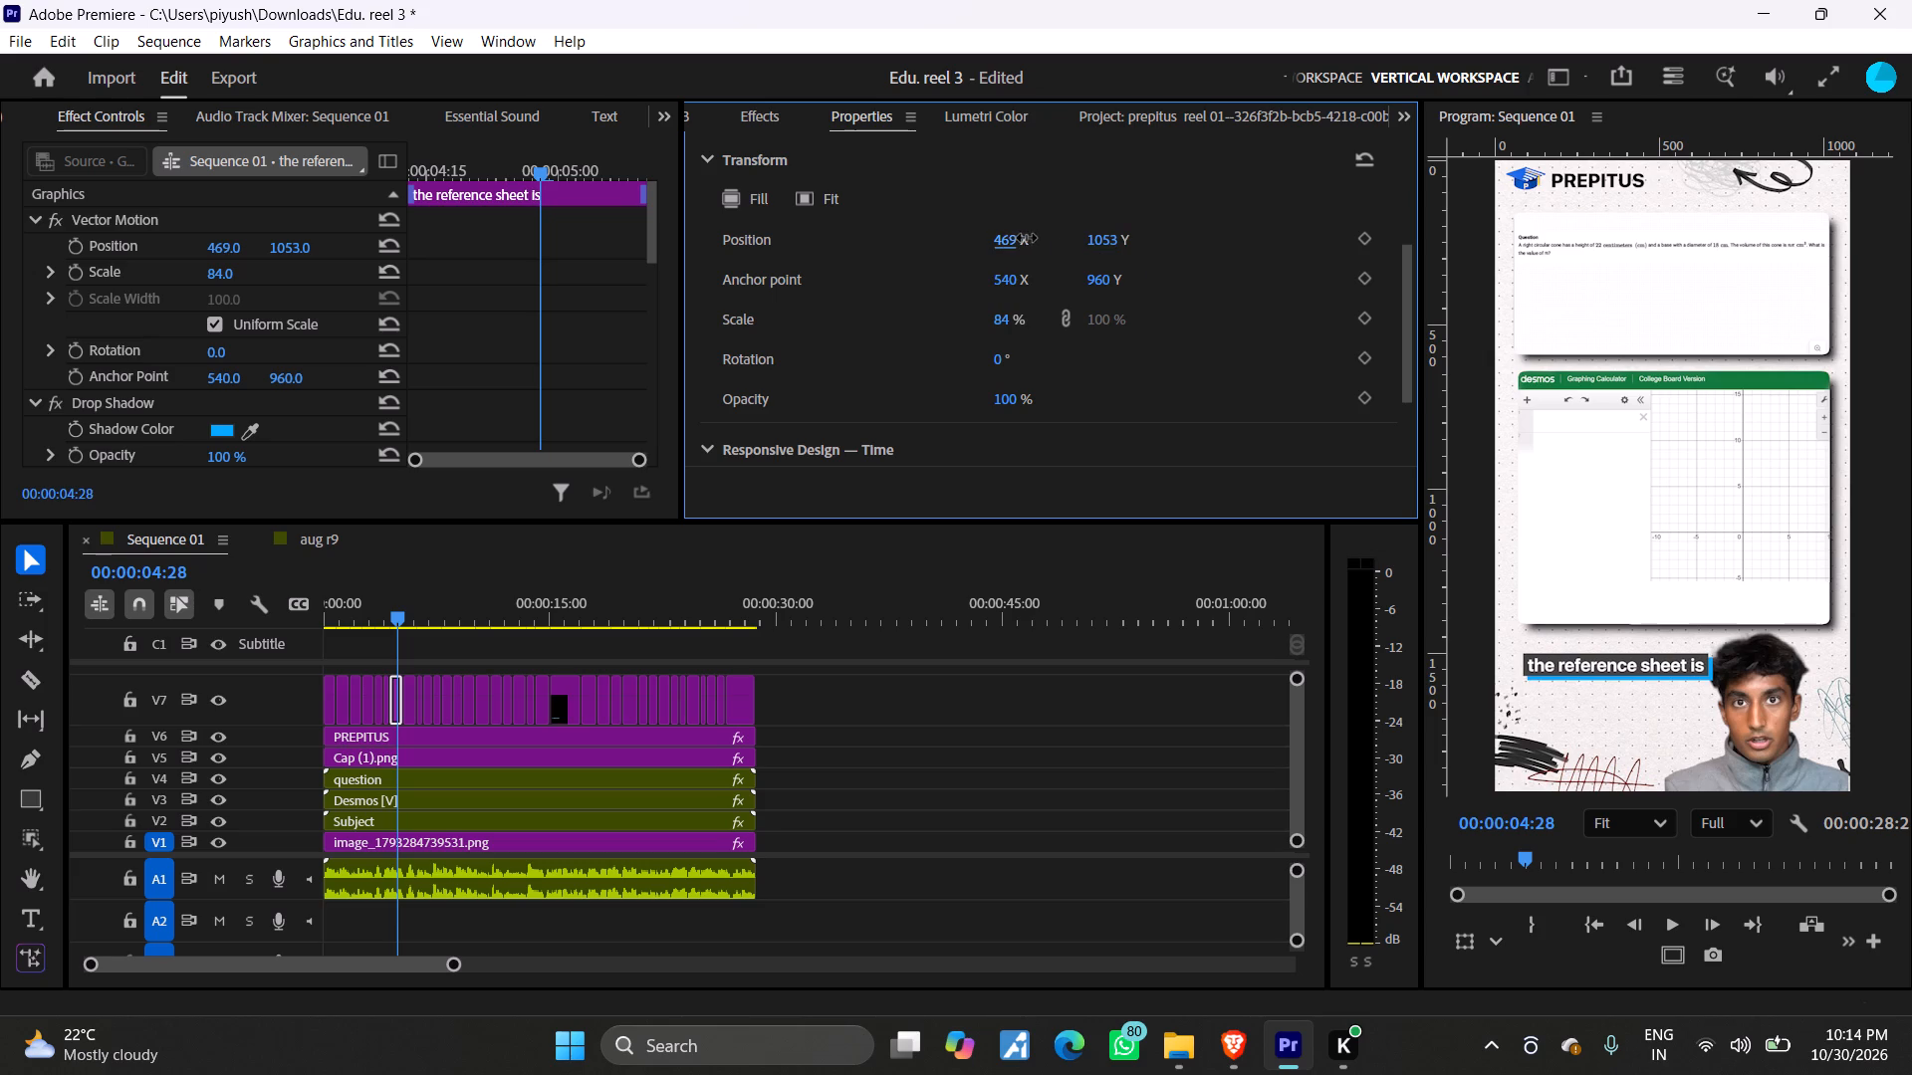
drag(1027, 238, 984, 242)
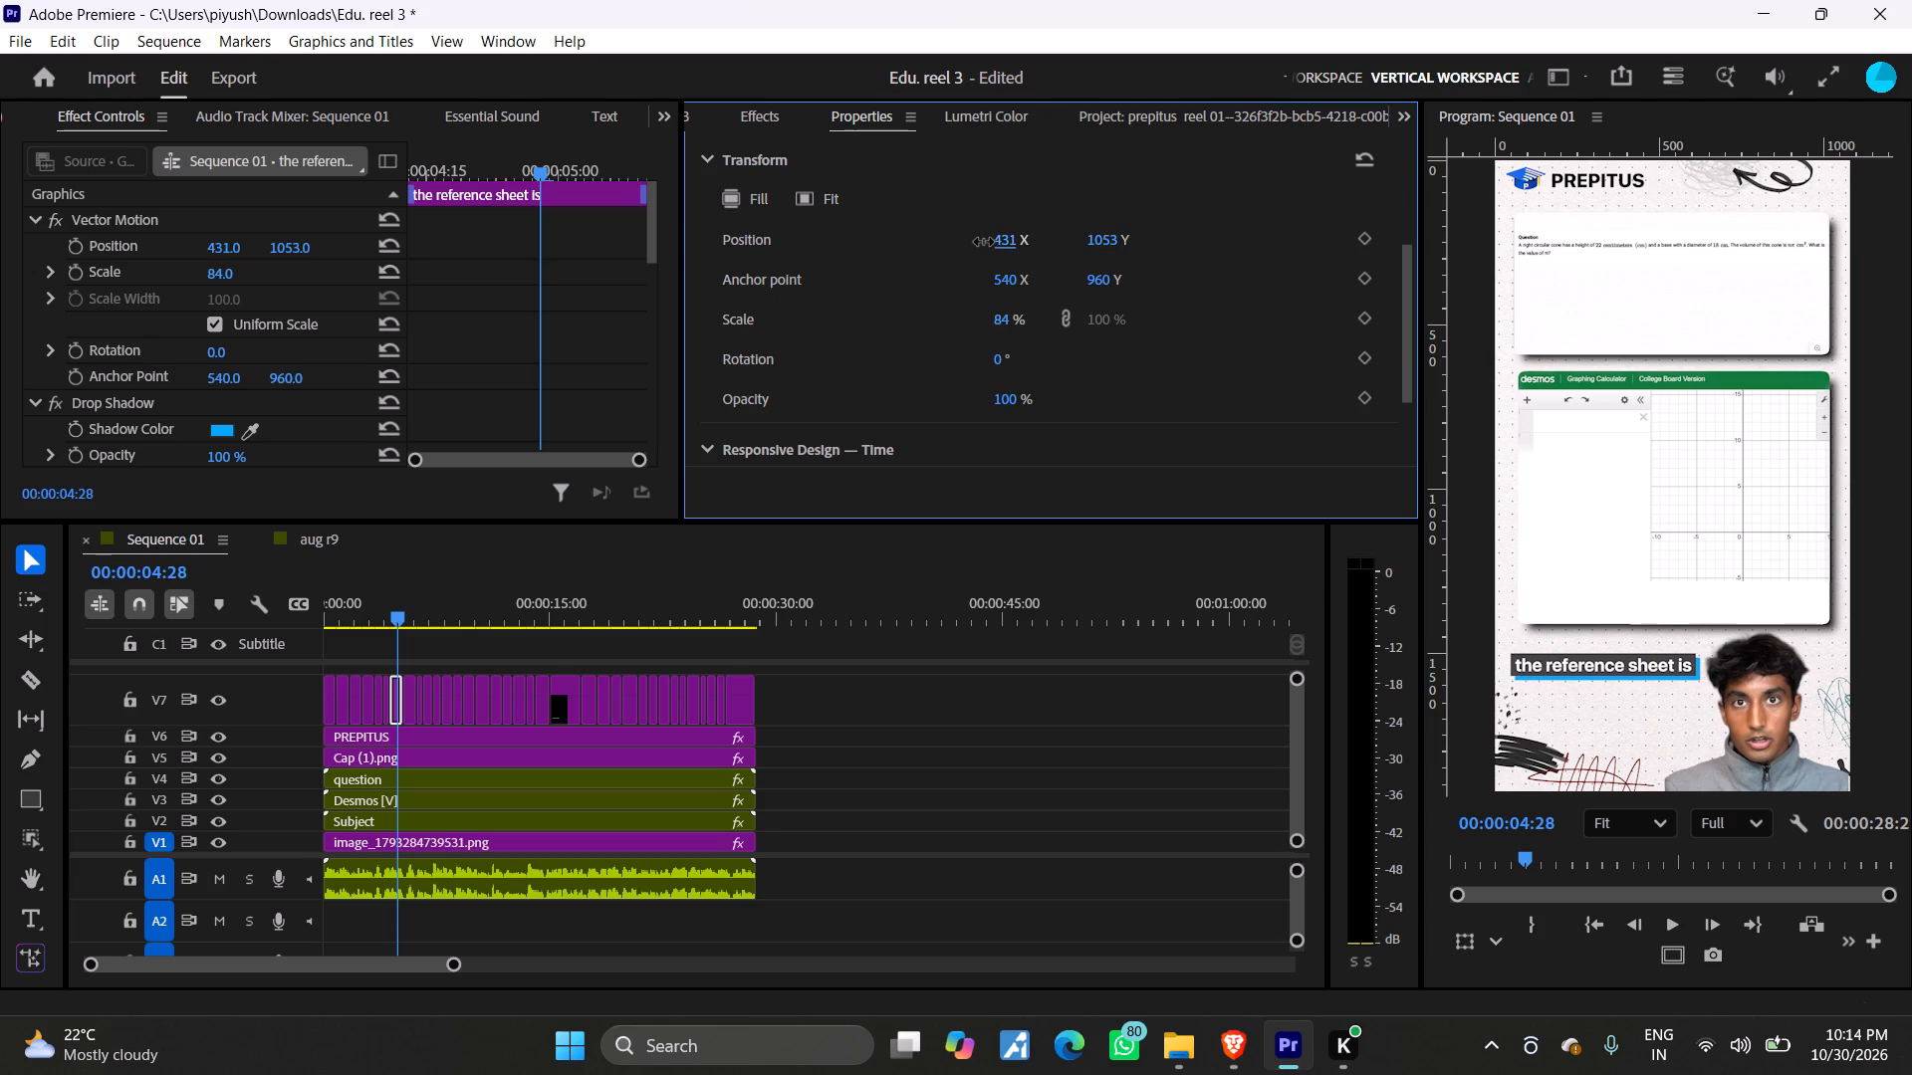
drag(984, 242, 985, 242)
Play the sequence from before "the reference sheet is" through "know the volume of a" to check the captions against the speaker.
drag(392, 618, 366, 618)
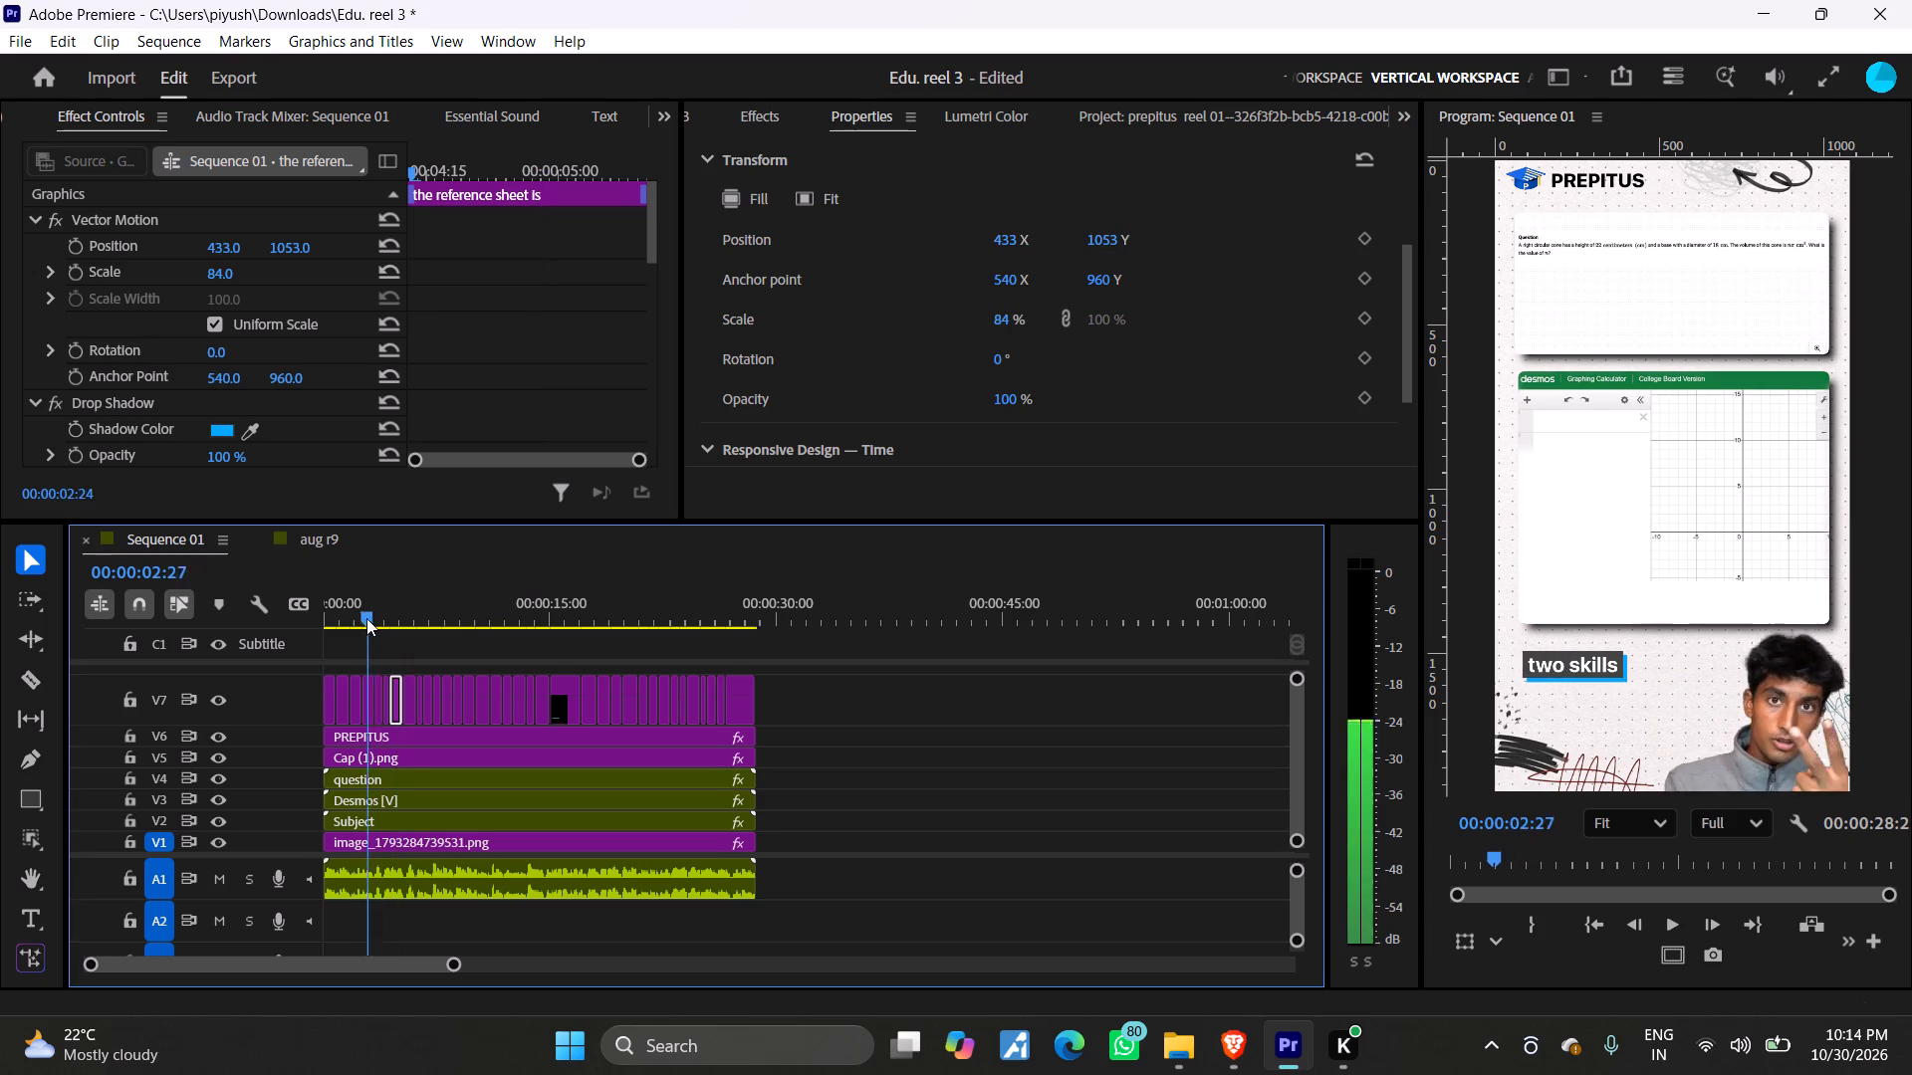
drag(366, 618, 358, 626)
key(space)
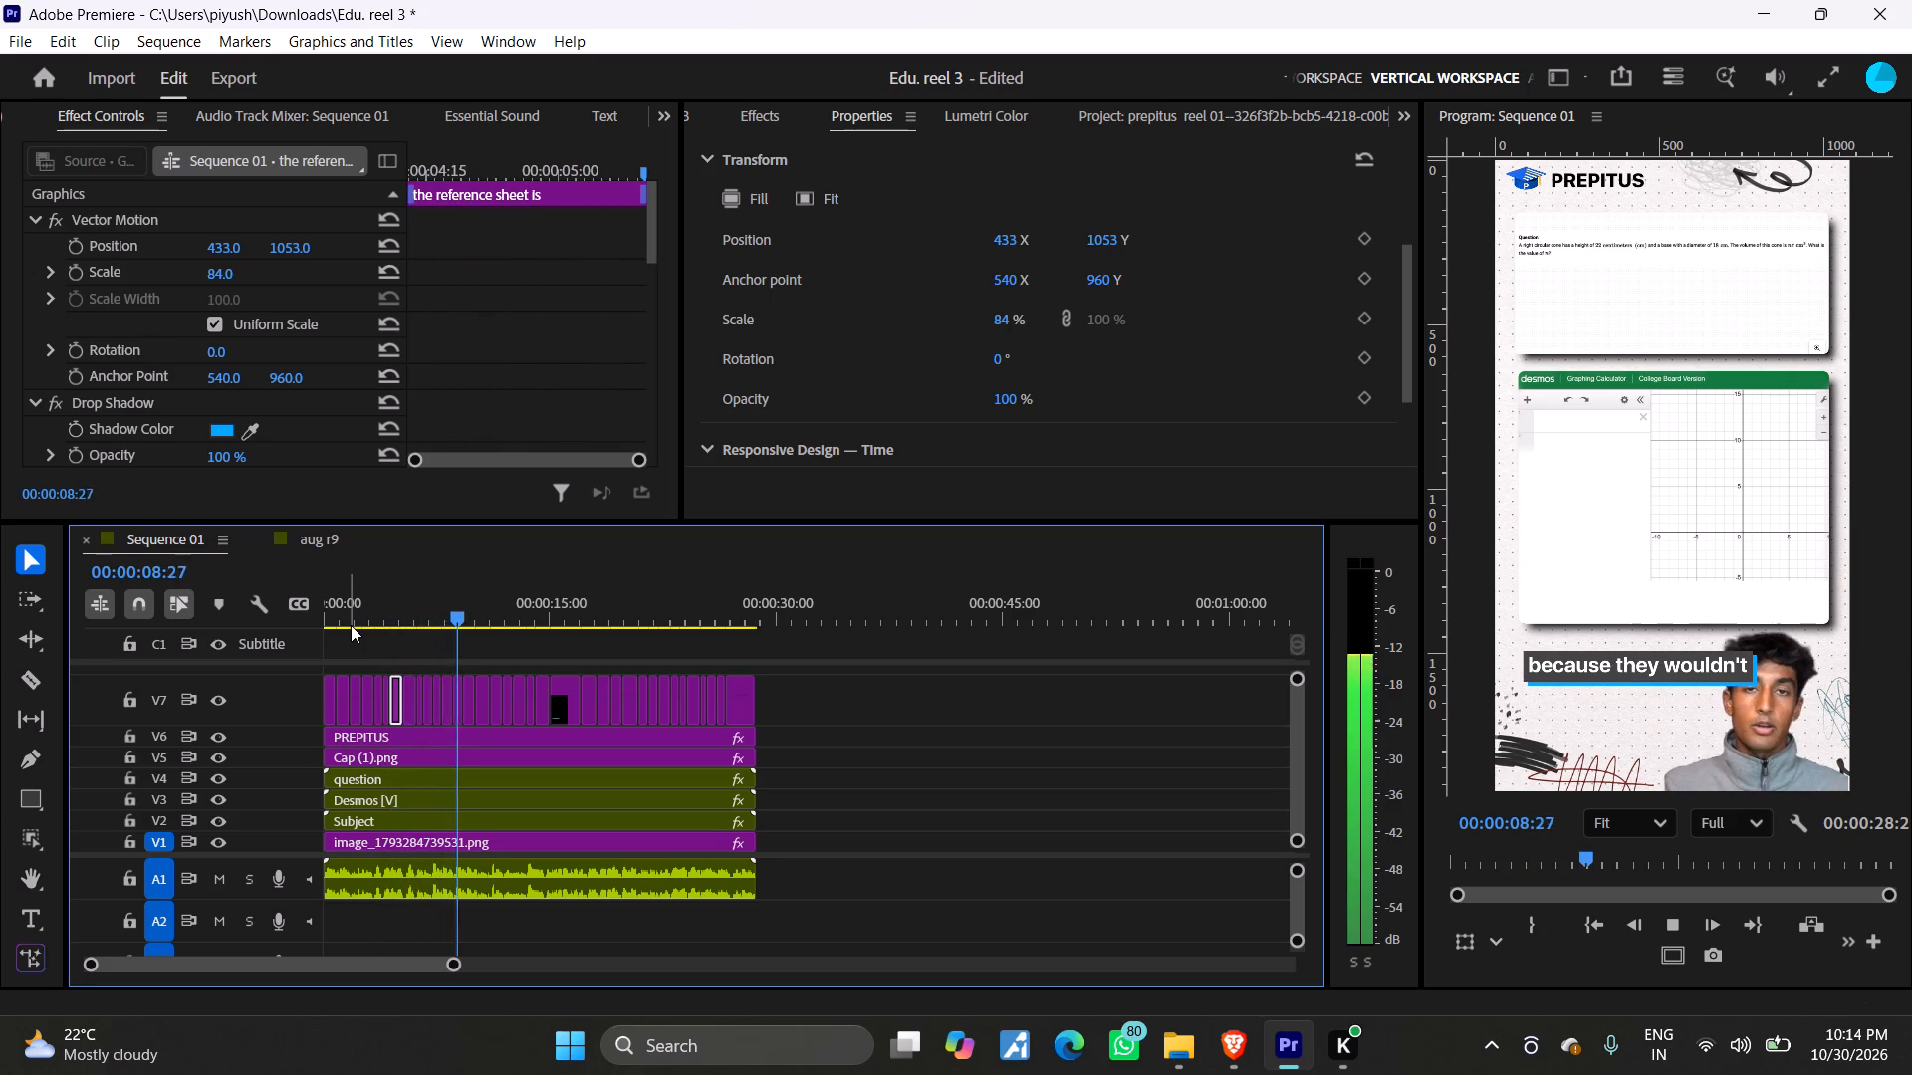
key(space)
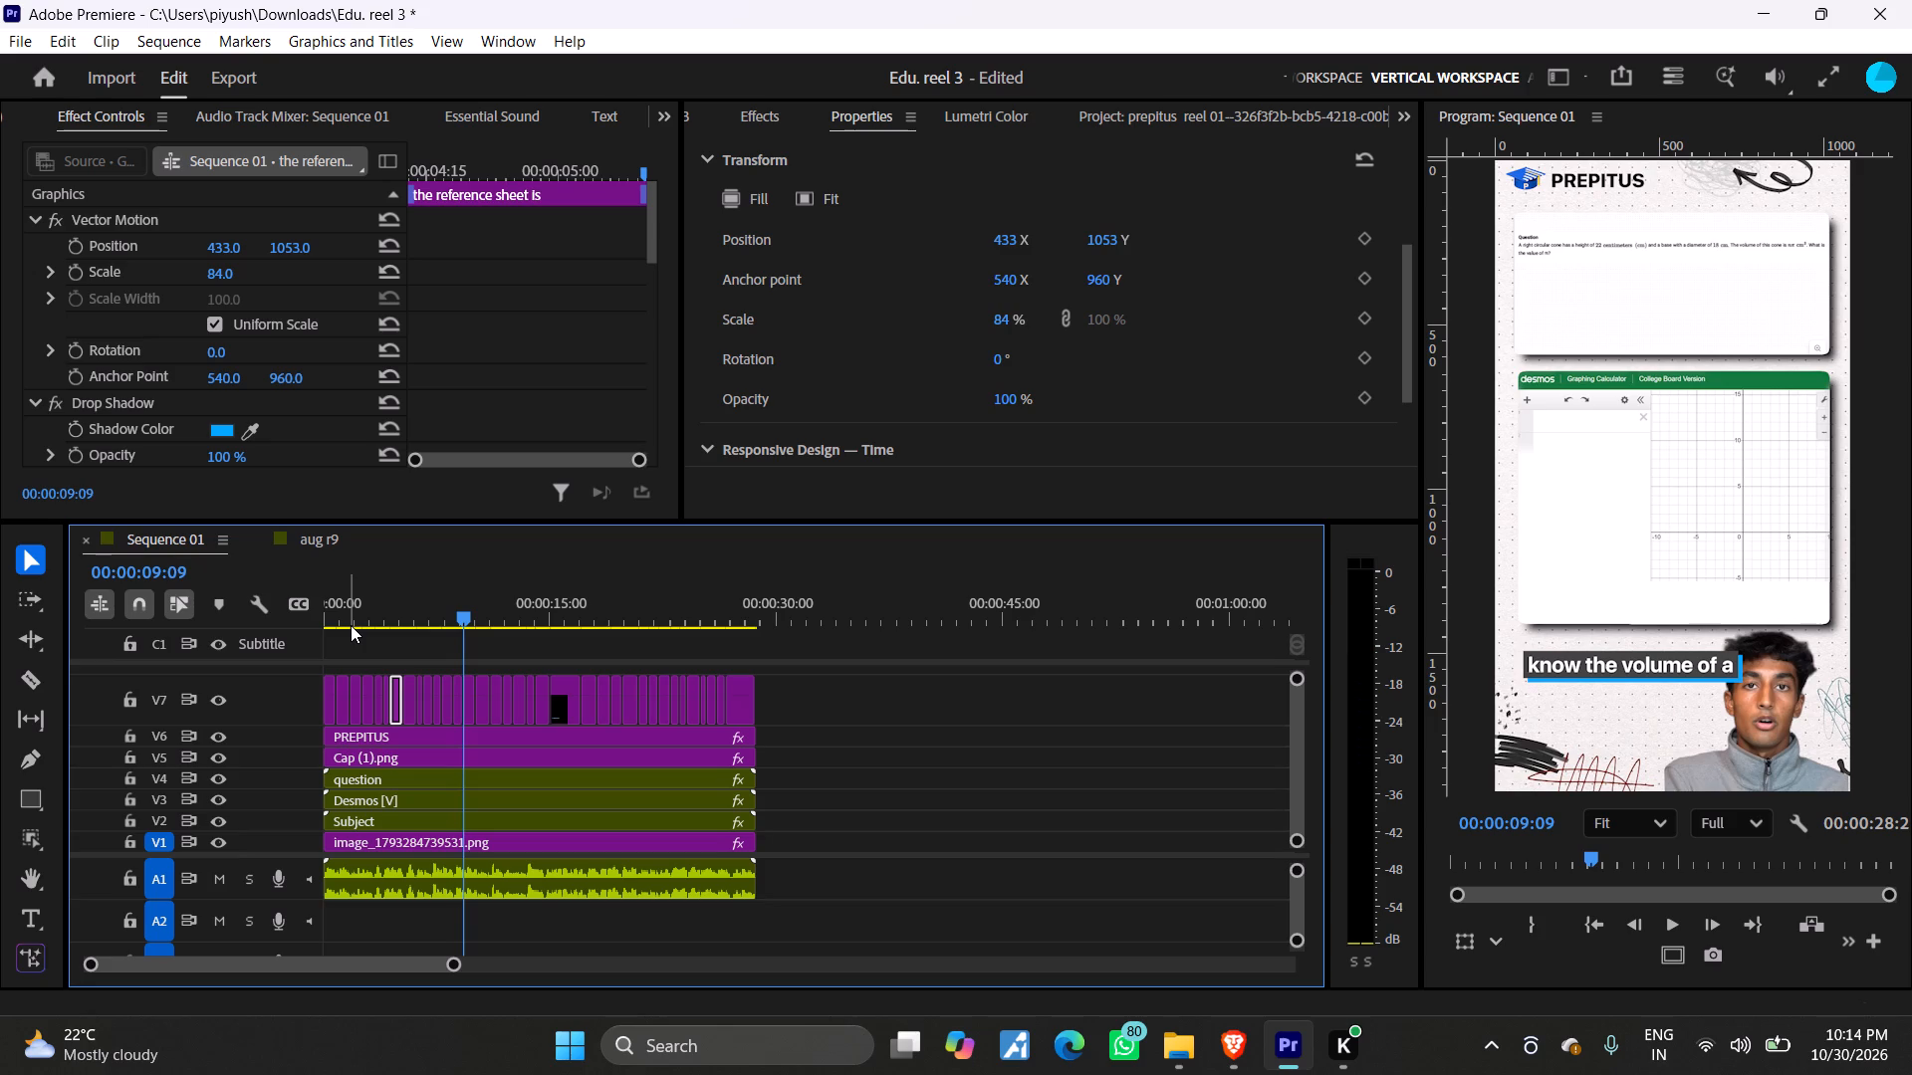
key(space)
key(space)
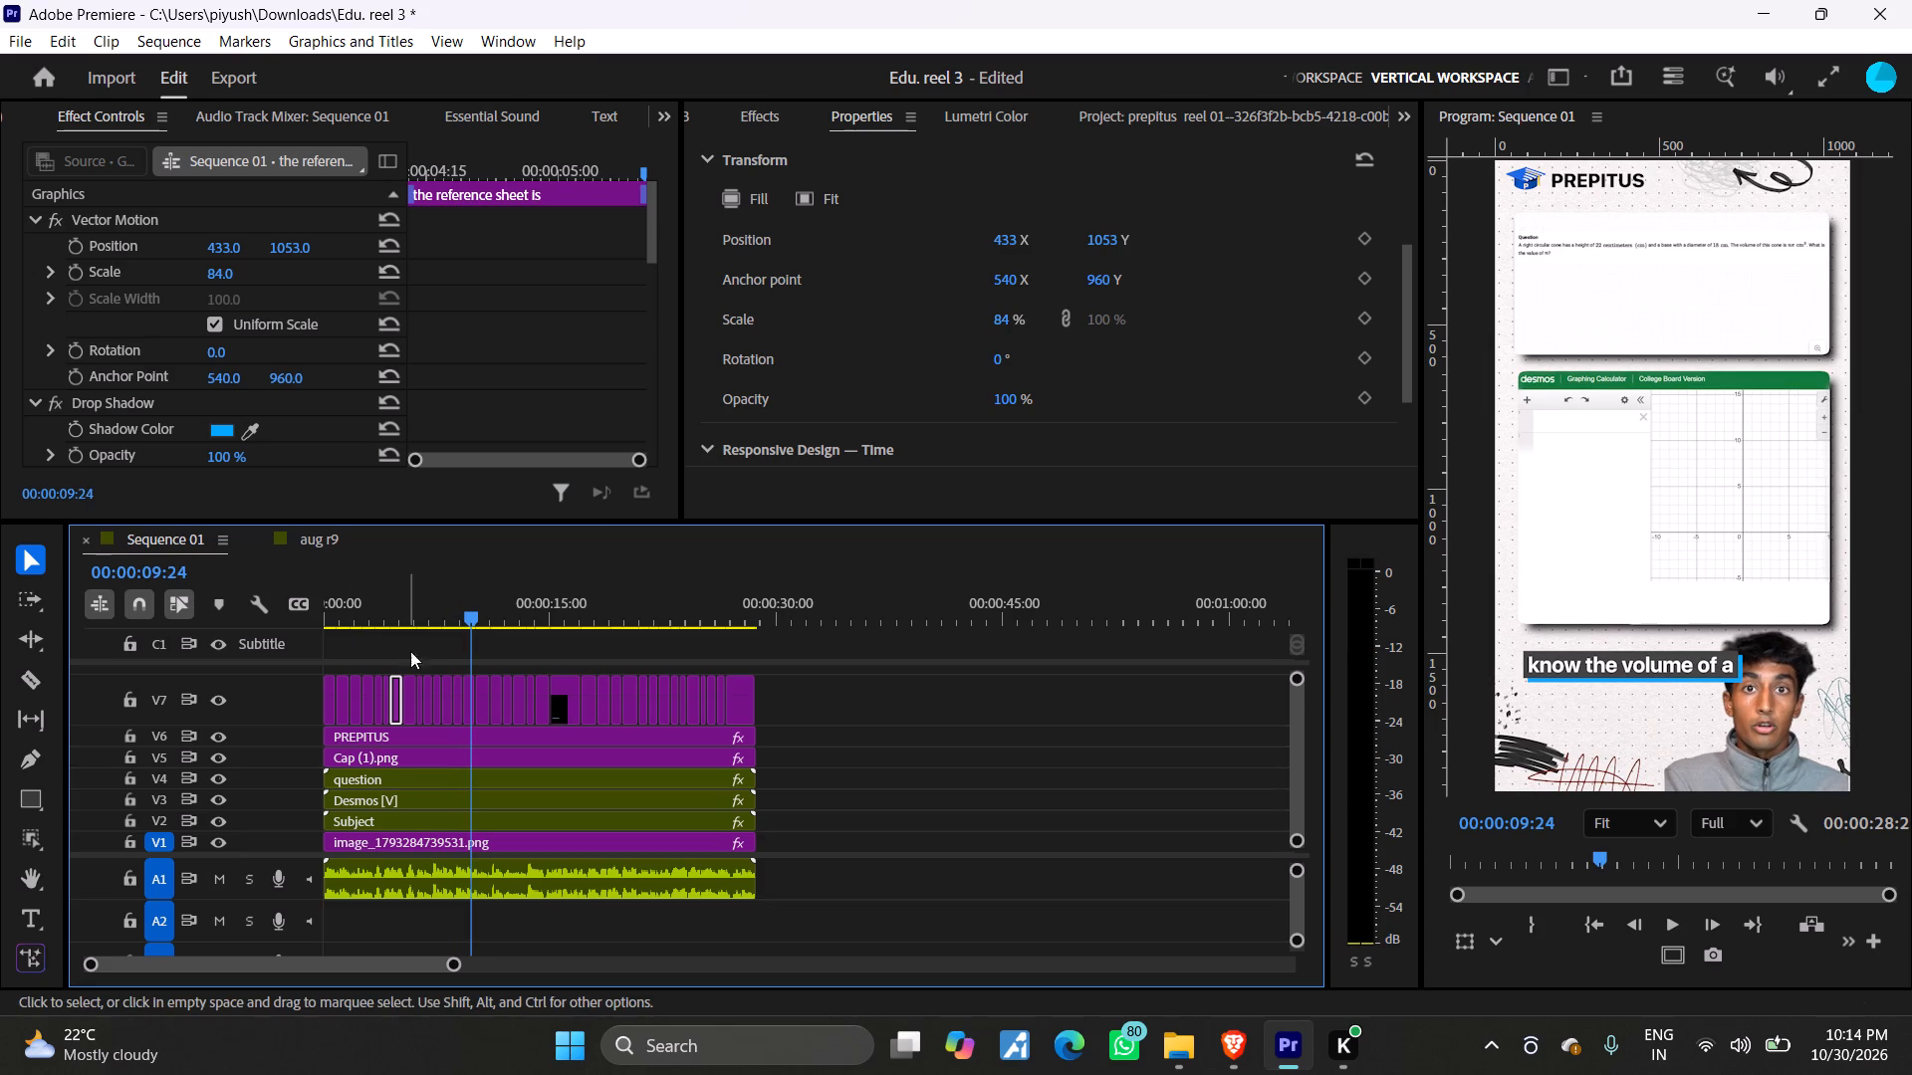
Scale the "know the volume of a" caption graphic on V7 to 92% and set its position to 498, 1017.
click(466, 702)
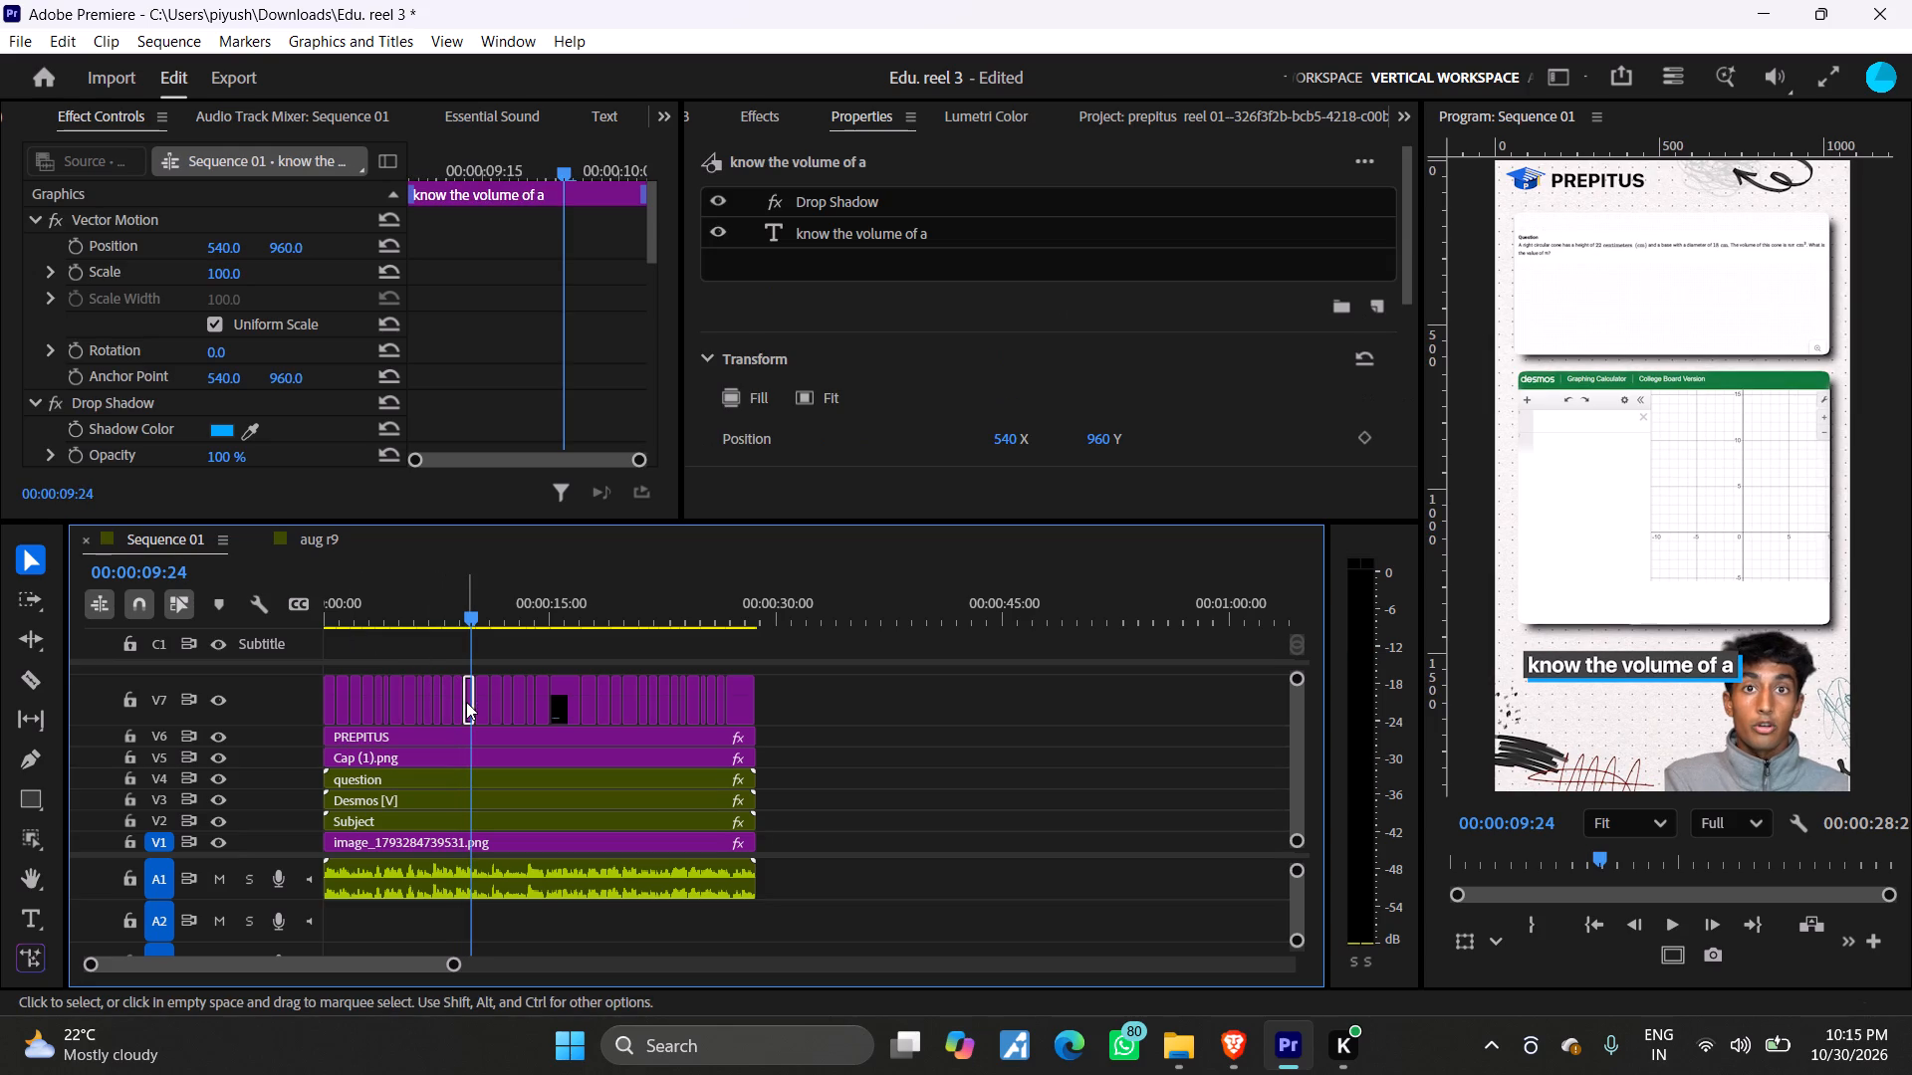
scroll(1197, 374, down, 5)
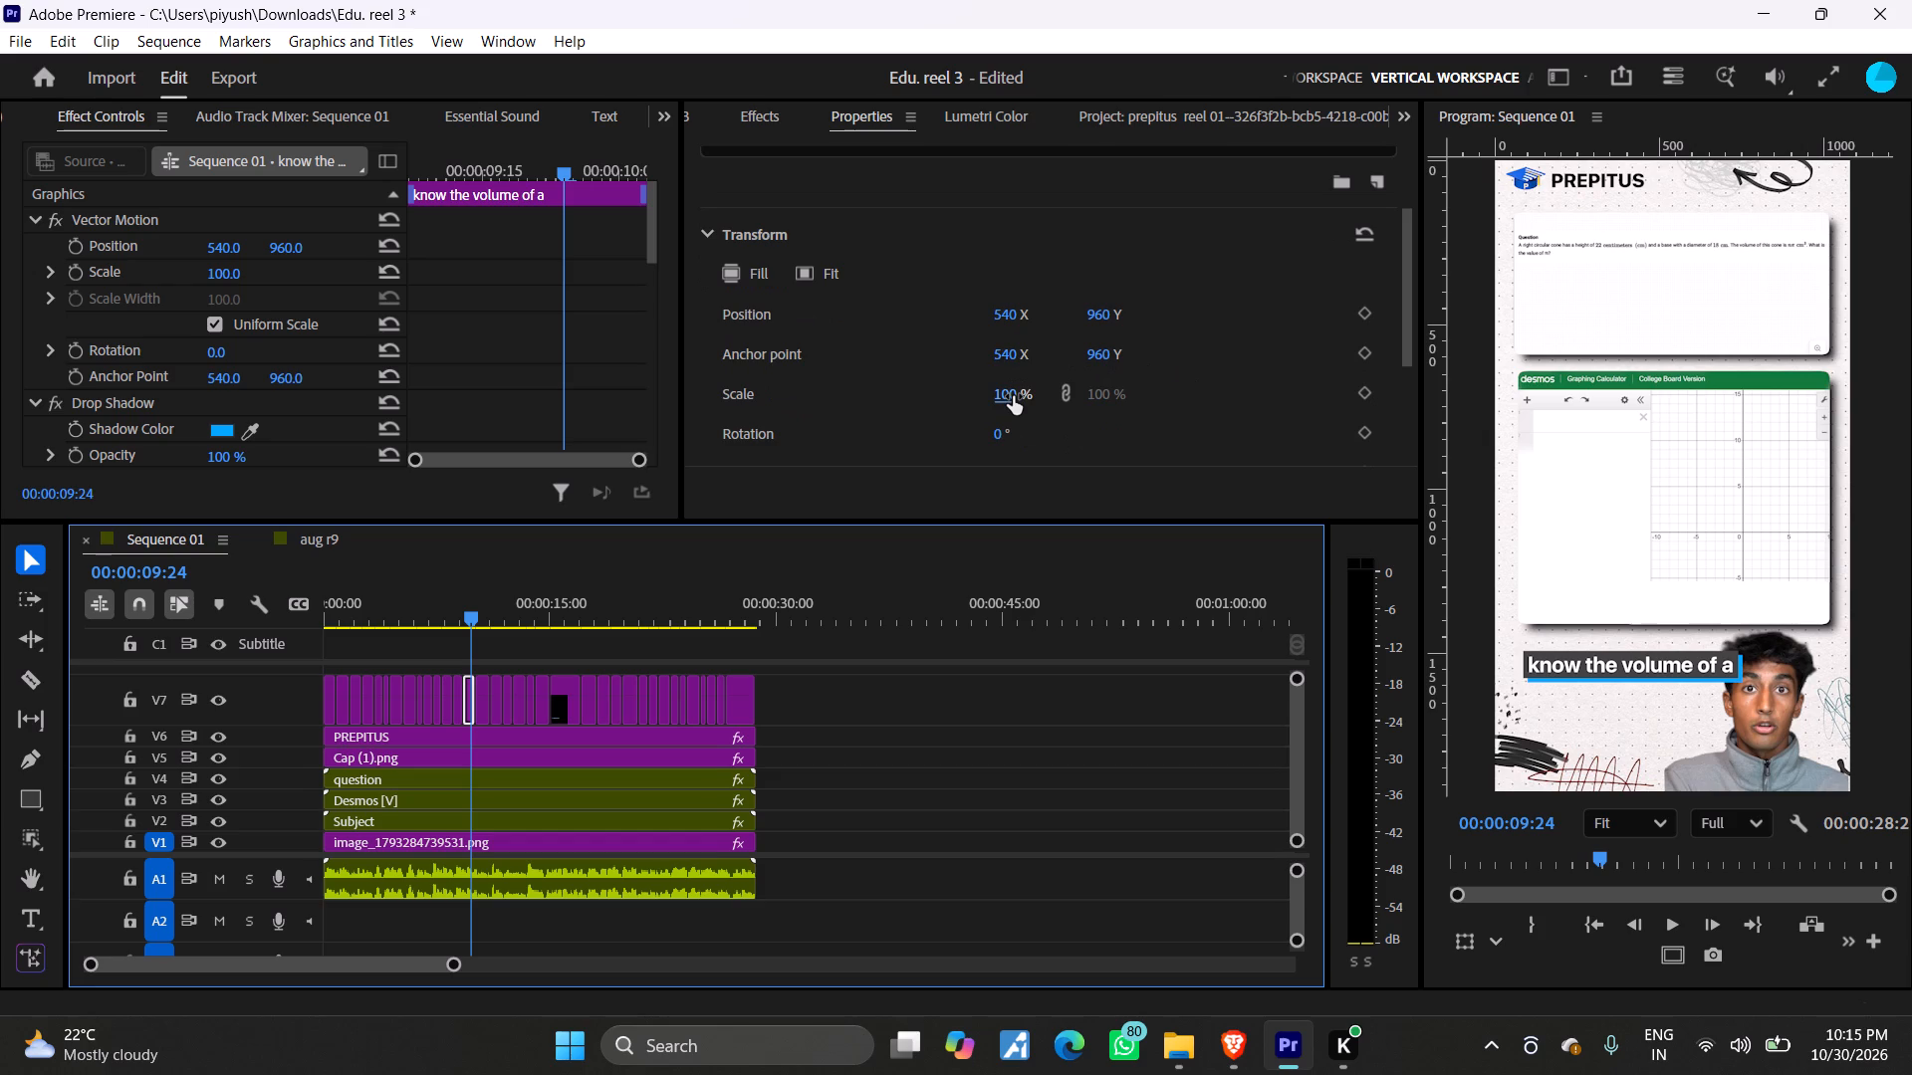
drag(1013, 396, 994, 397)
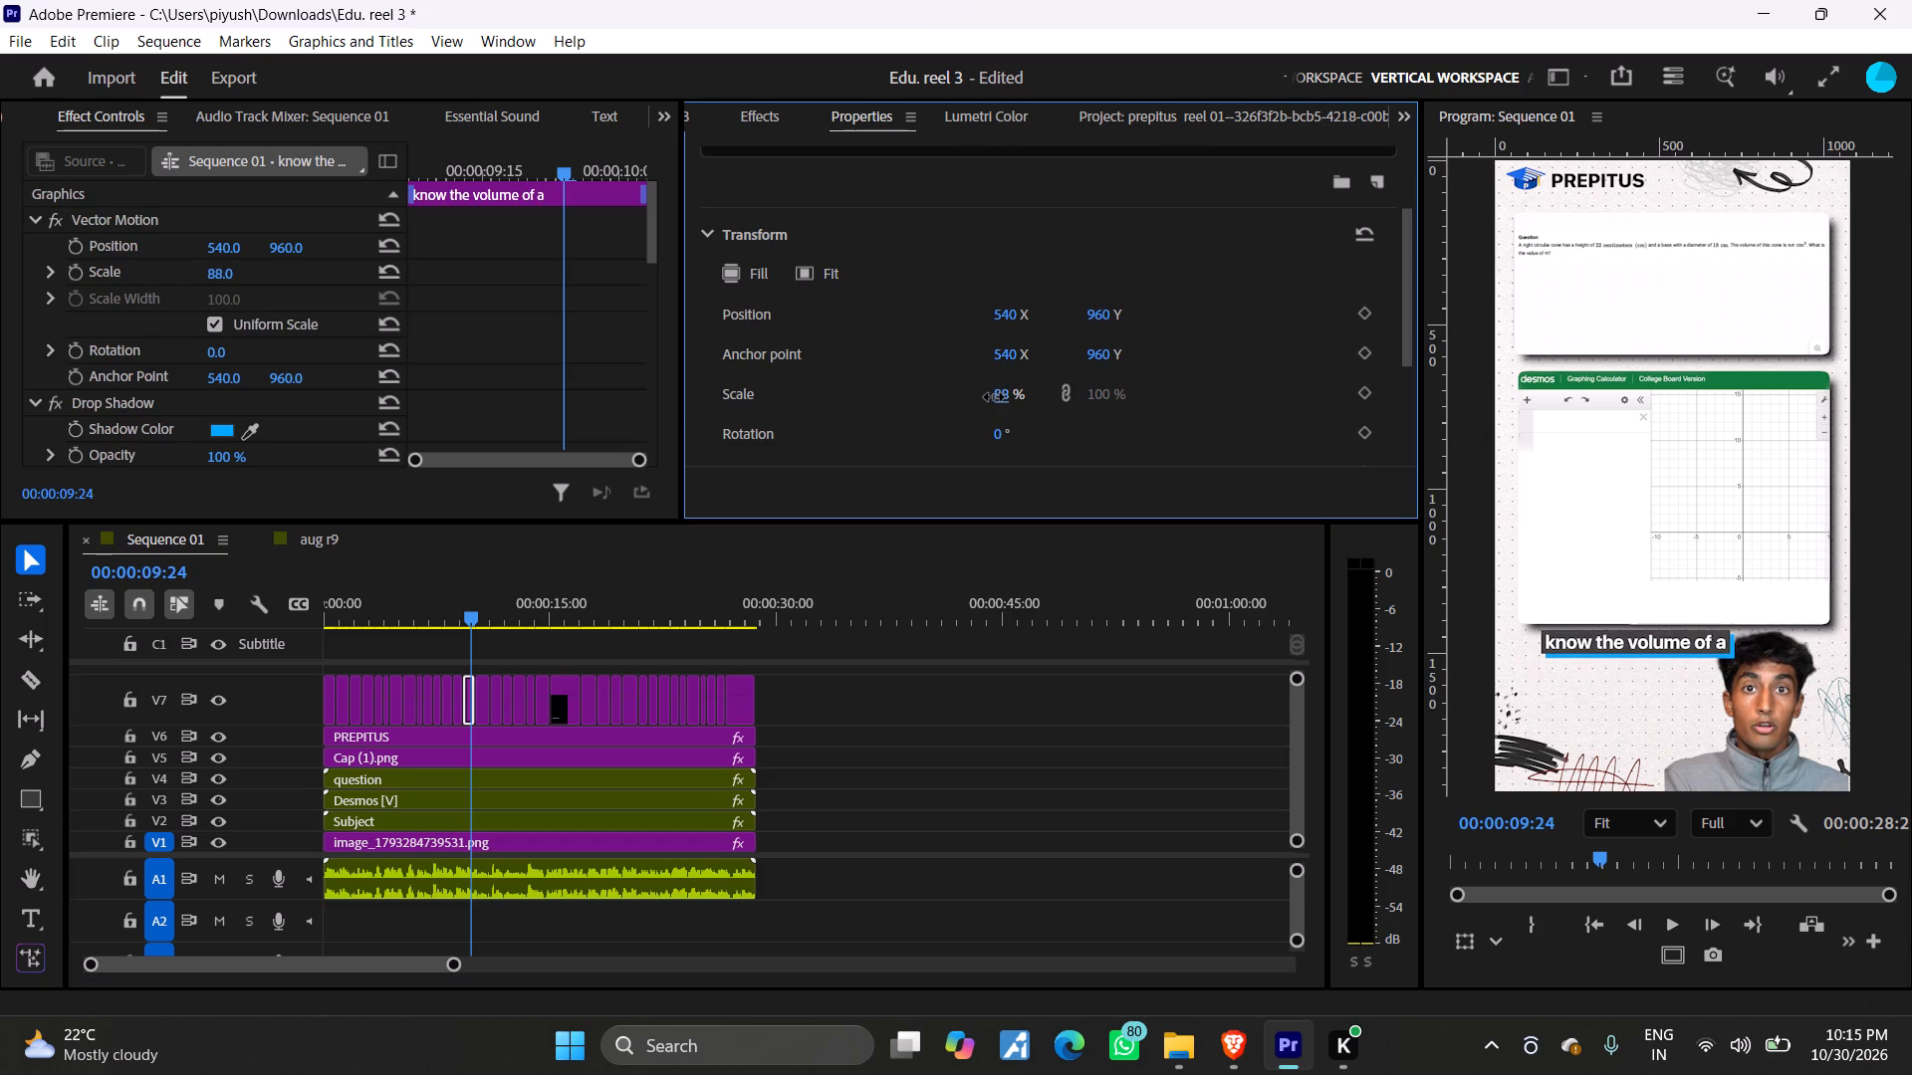
drag(994, 397, 990, 397)
drag(1016, 312, 990, 323)
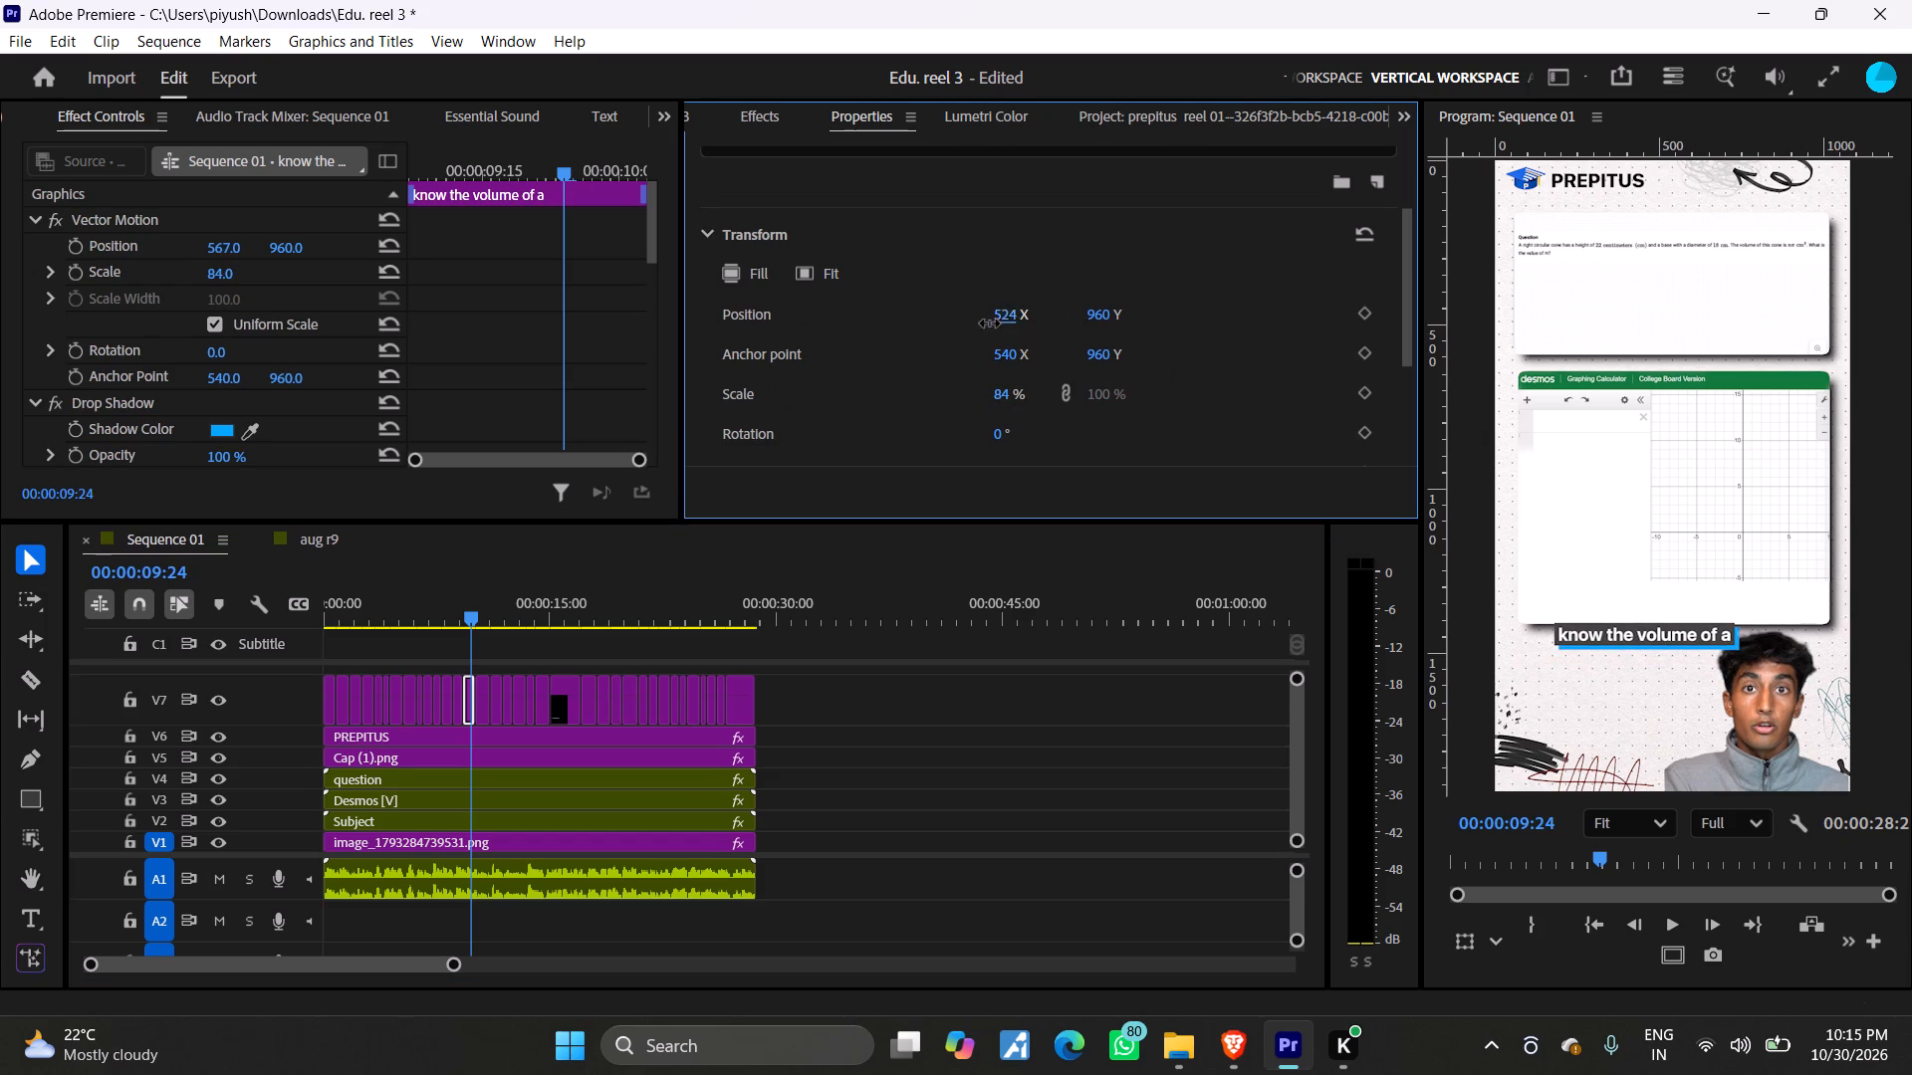
drag(990, 323, 932, 331)
drag(1101, 308, 1110, 310)
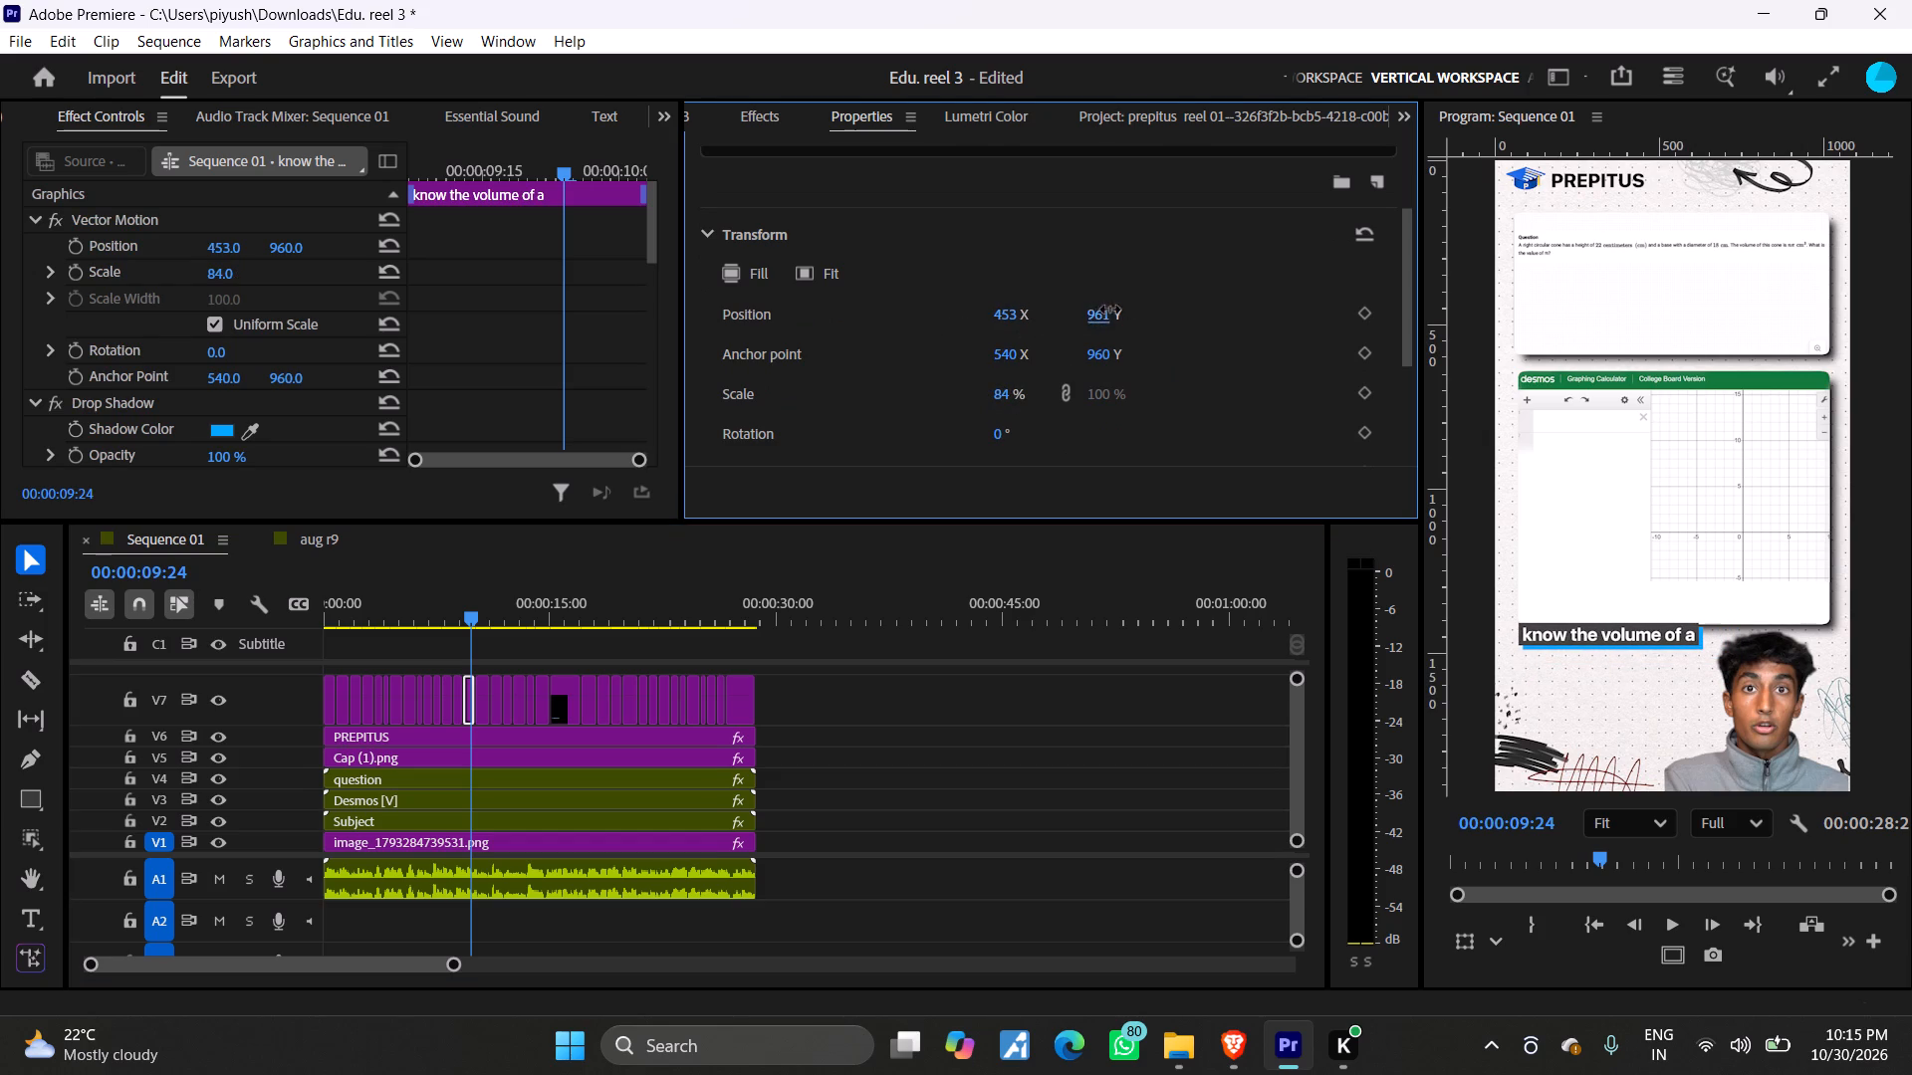
drag(1110, 310, 1338, 343)
drag(1009, 394, 1024, 394)
drag(1002, 312, 981, 312)
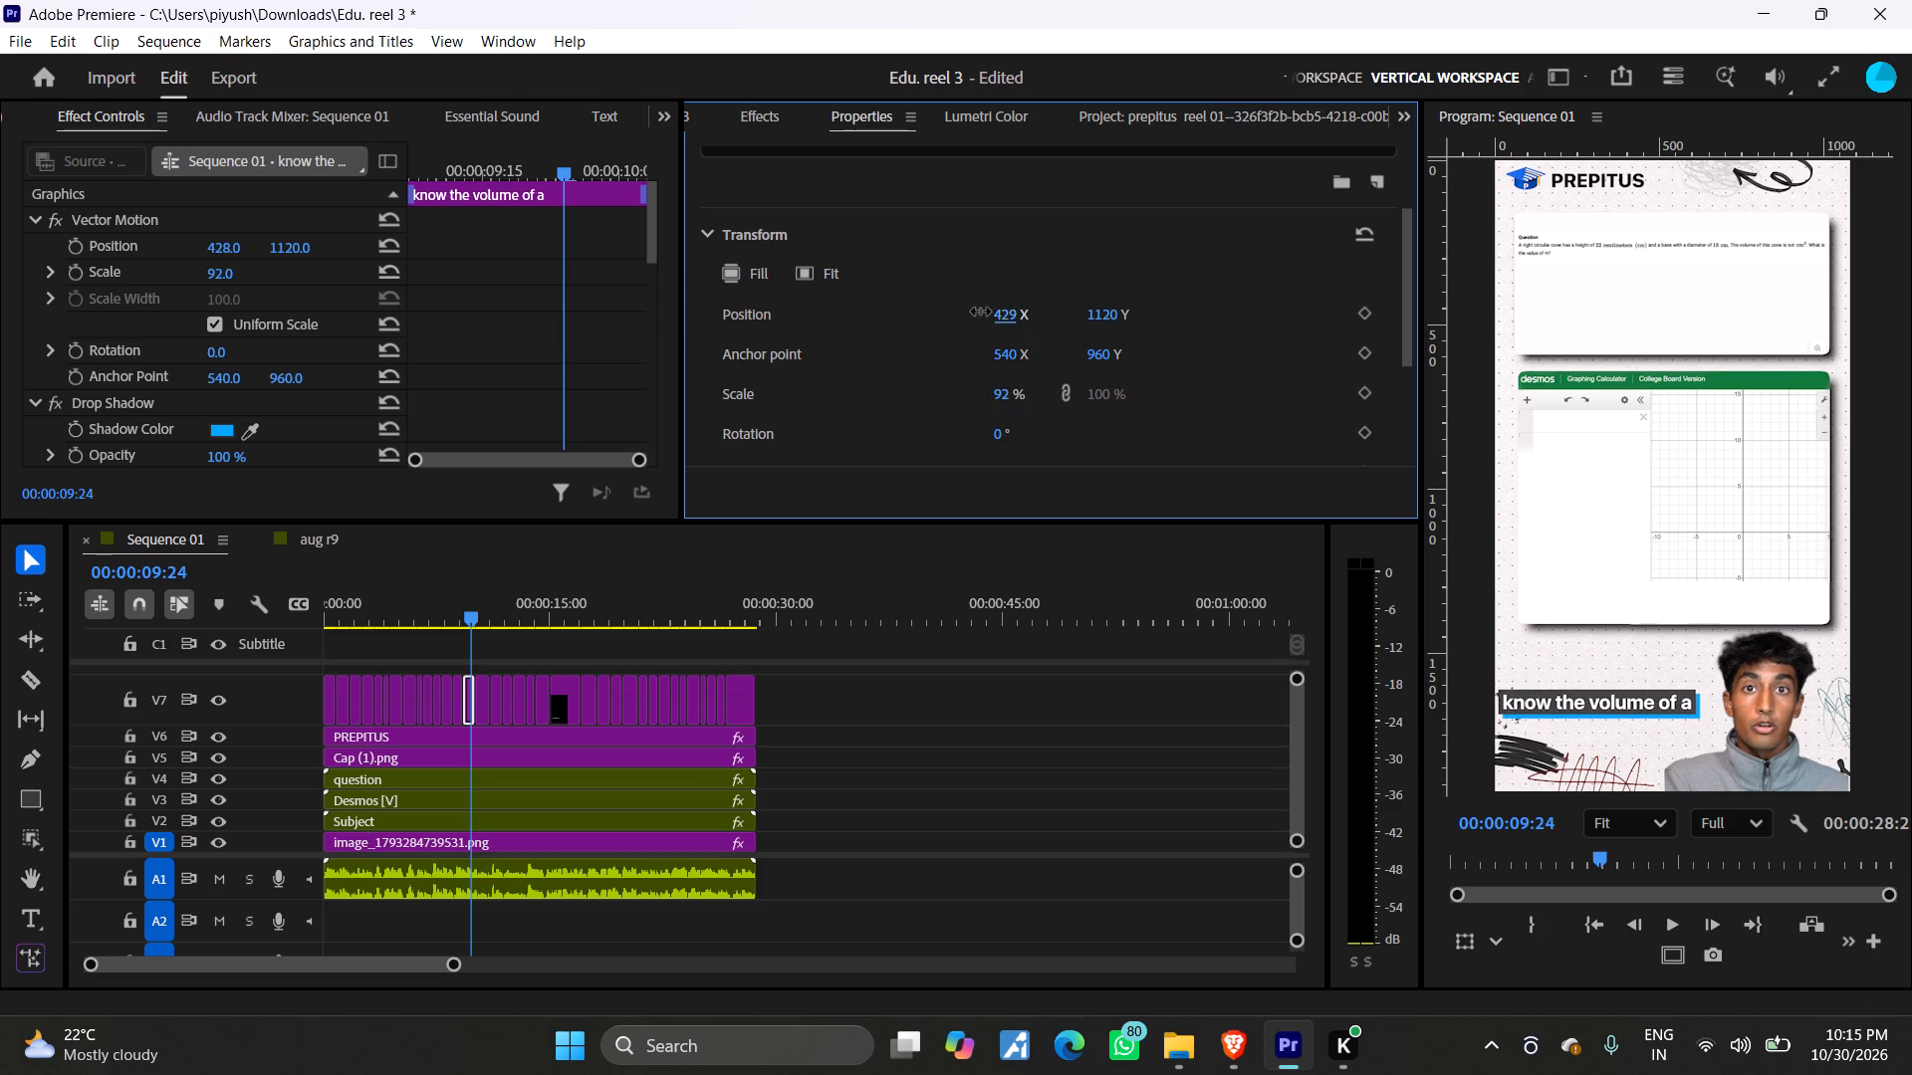
drag(981, 312, 1057, 314)
drag(1104, 309, 1068, 325)
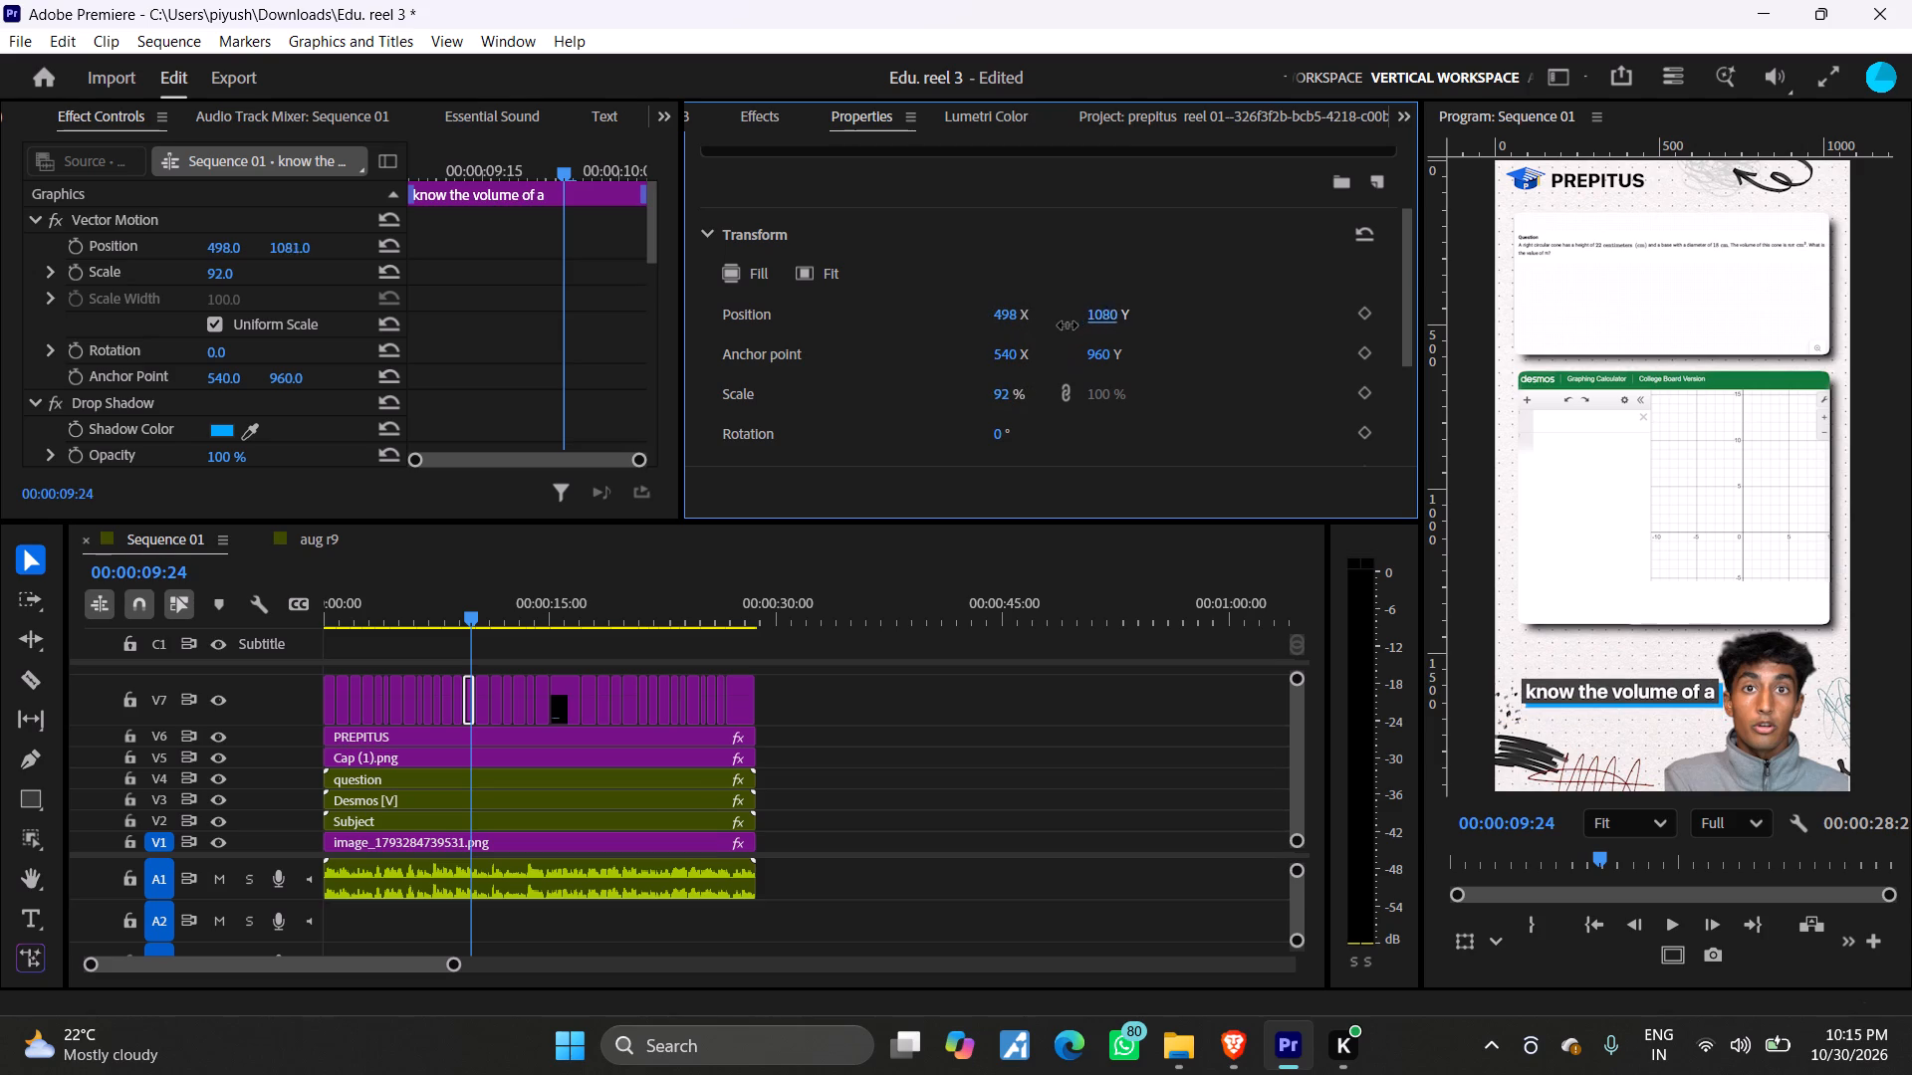
drag(1068, 325, 1017, 340)
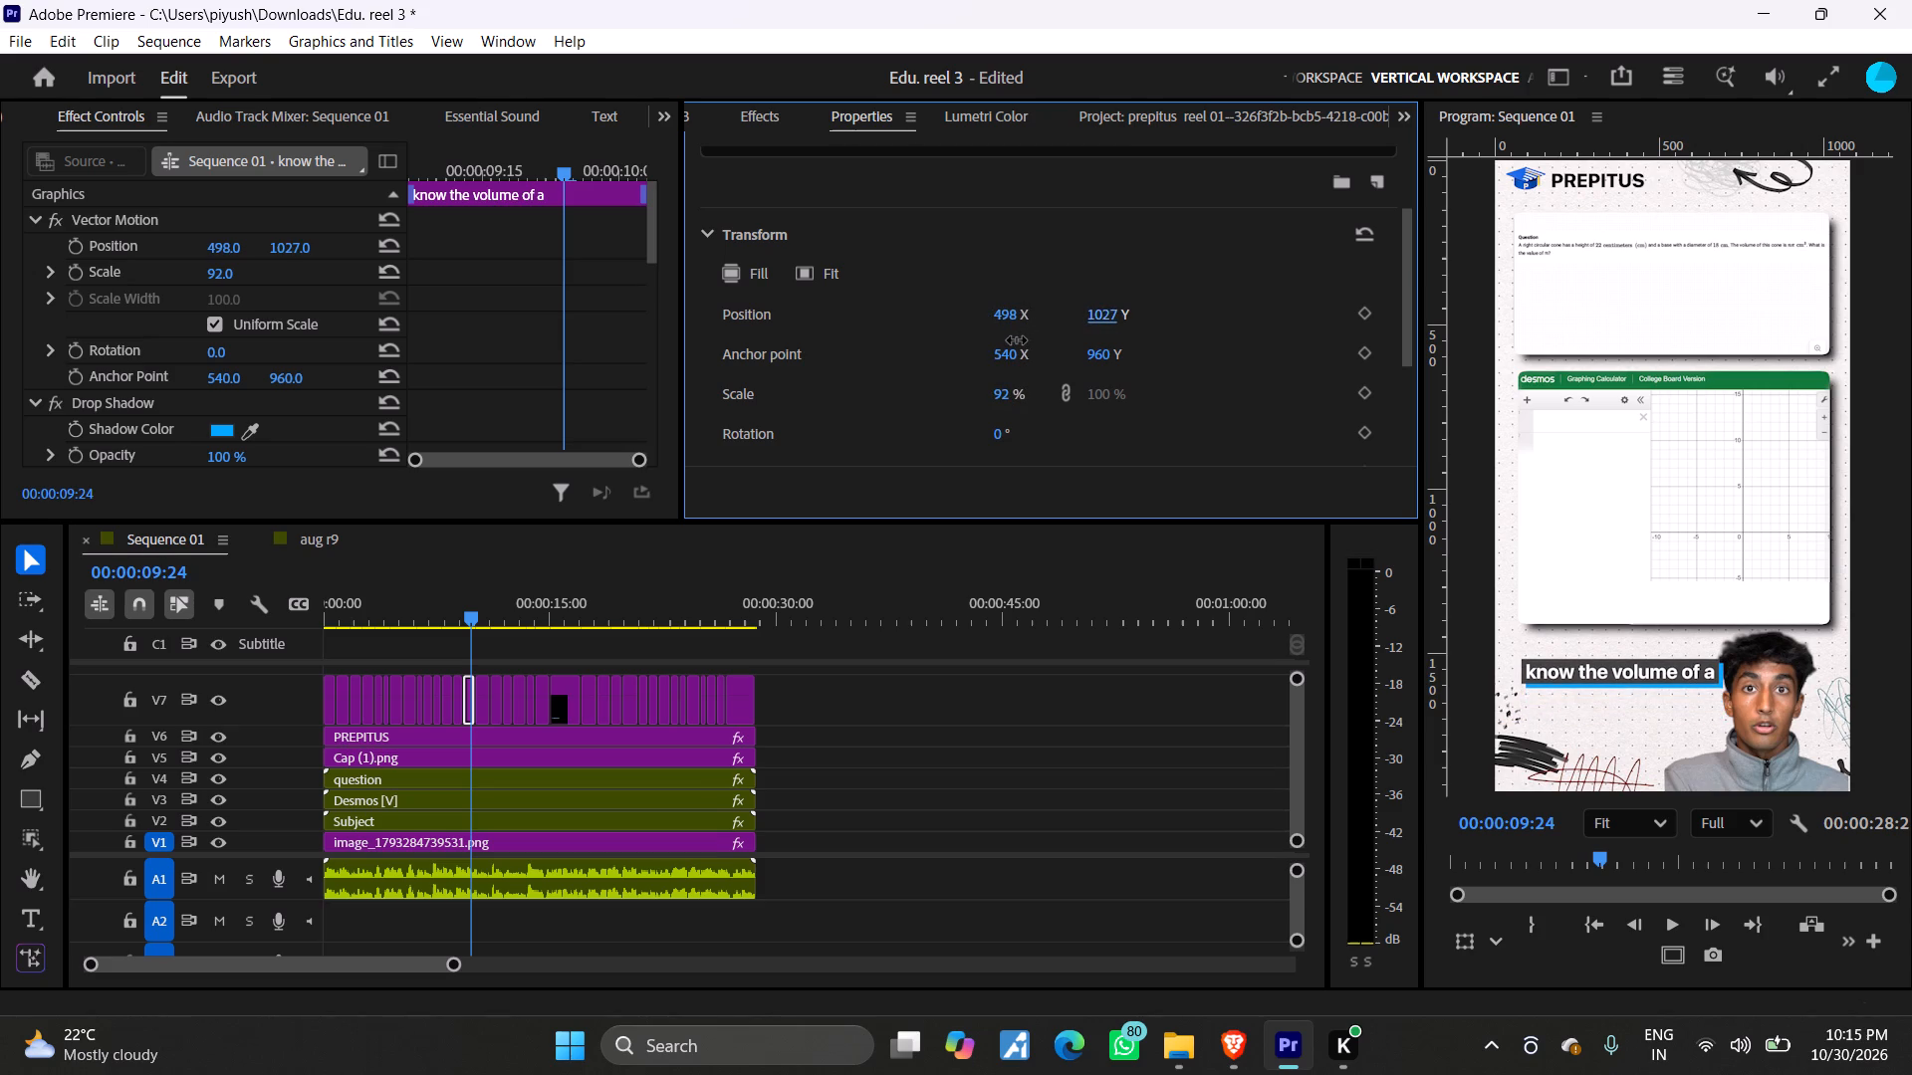
drag(1017, 340, 1008, 343)
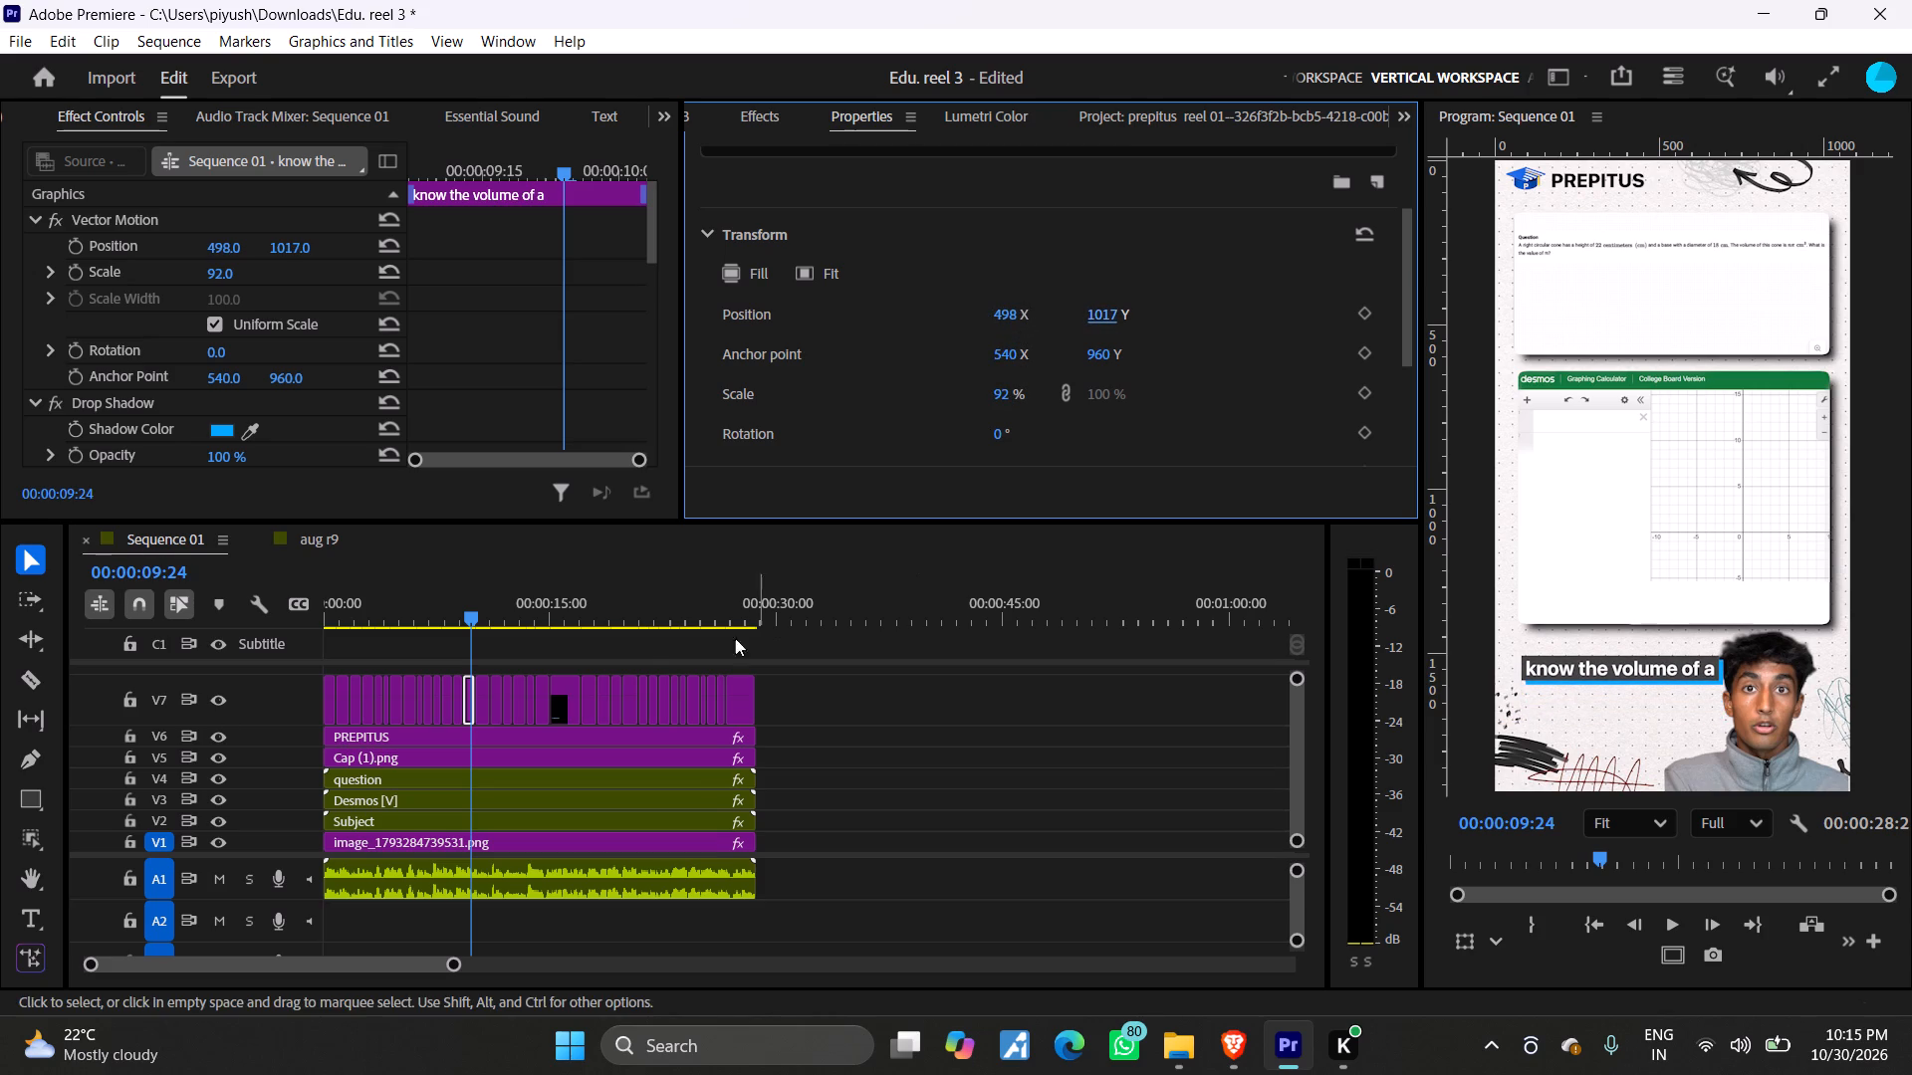
Scale the "And now we just have to" caption graphic near 24 seconds to 79% and set its position to 407, 1084.
drag(459, 622, 494, 622)
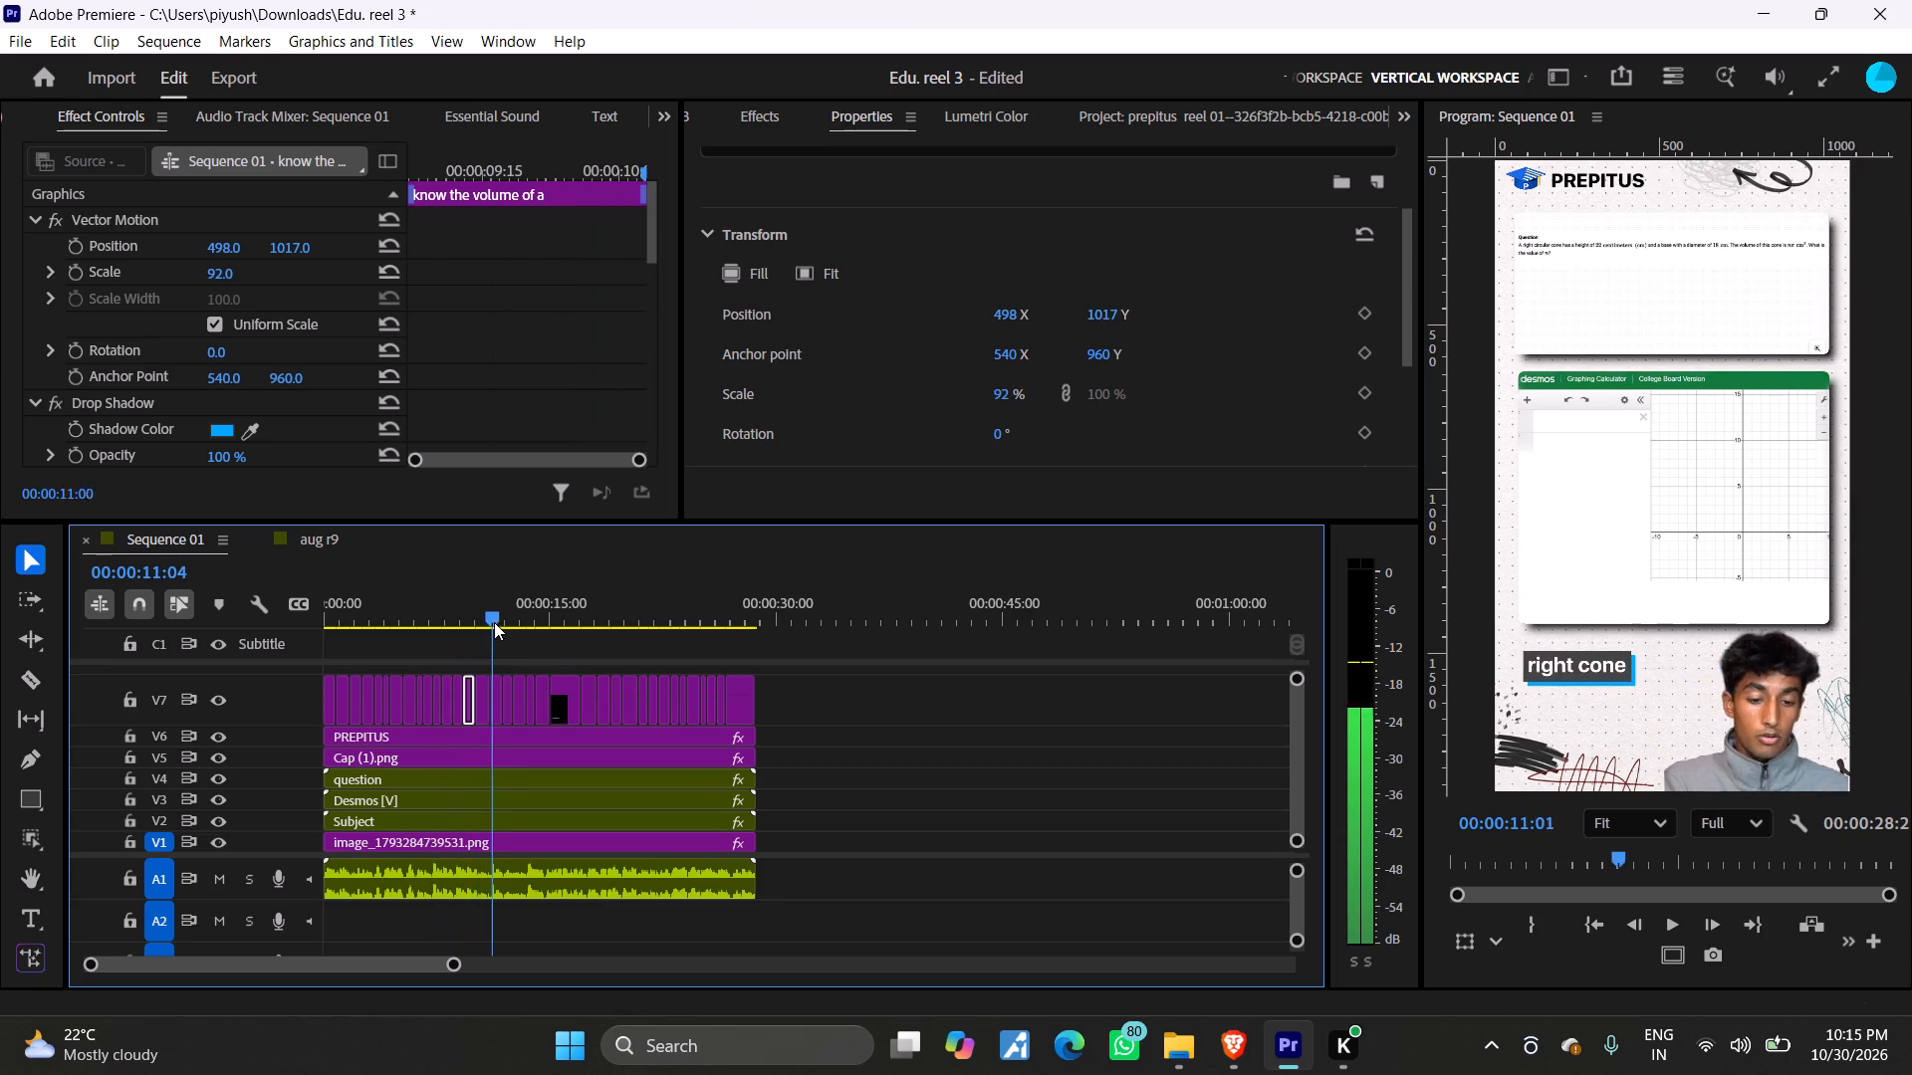
drag(494, 622, 605, 622)
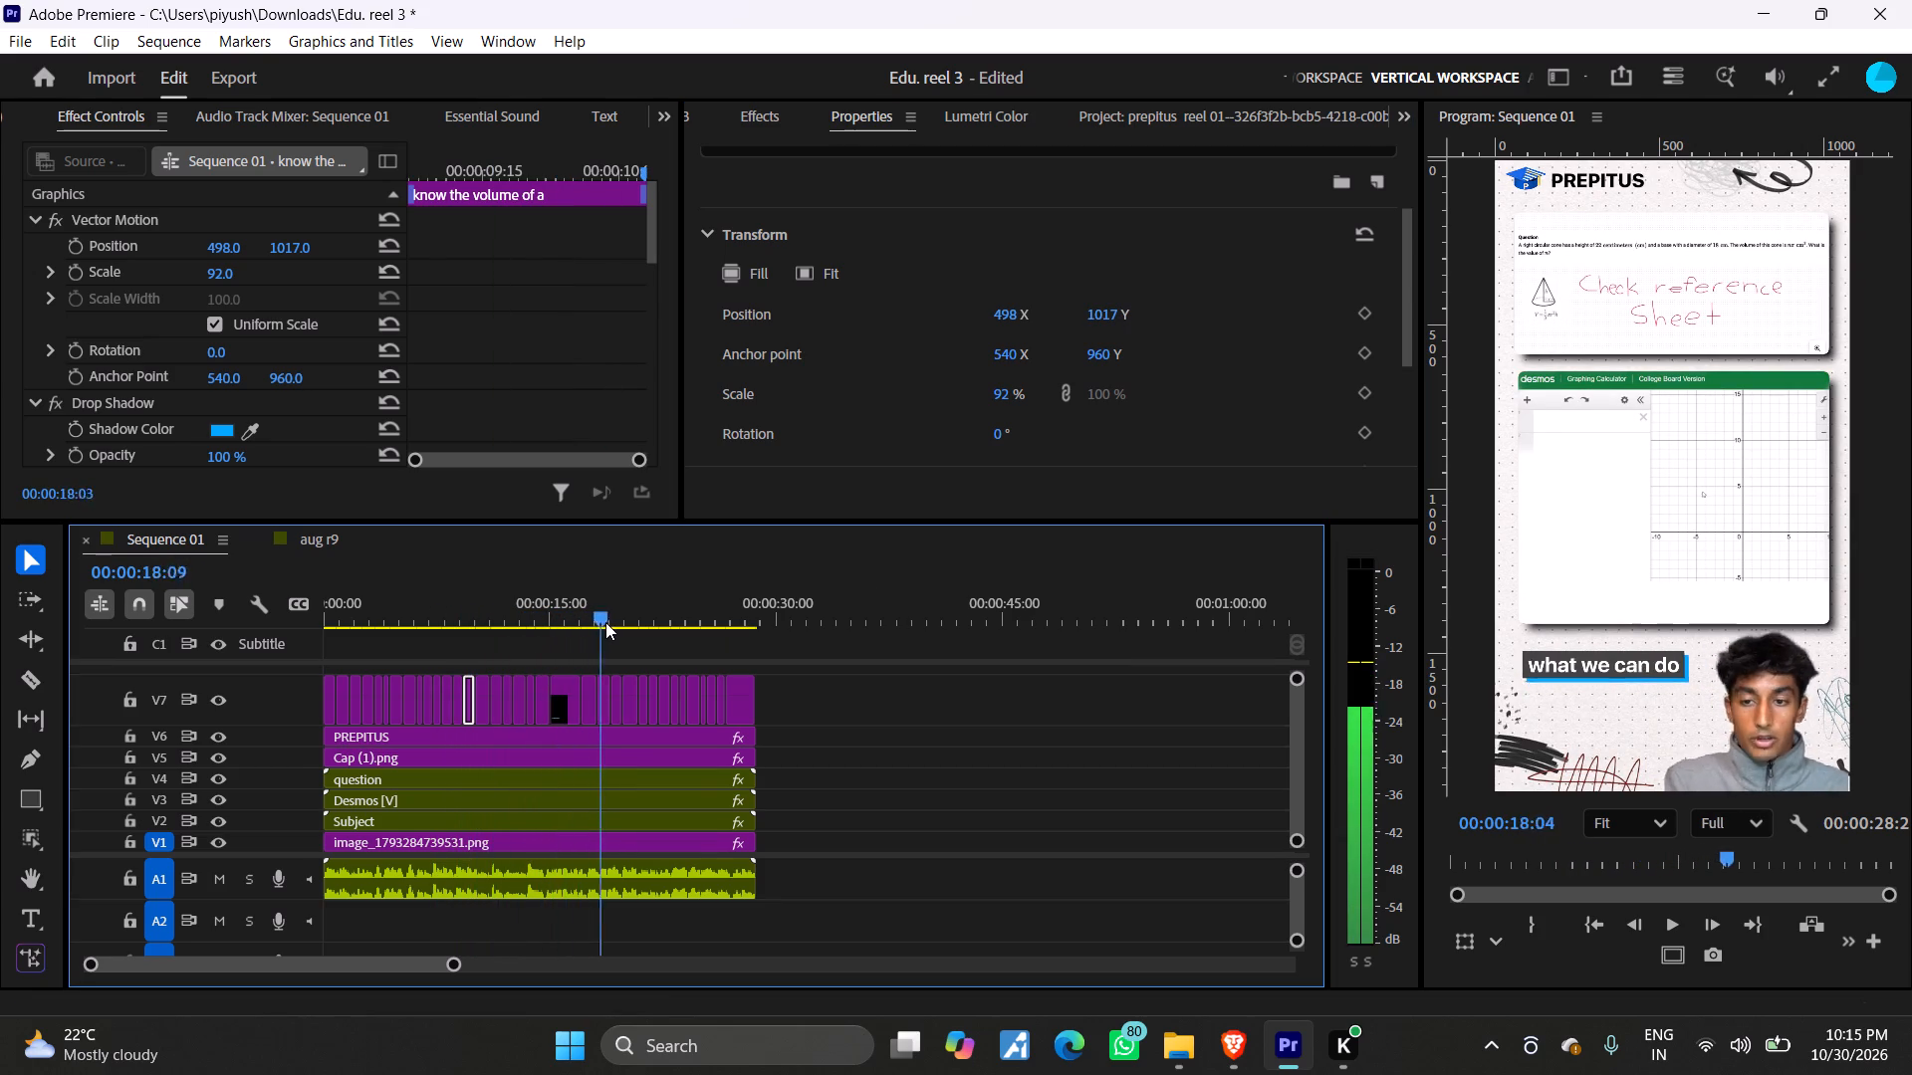
drag(605, 622, 711, 622)
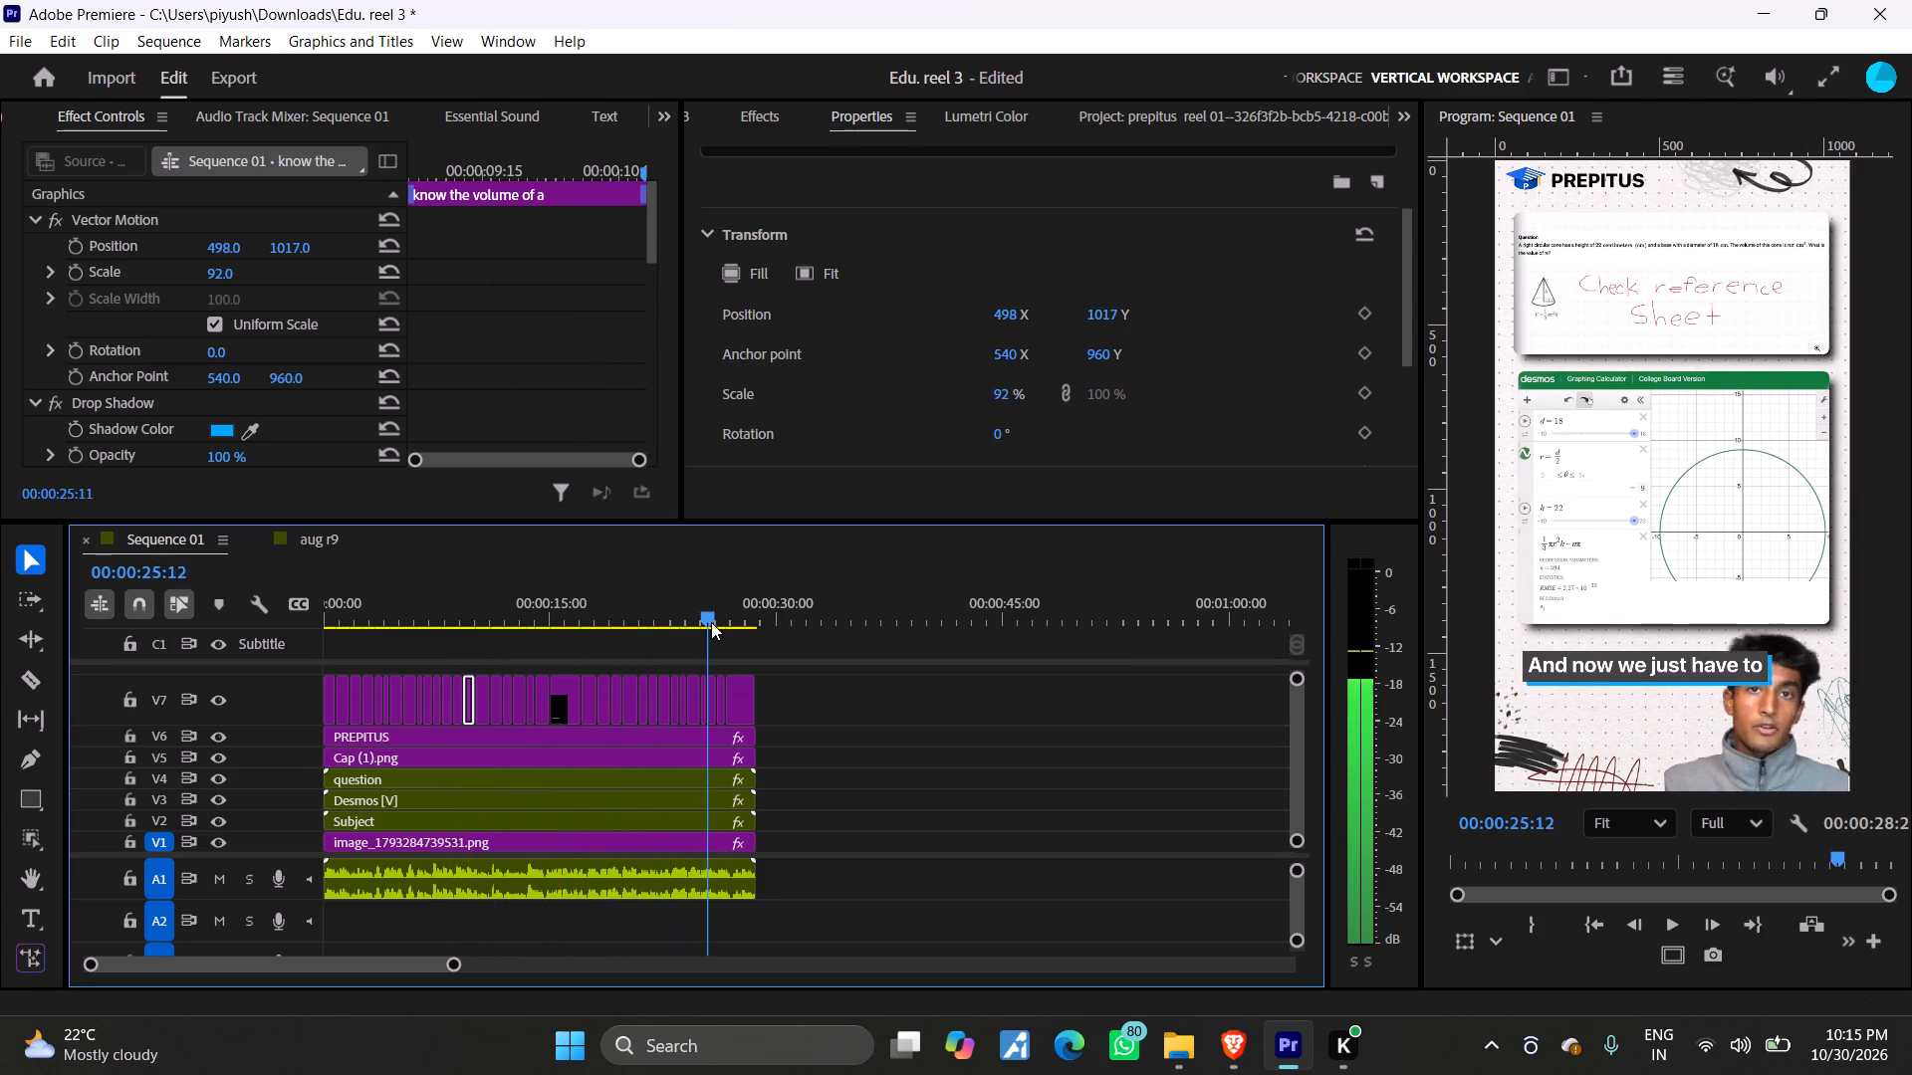
drag(711, 622, 694, 627)
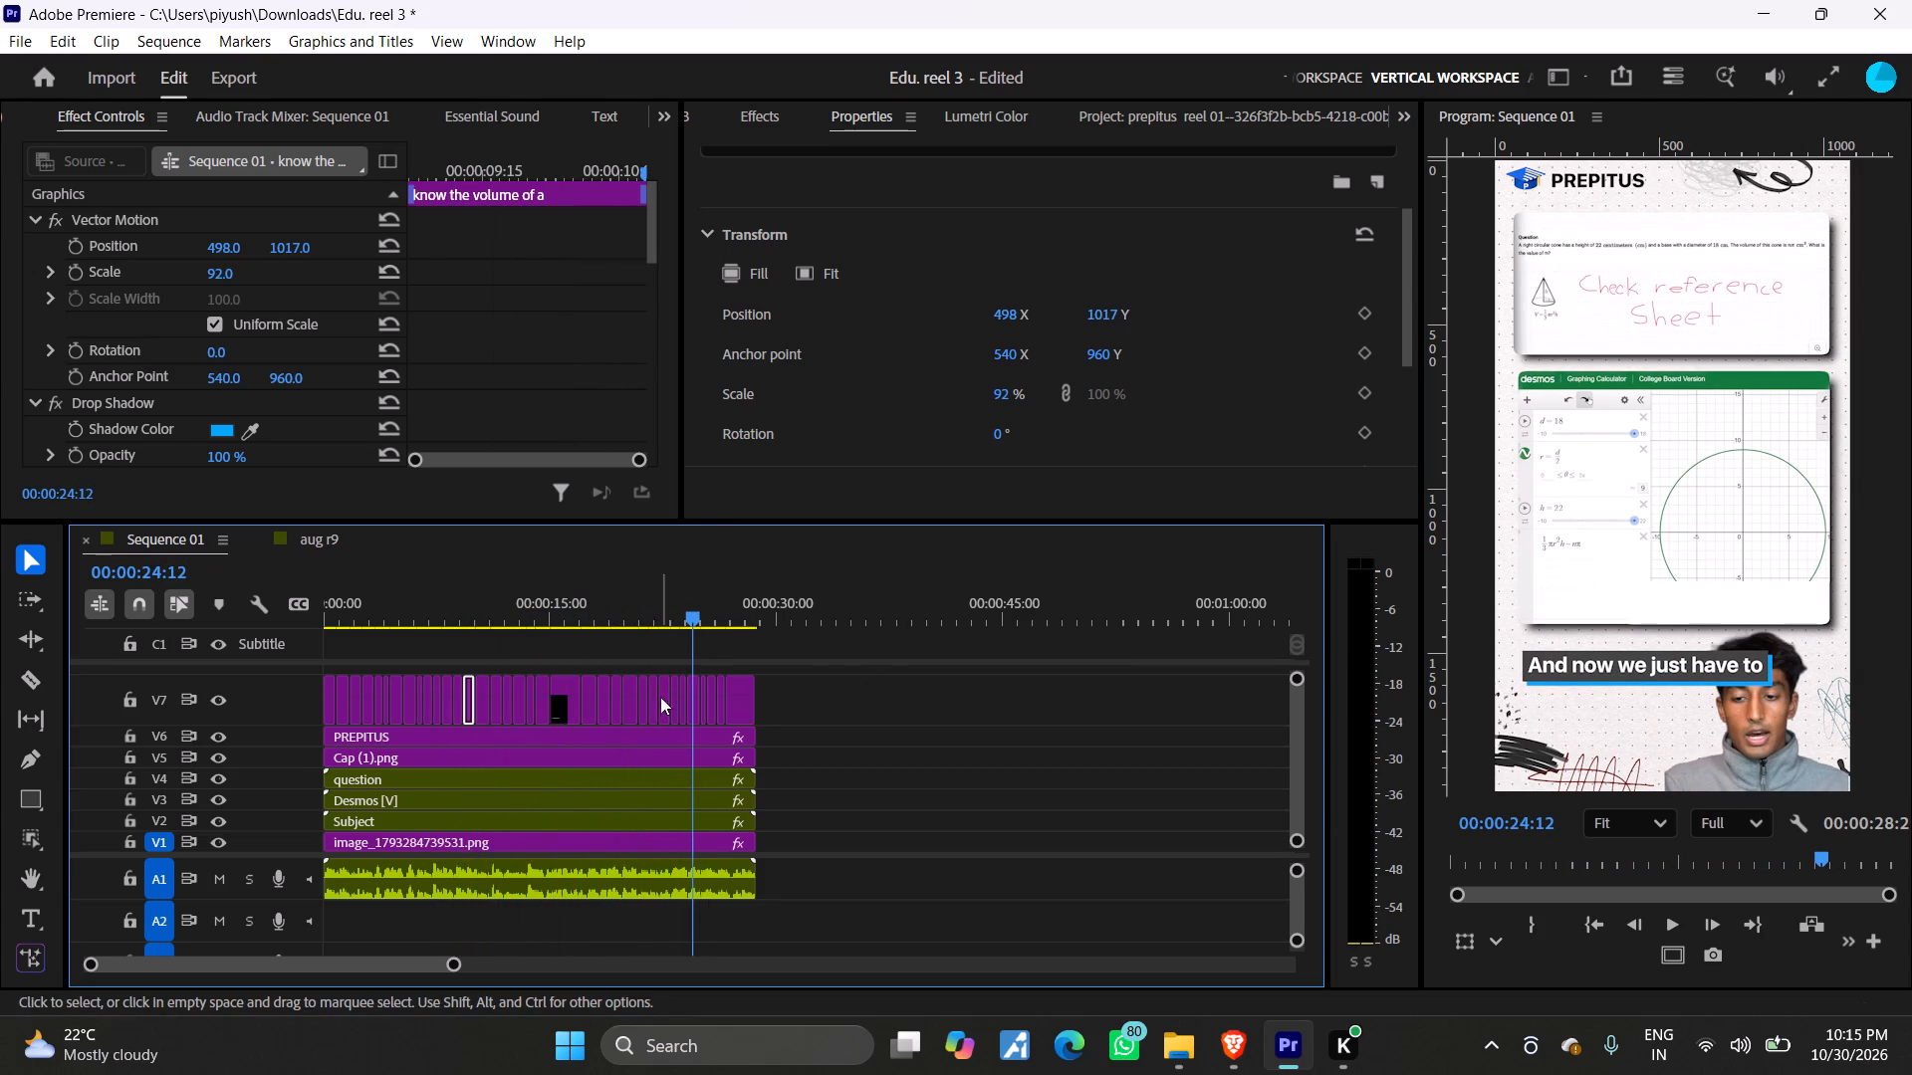
click(689, 708)
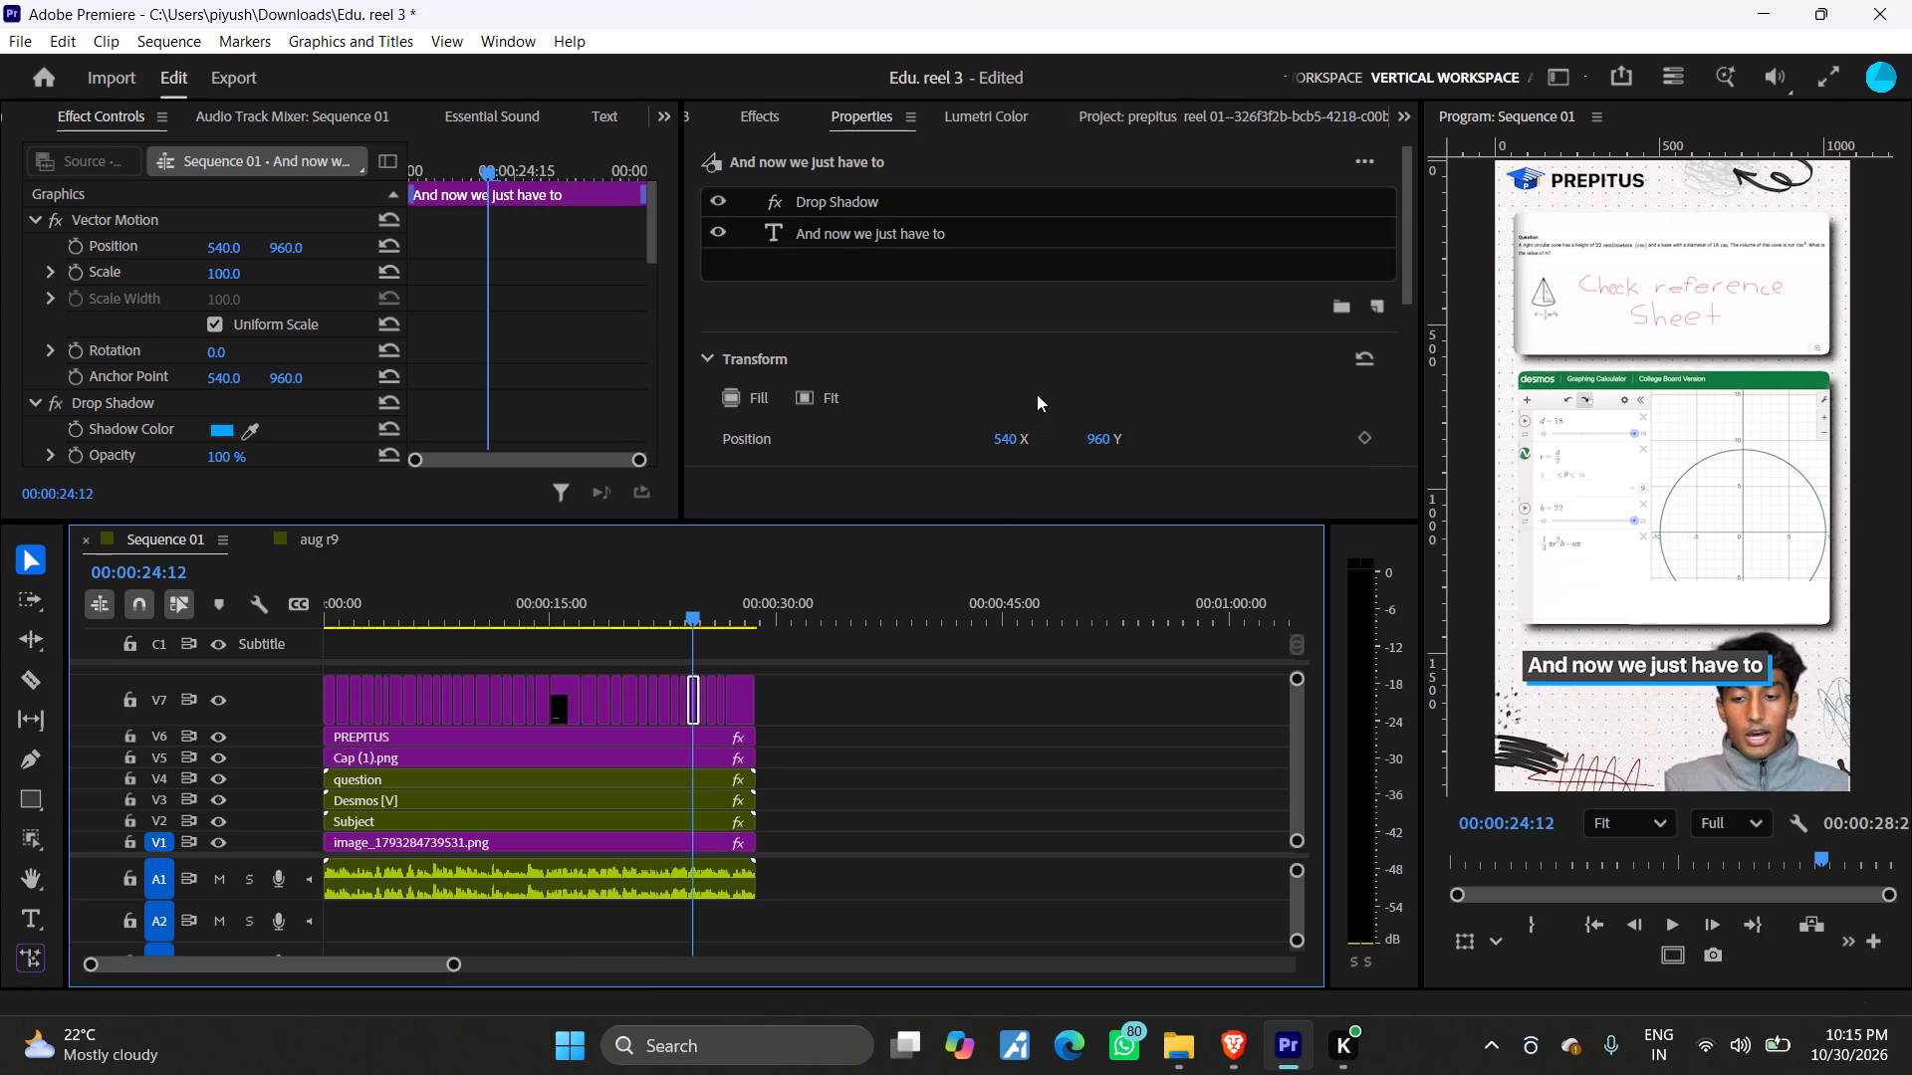
scroll(1201, 316, down, 10)
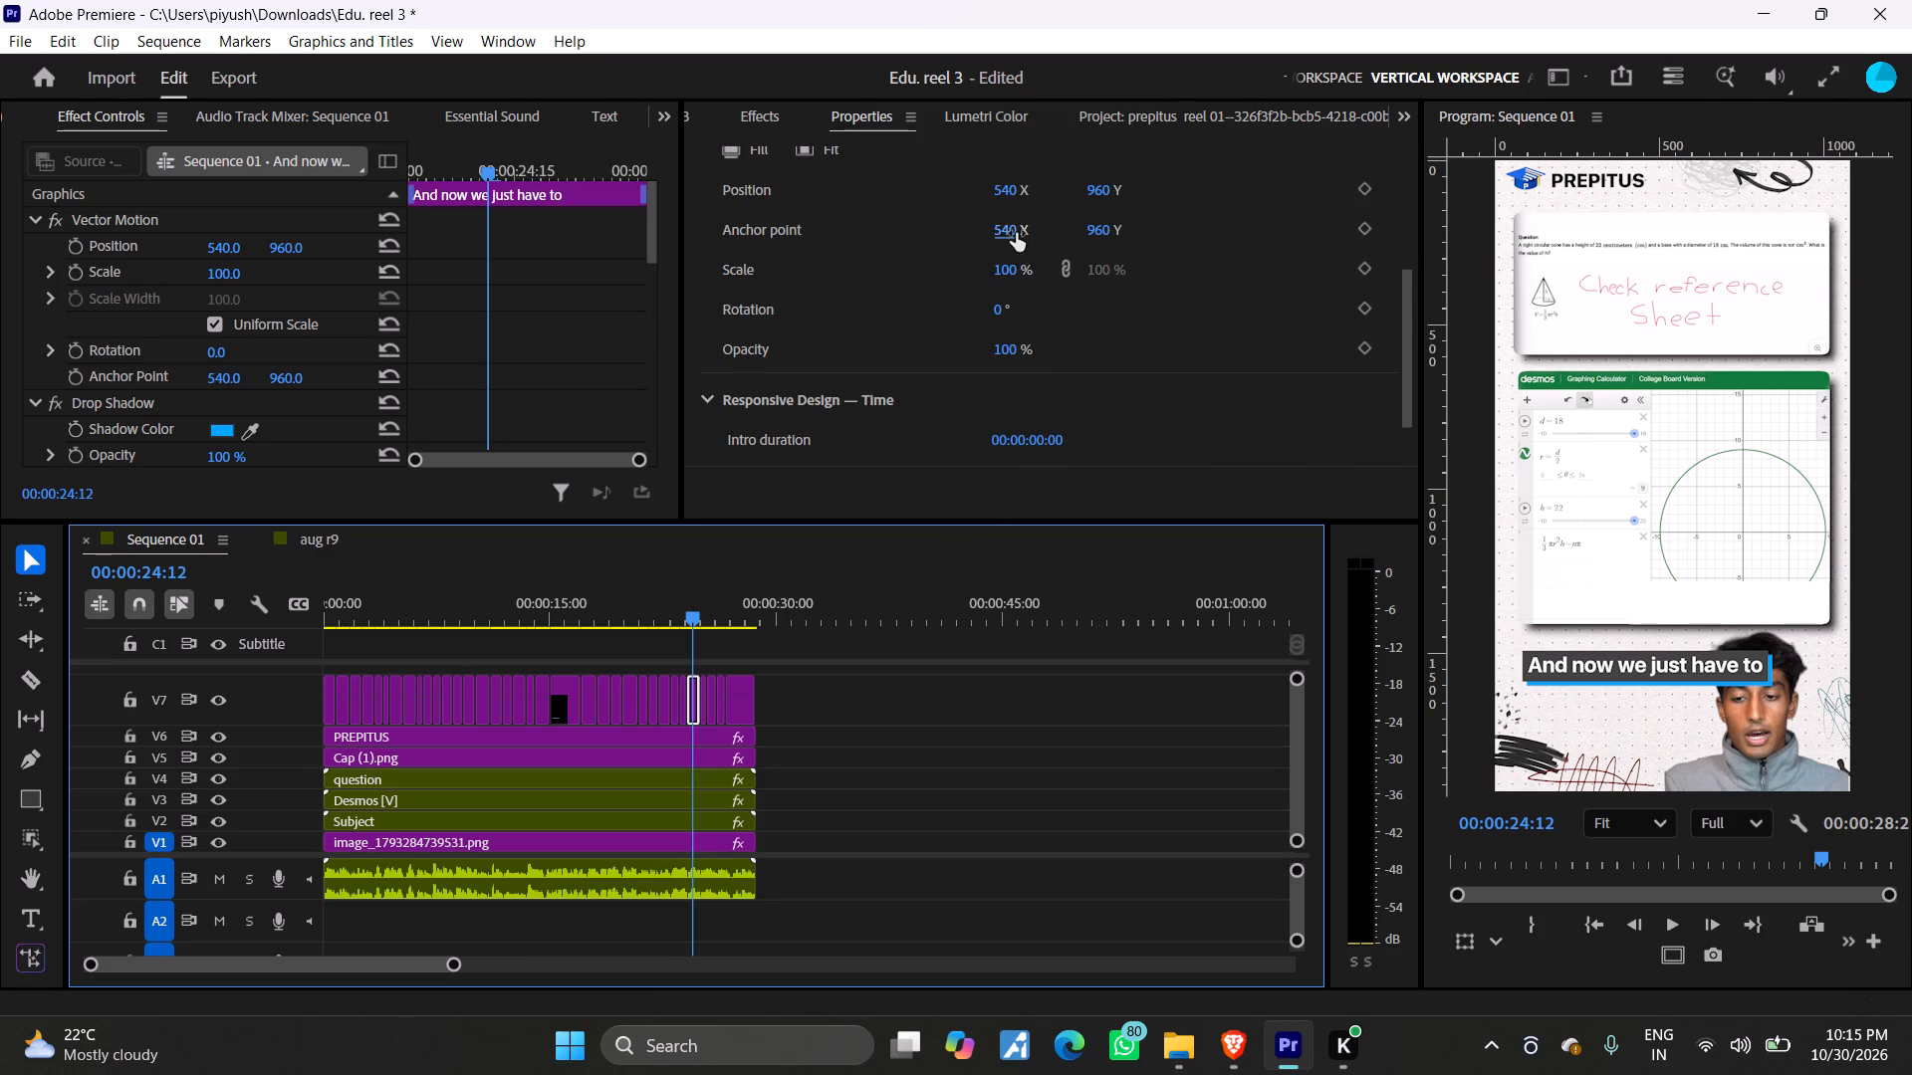
drag(1011, 274, 980, 274)
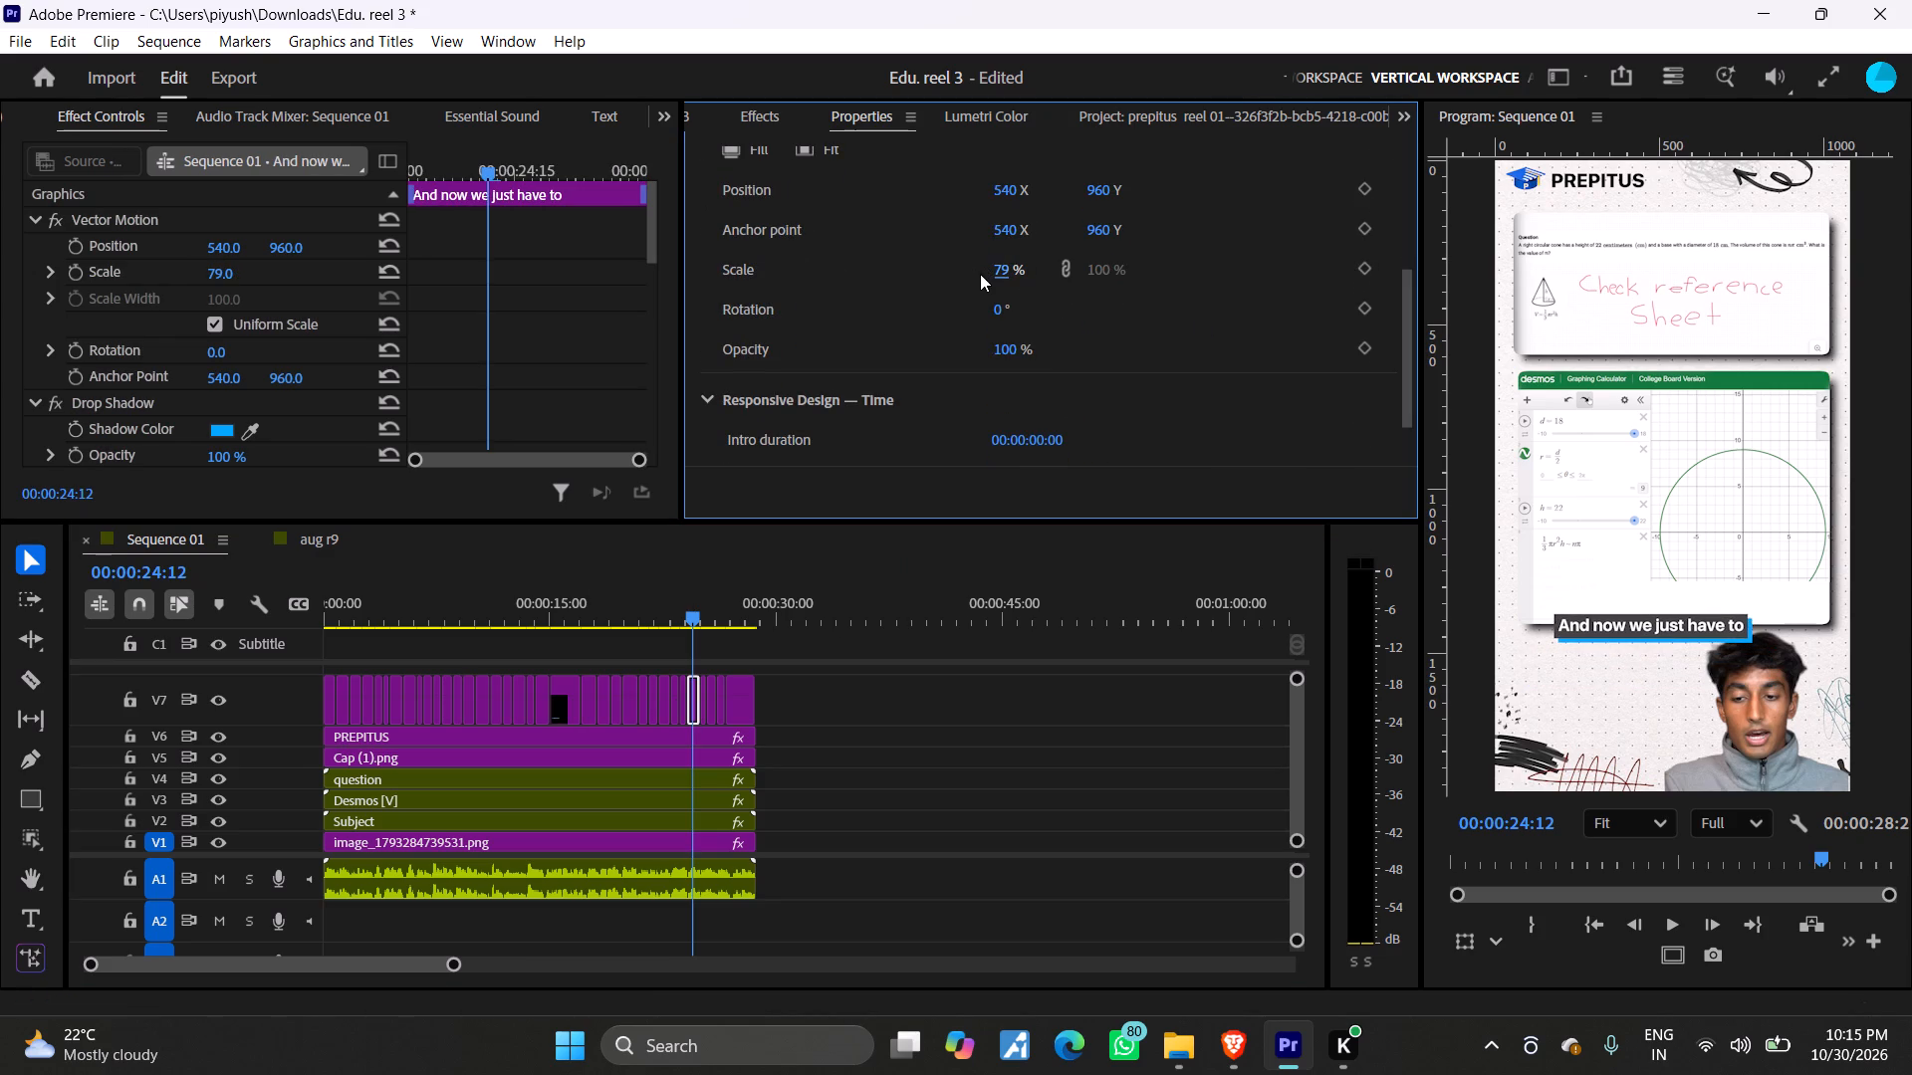
drag(1100, 189, 1259, 188)
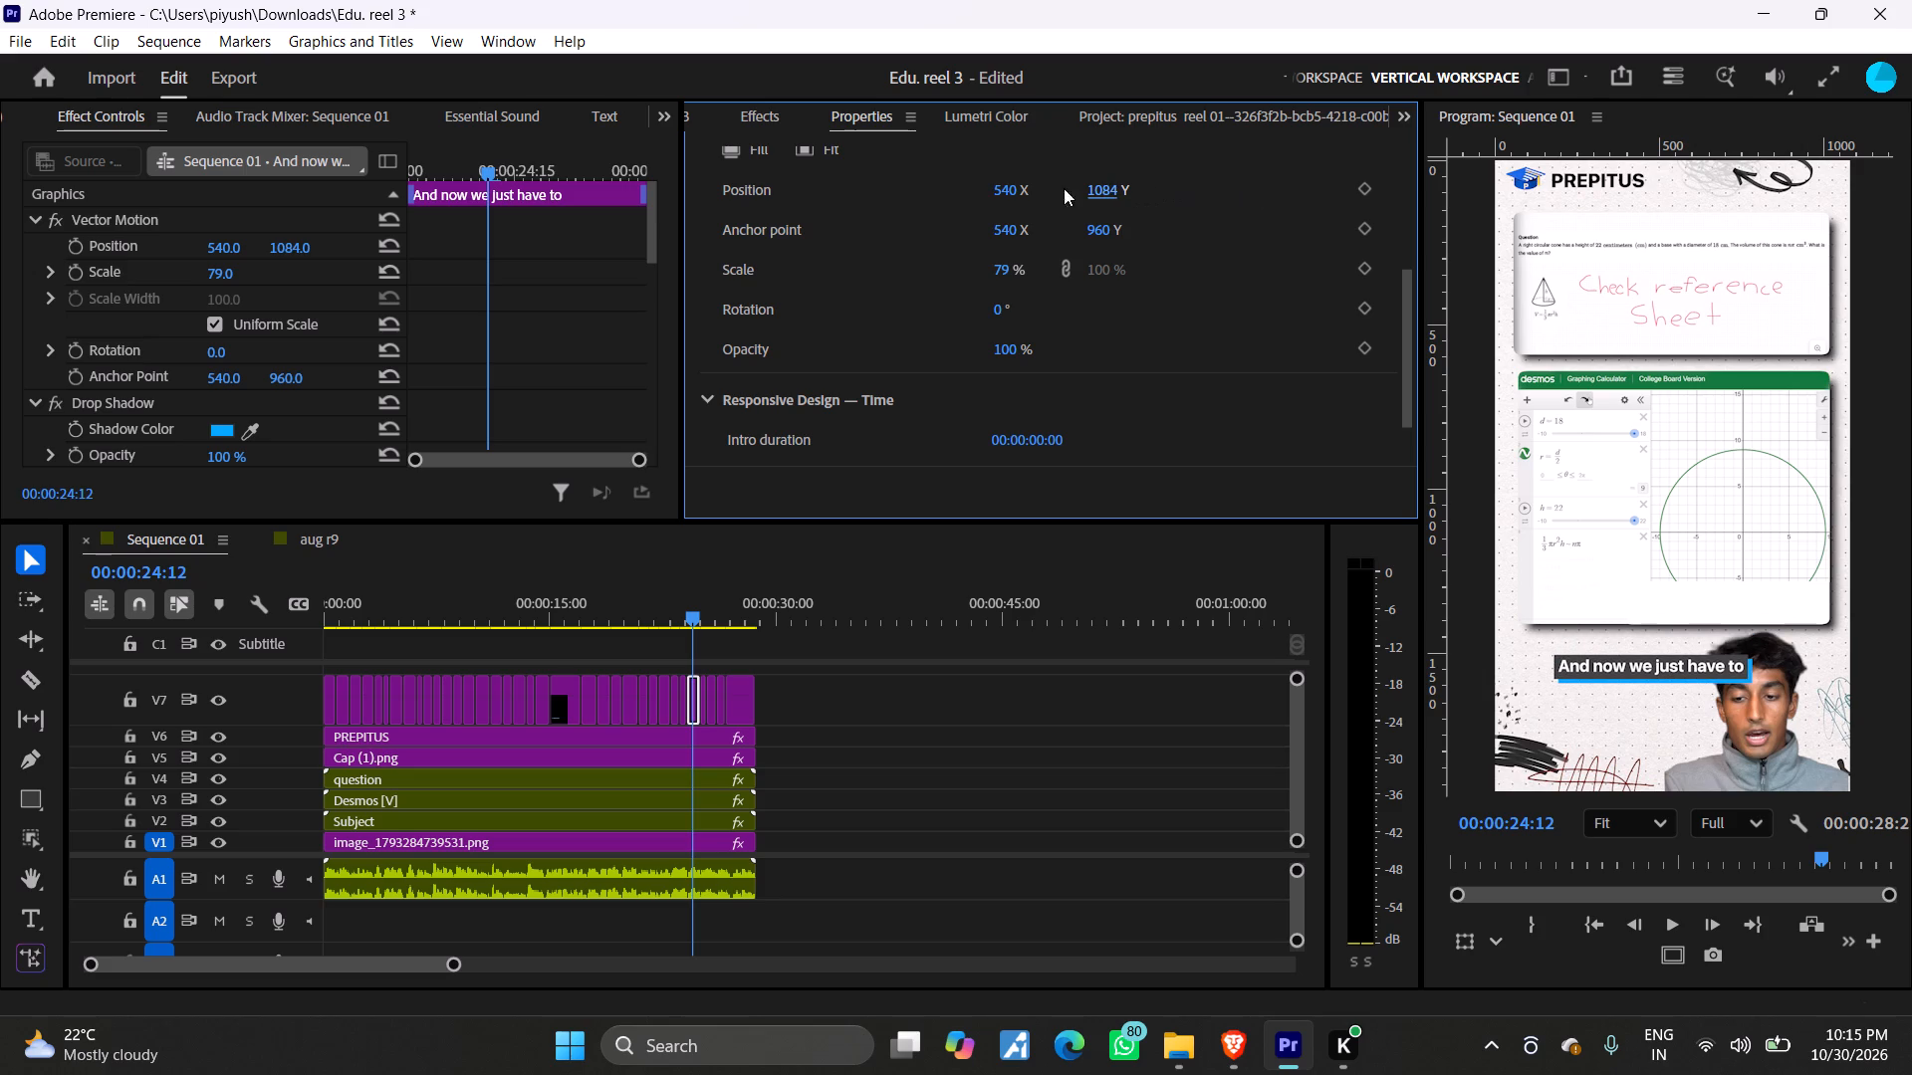
drag(1016, 185, 873, 203)
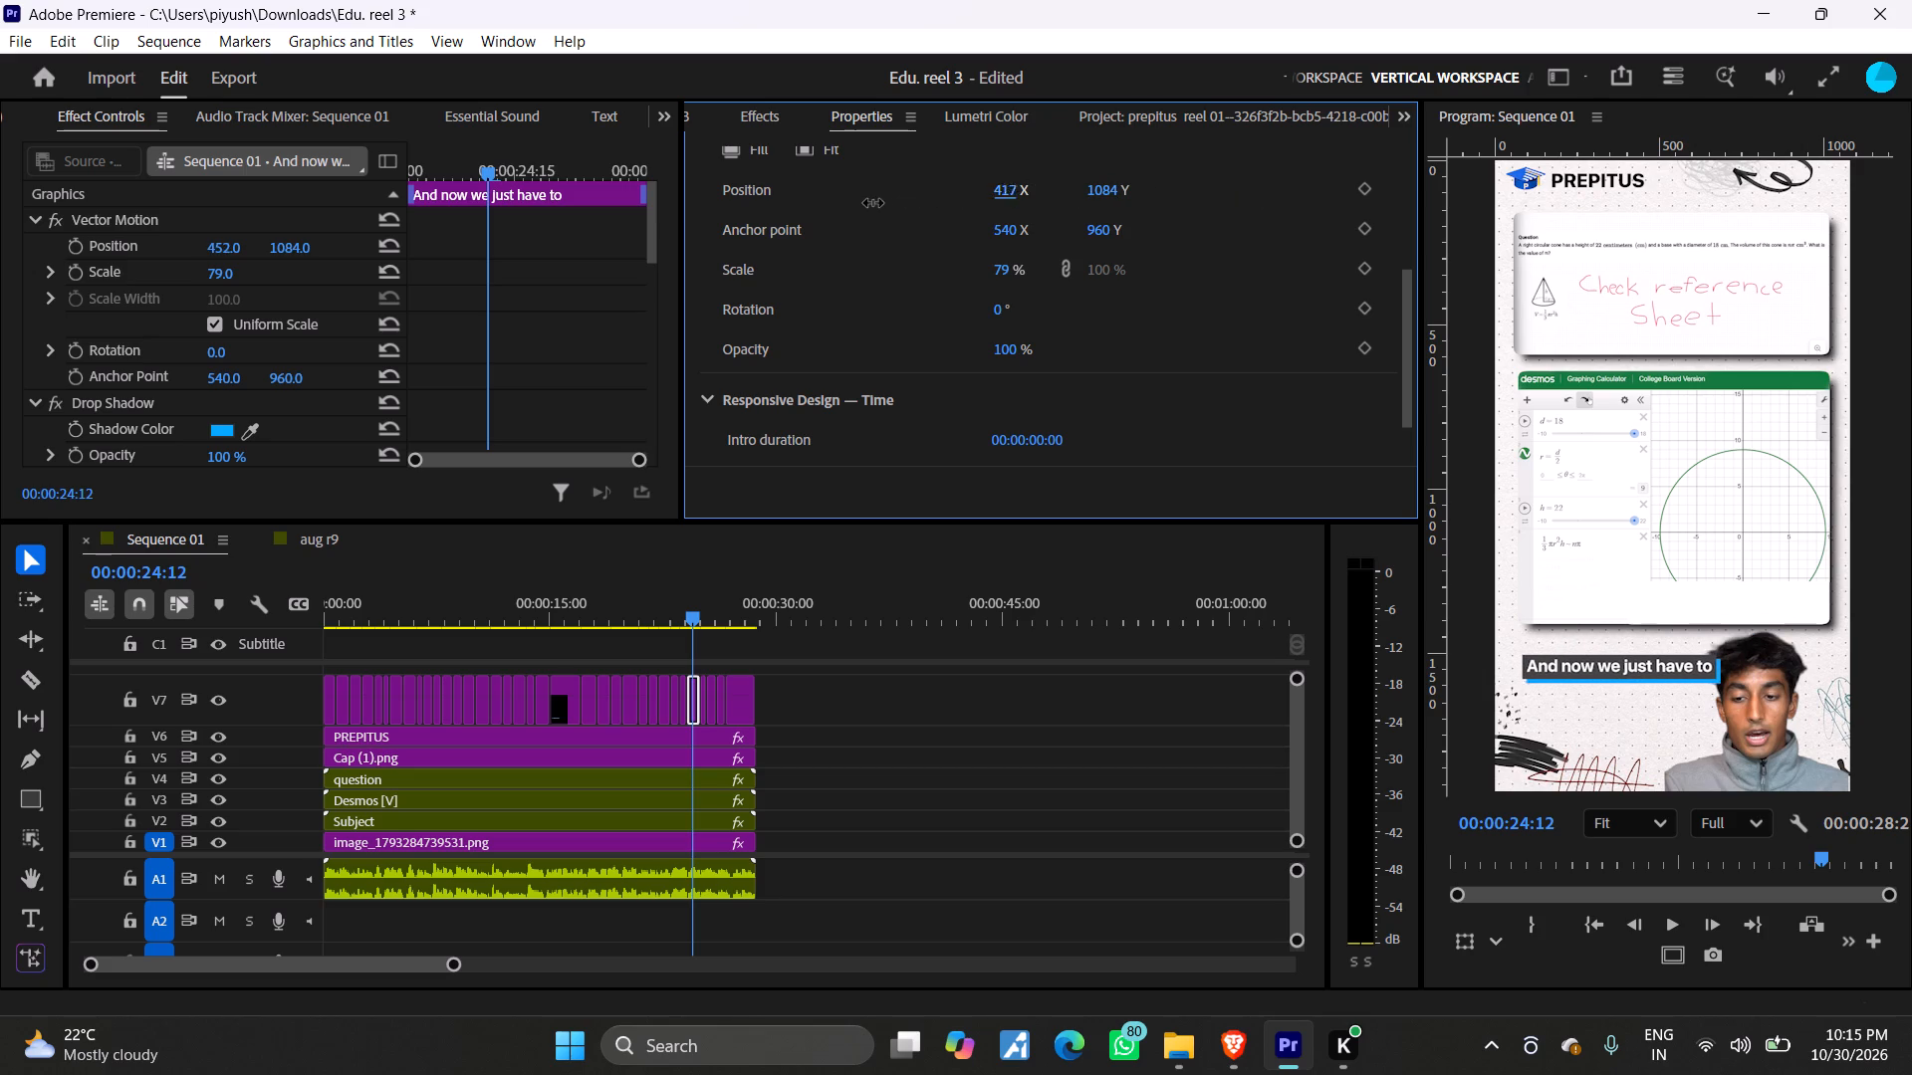
drag(873, 203, 872, 204)
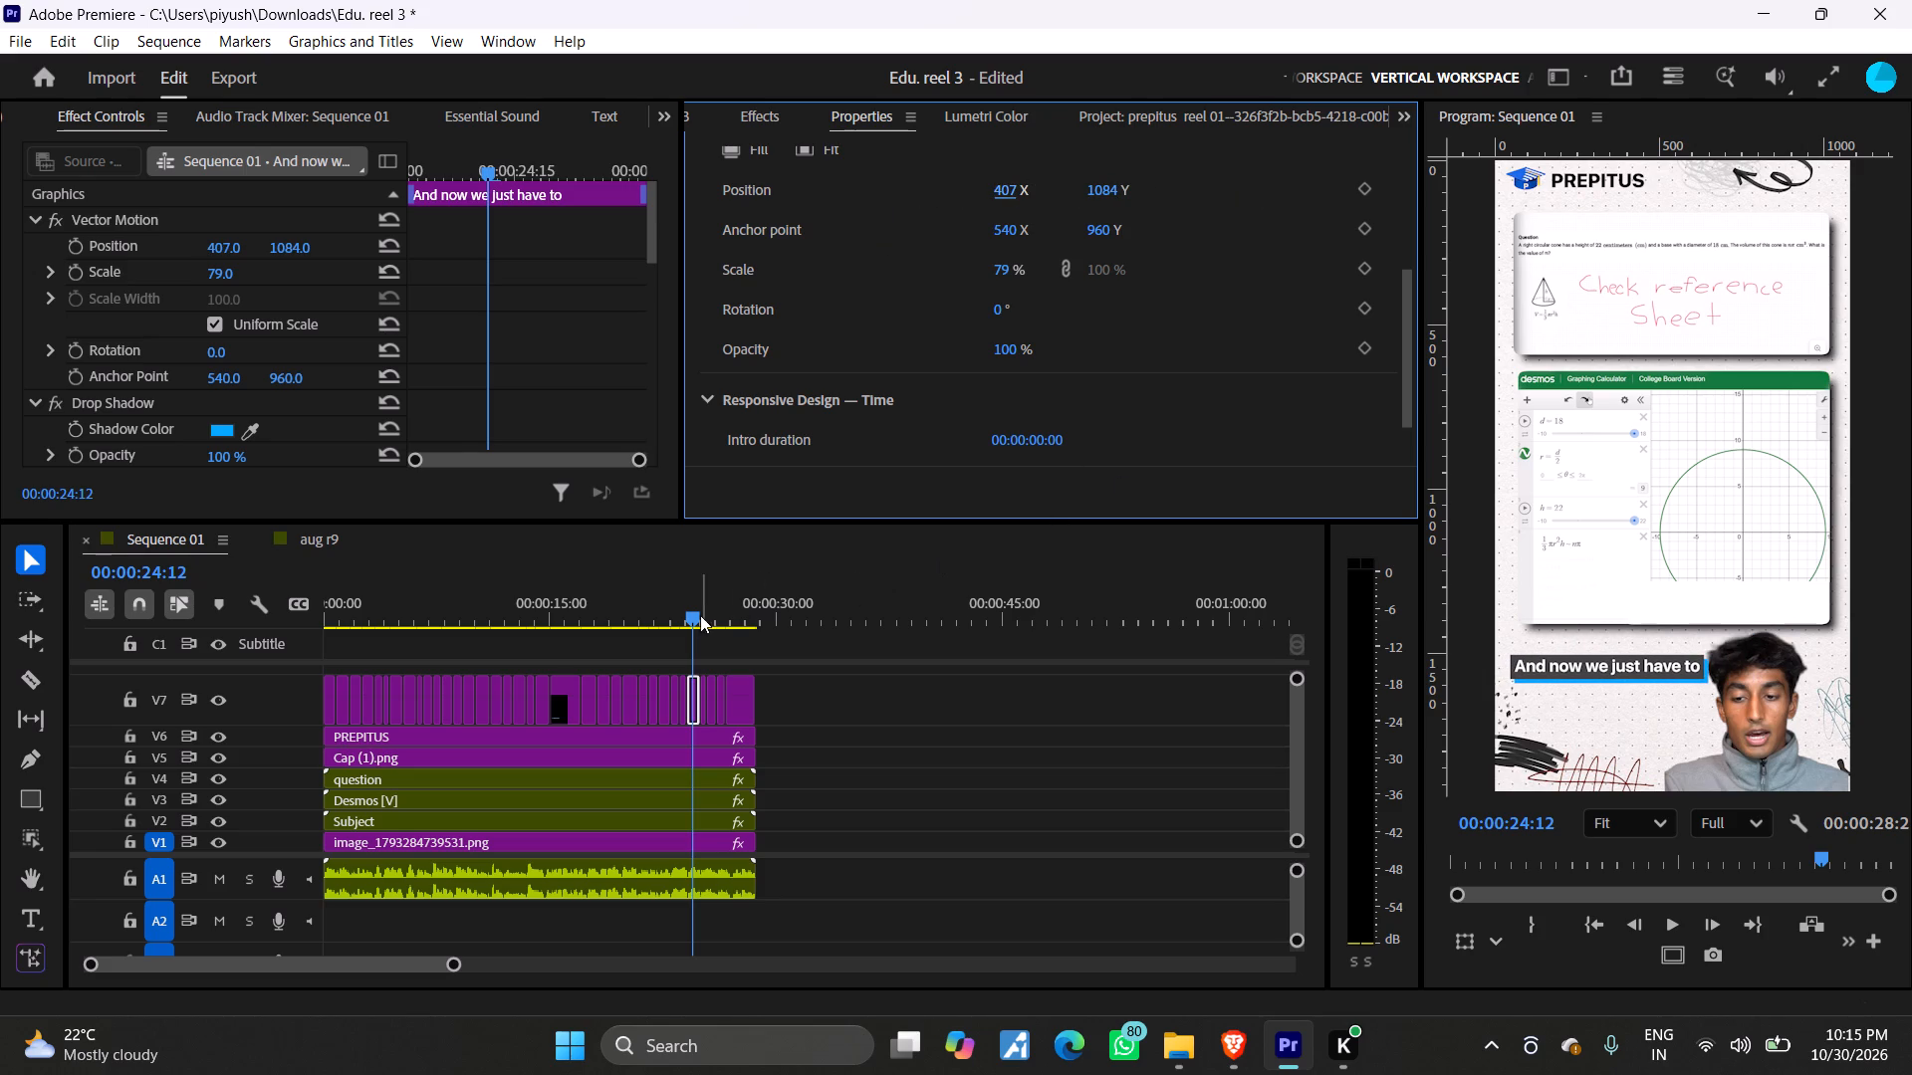
Play the sequence from shortly before "And now we just have to" to the end to check the closing captions.
drag(691, 613, 658, 619)
key(space)
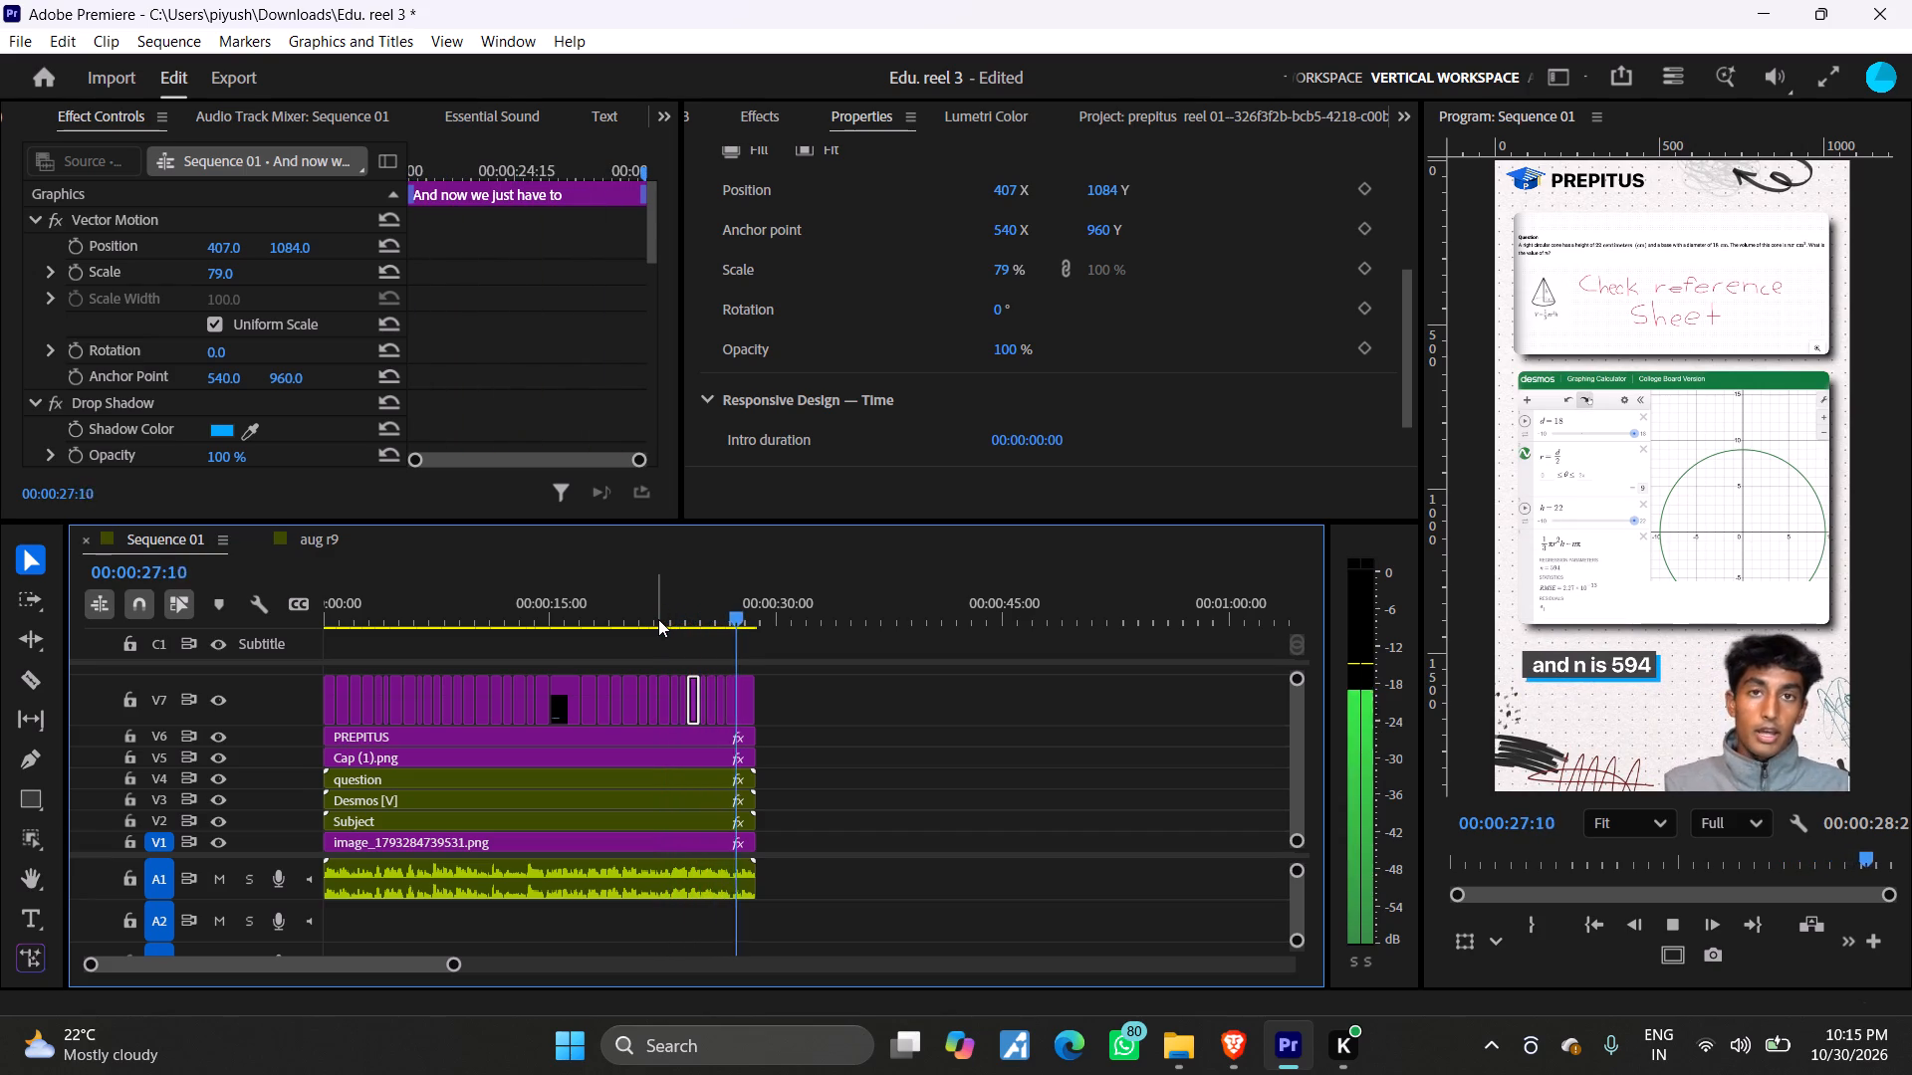
key(space)
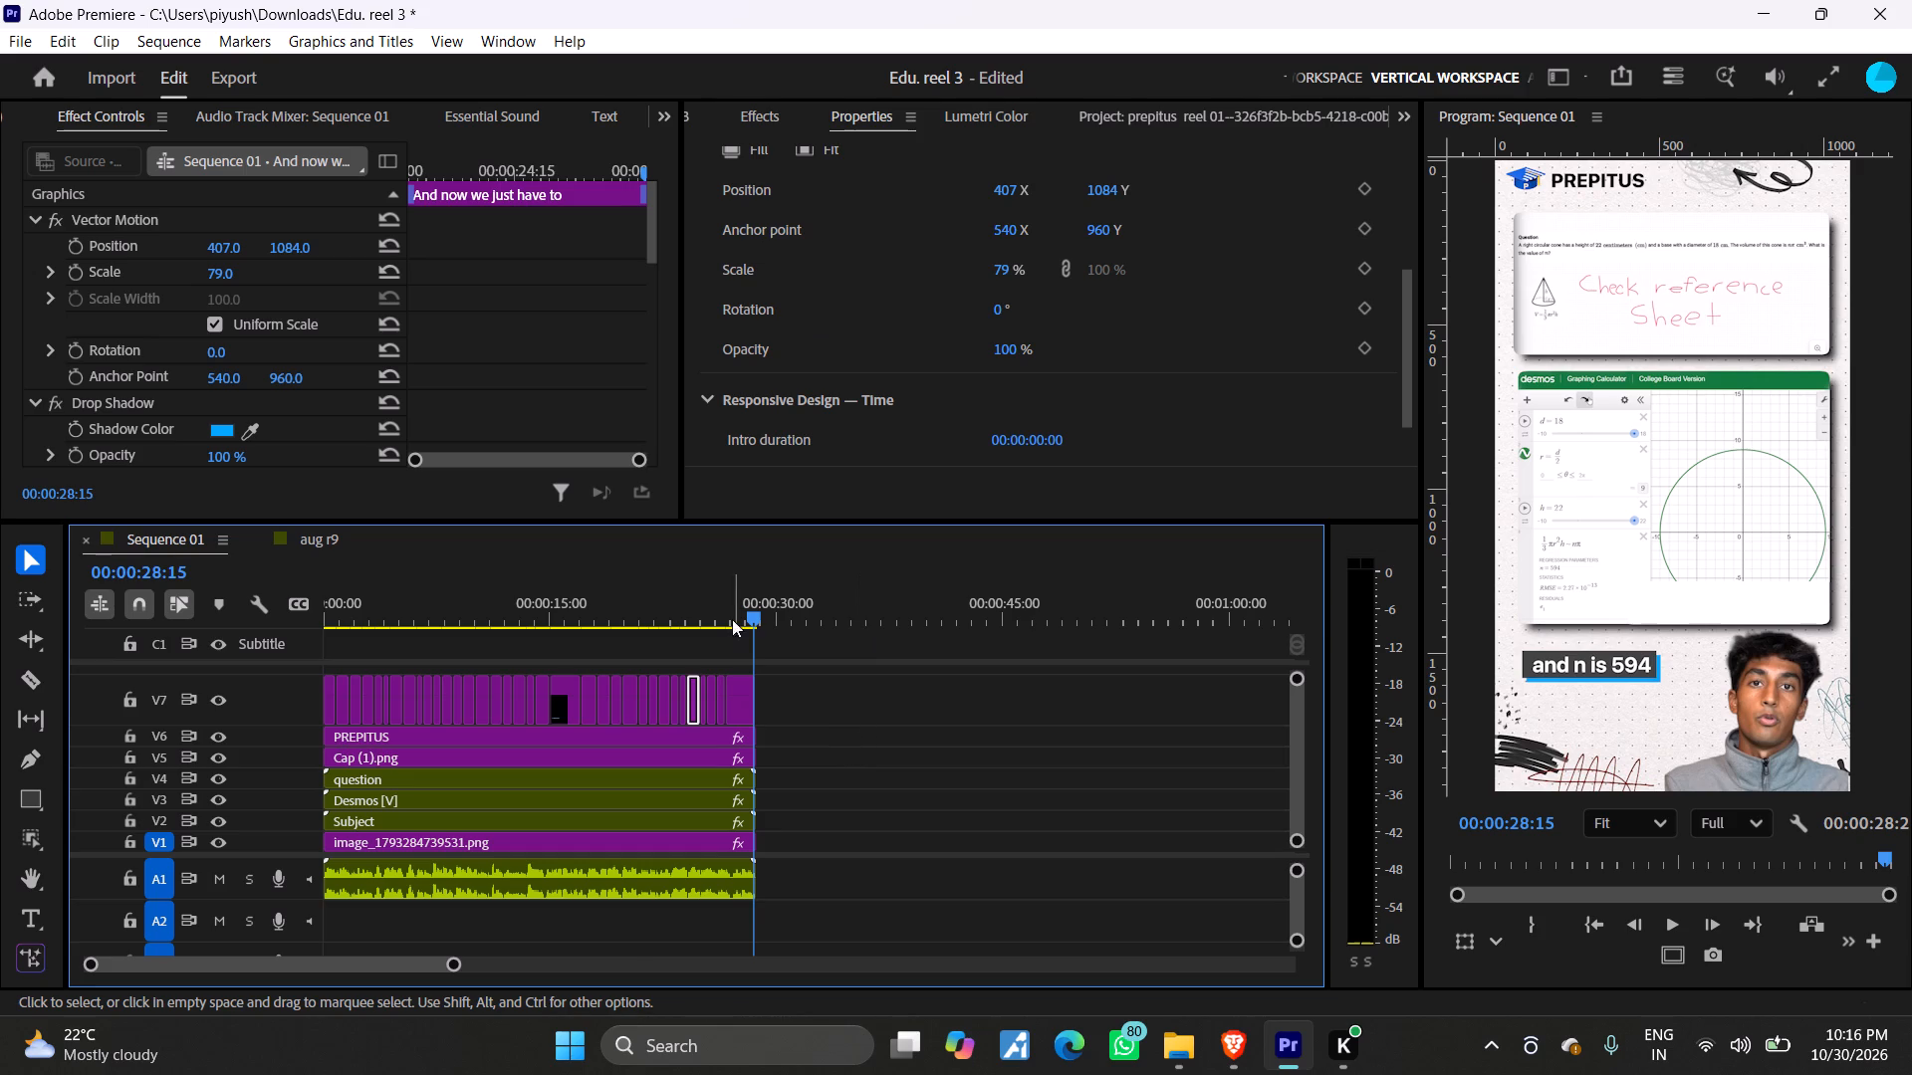
Play the sequence from the start through "know the volume of a" to check the captions against the speaker.
drag(756, 614, 188, 662)
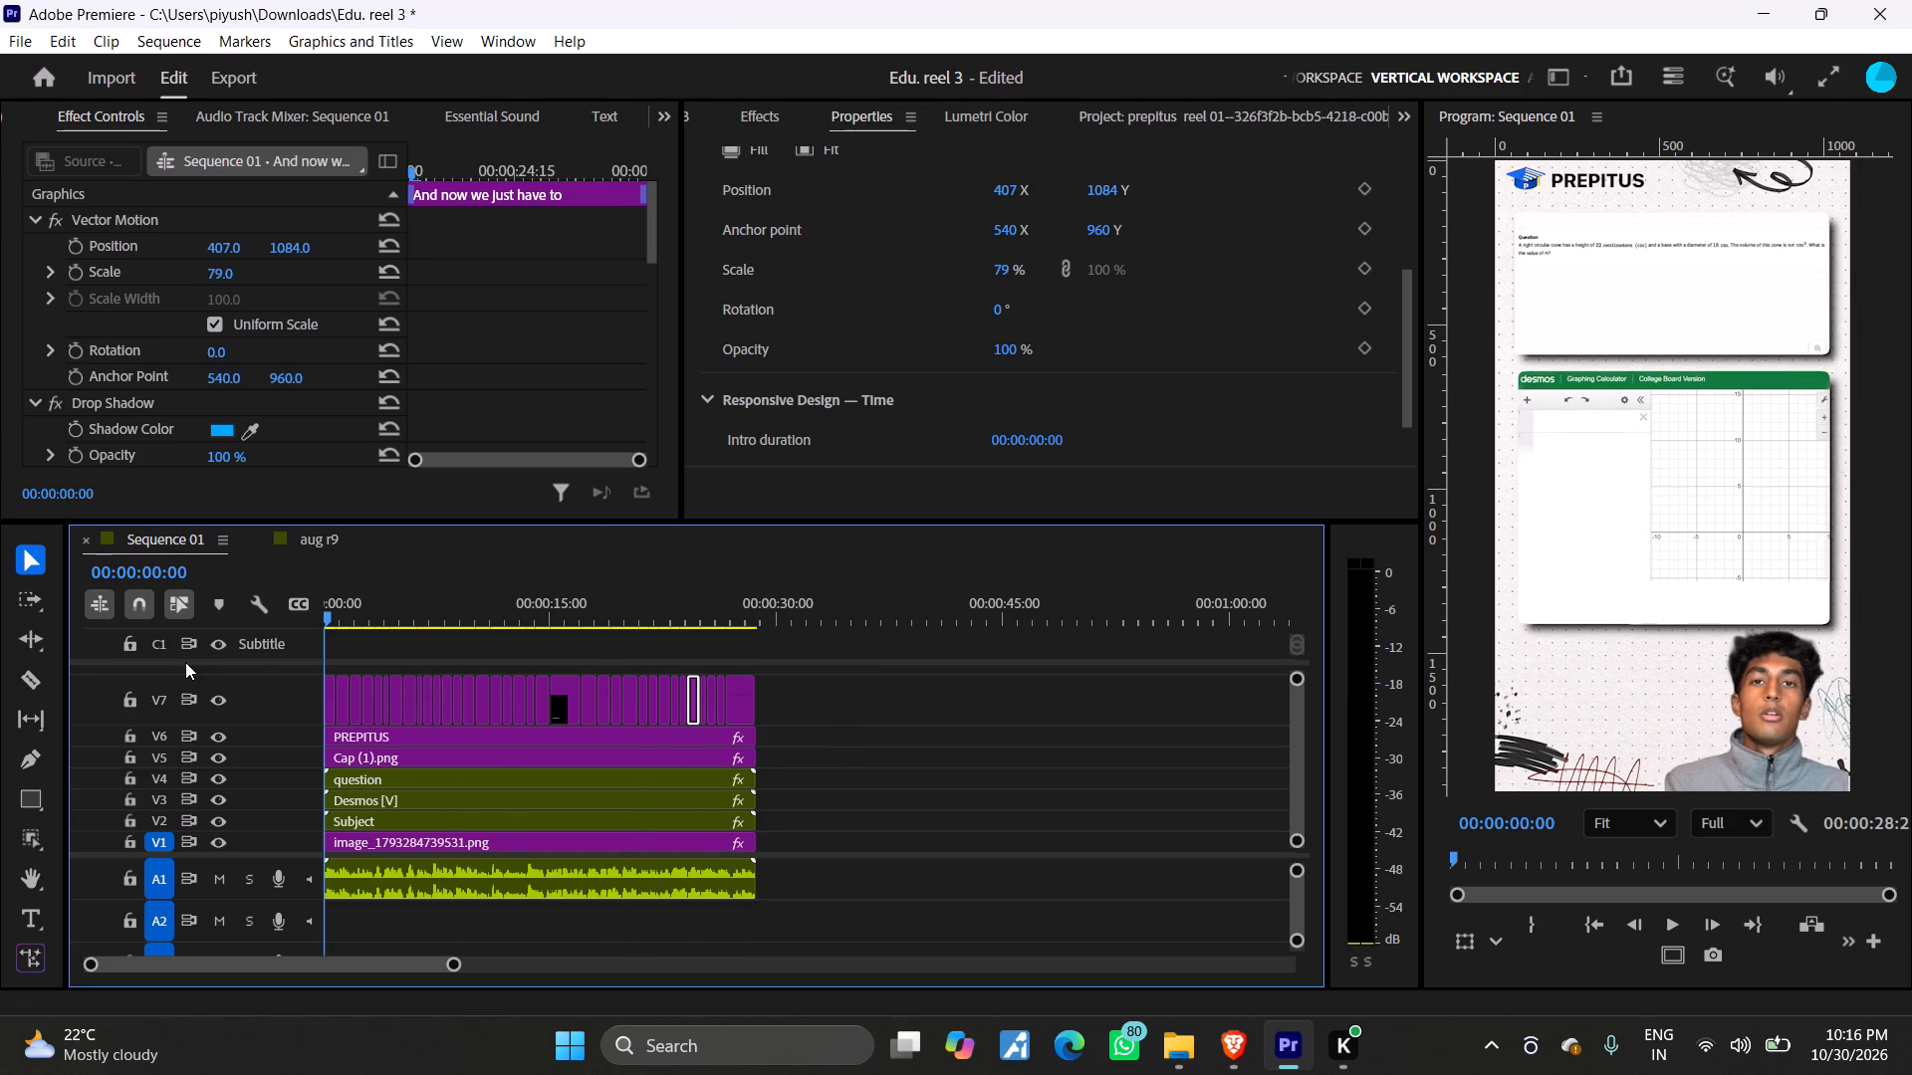
key(space)
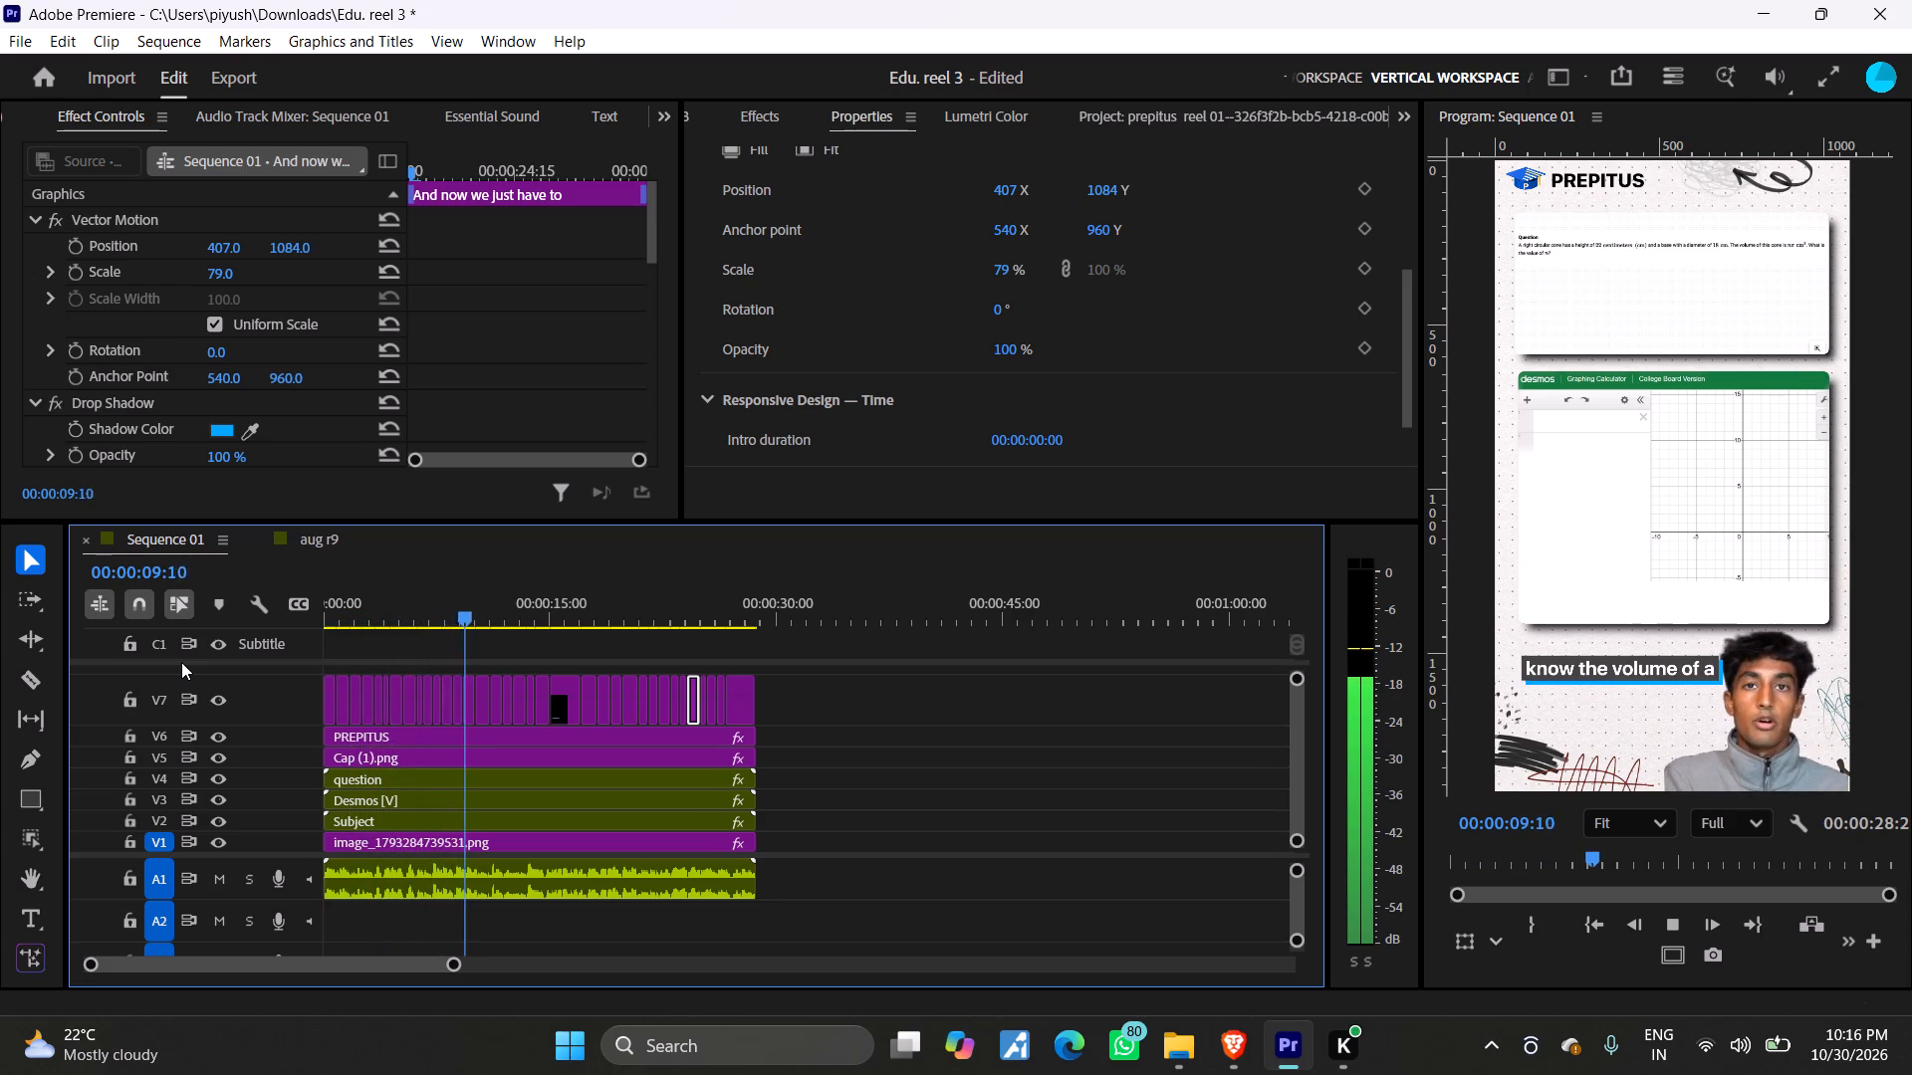
key(space)
Scale the "because they wouldn't" caption graphic near 9 seconds to 85% and set its position to 466, 1058.
drag(468, 617, 458, 617)
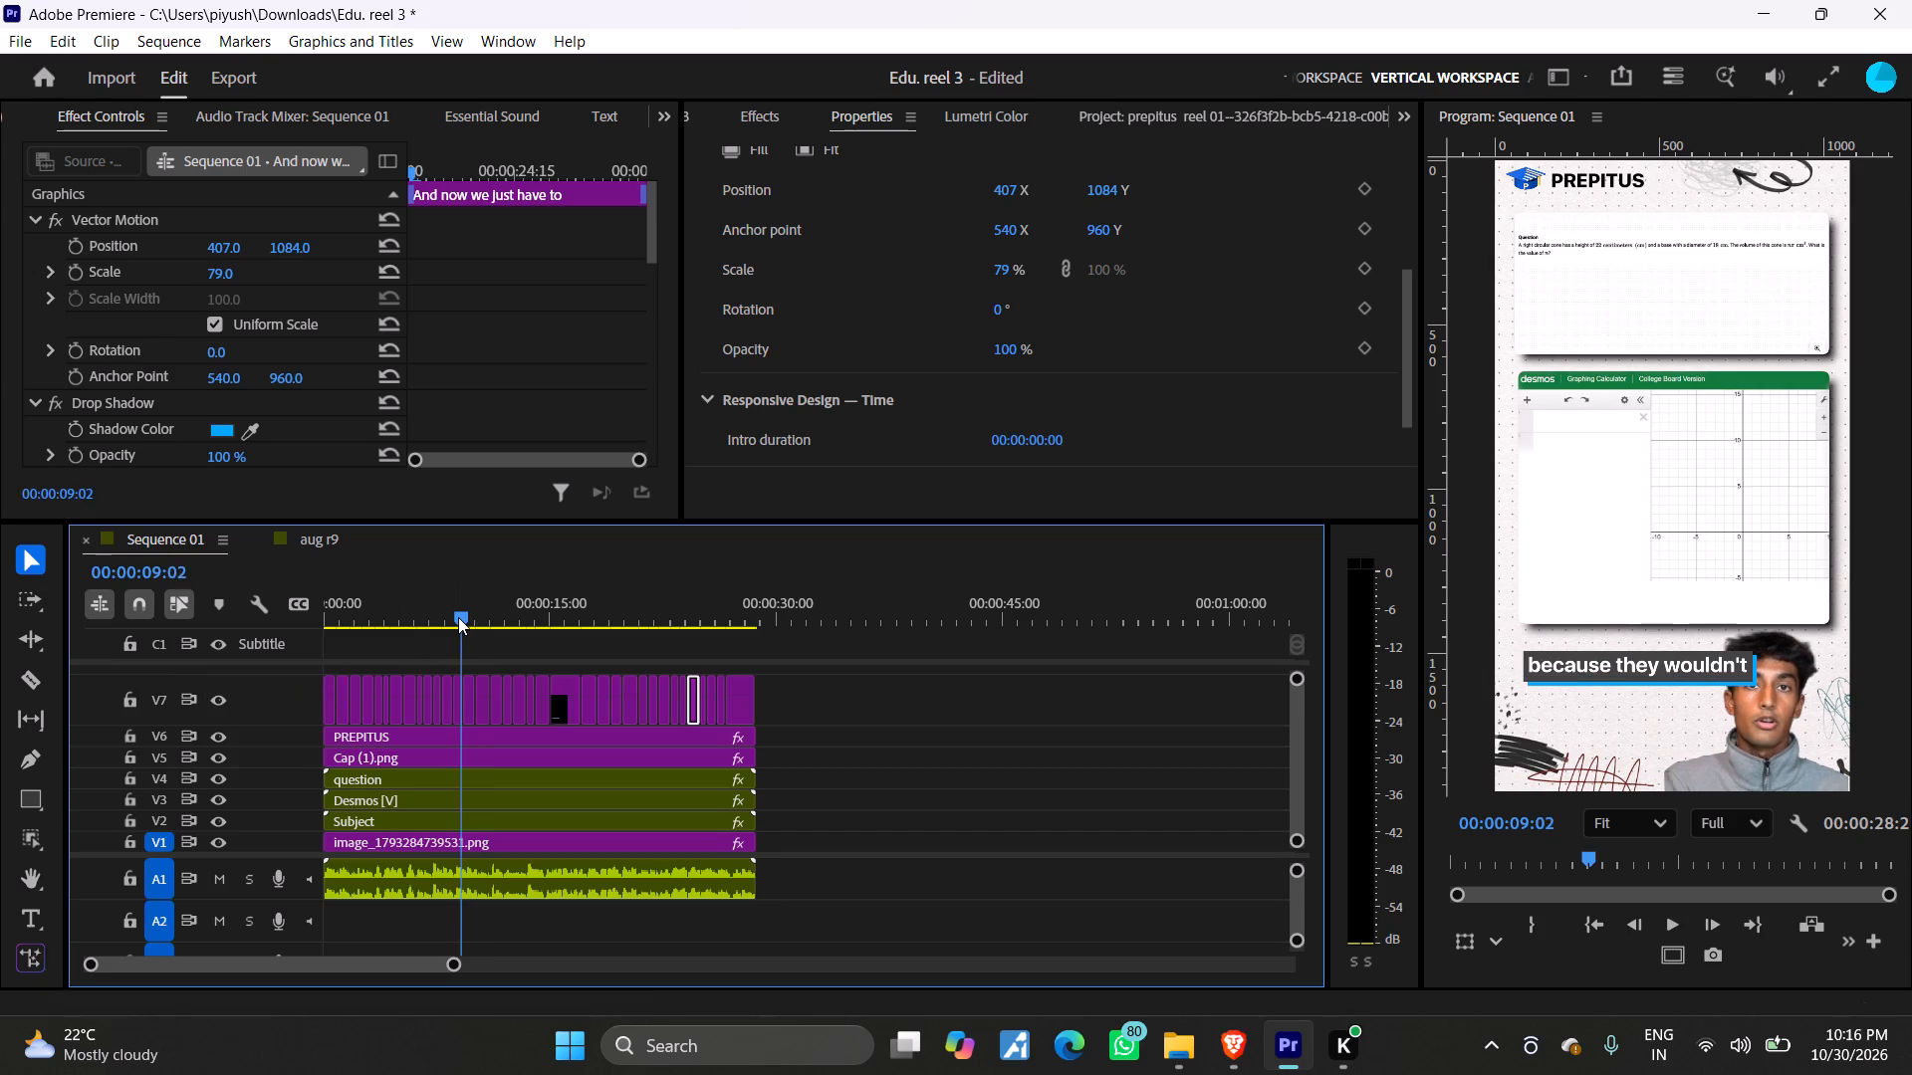
drag(458, 617, 457, 617)
click(464, 708)
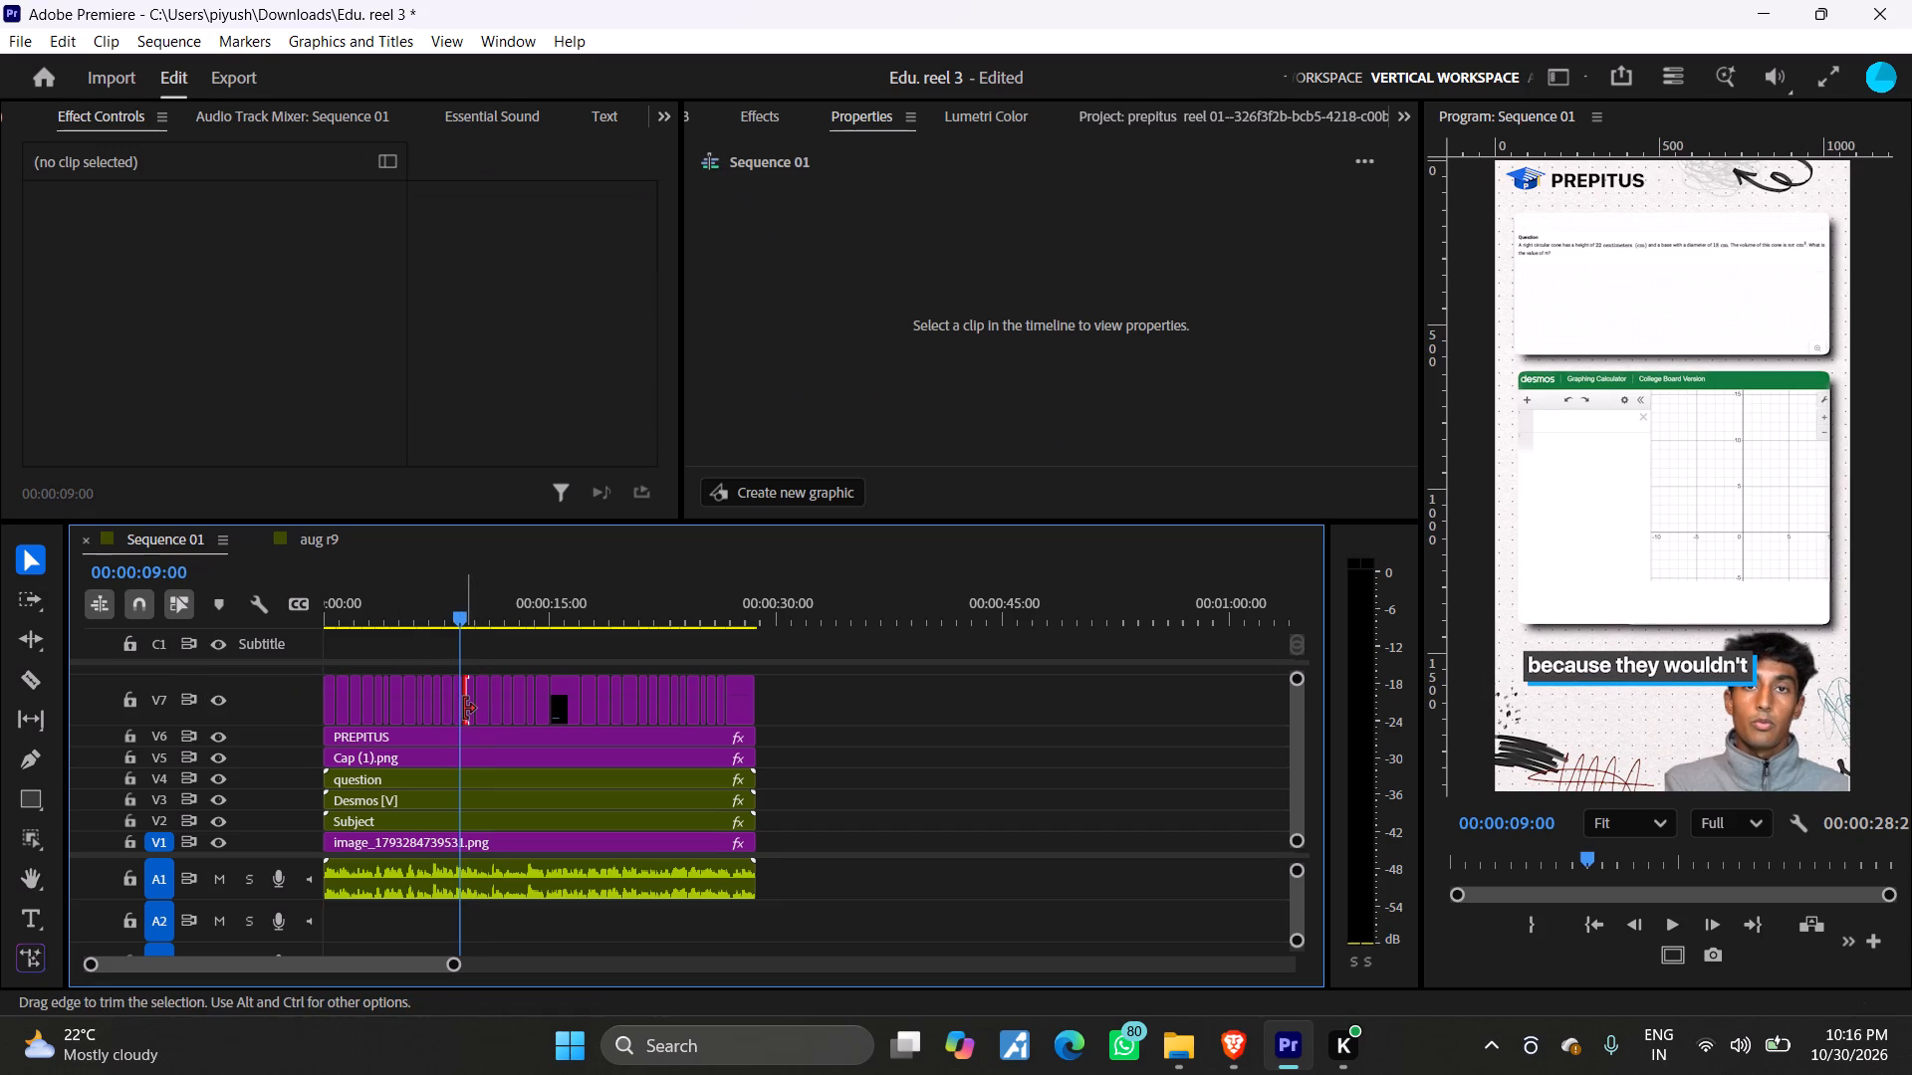
click(457, 709)
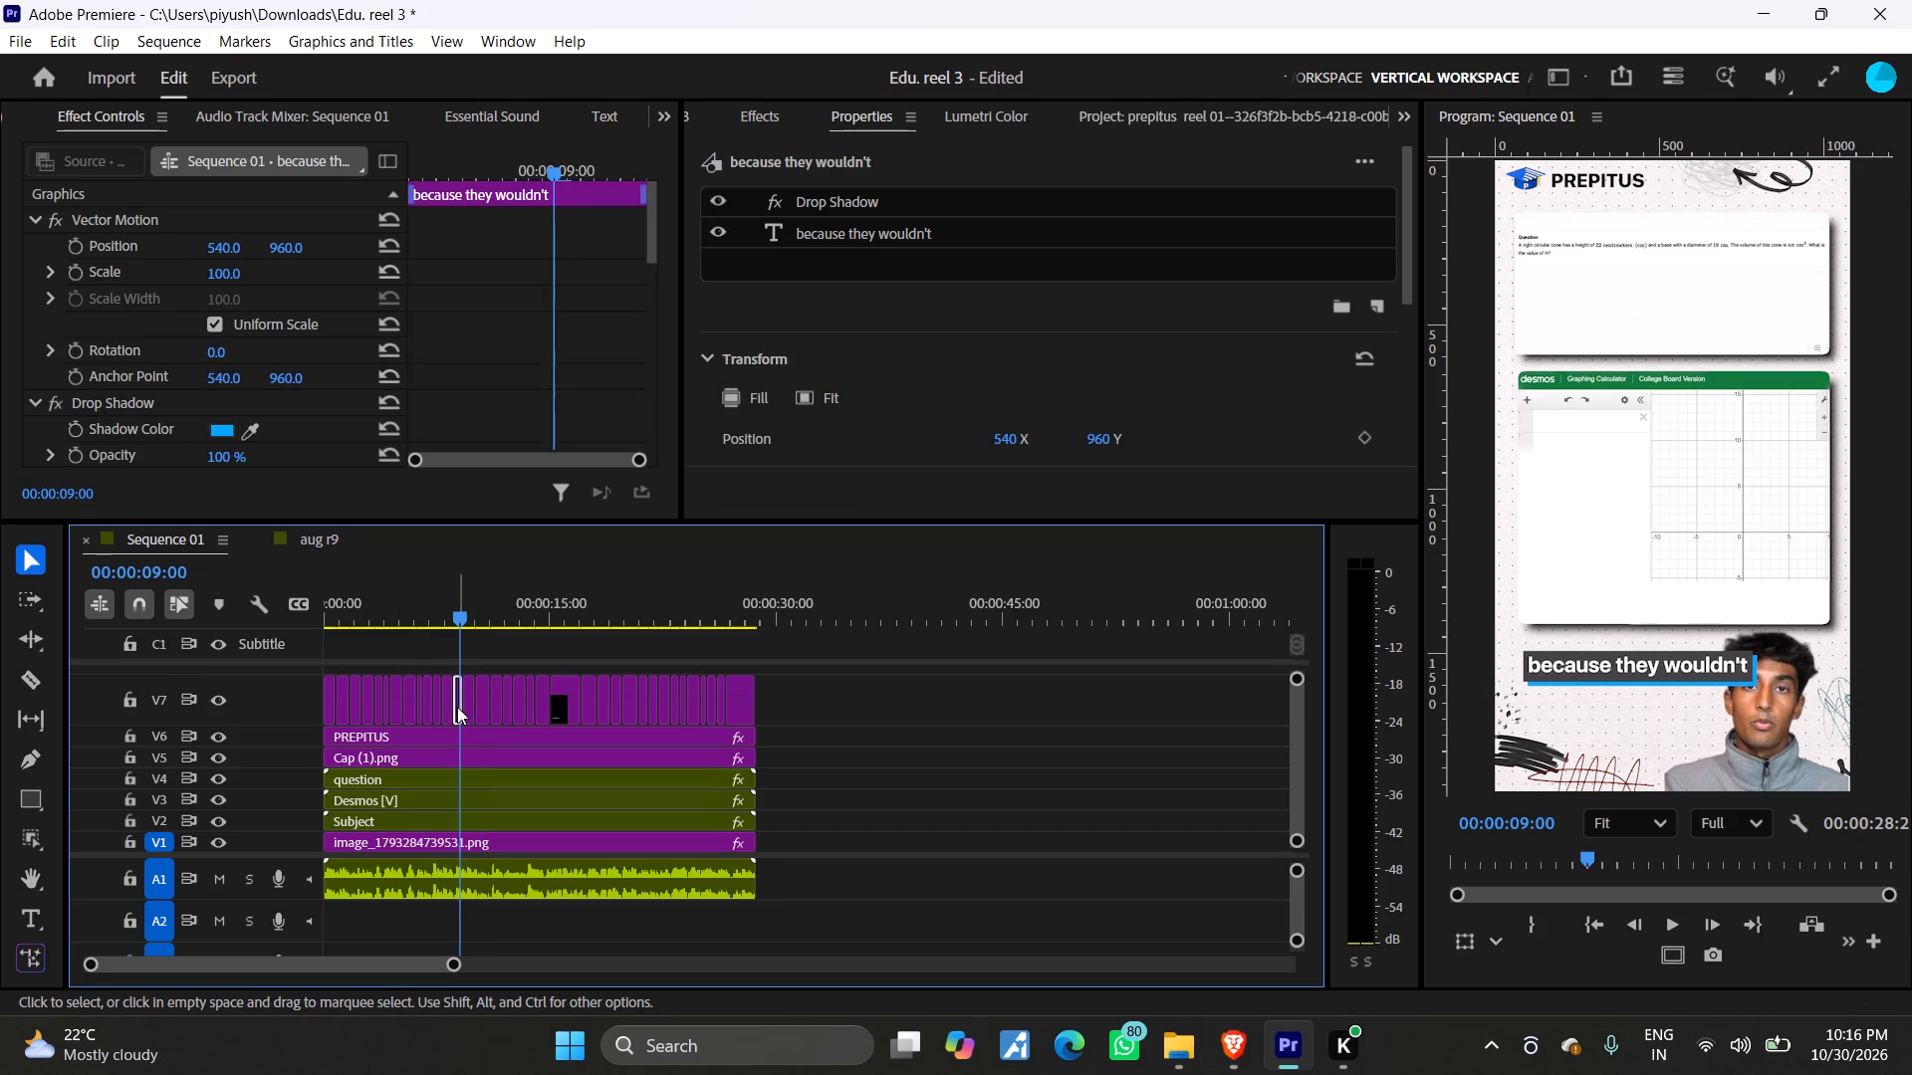
scroll(1005, 421, down, 3)
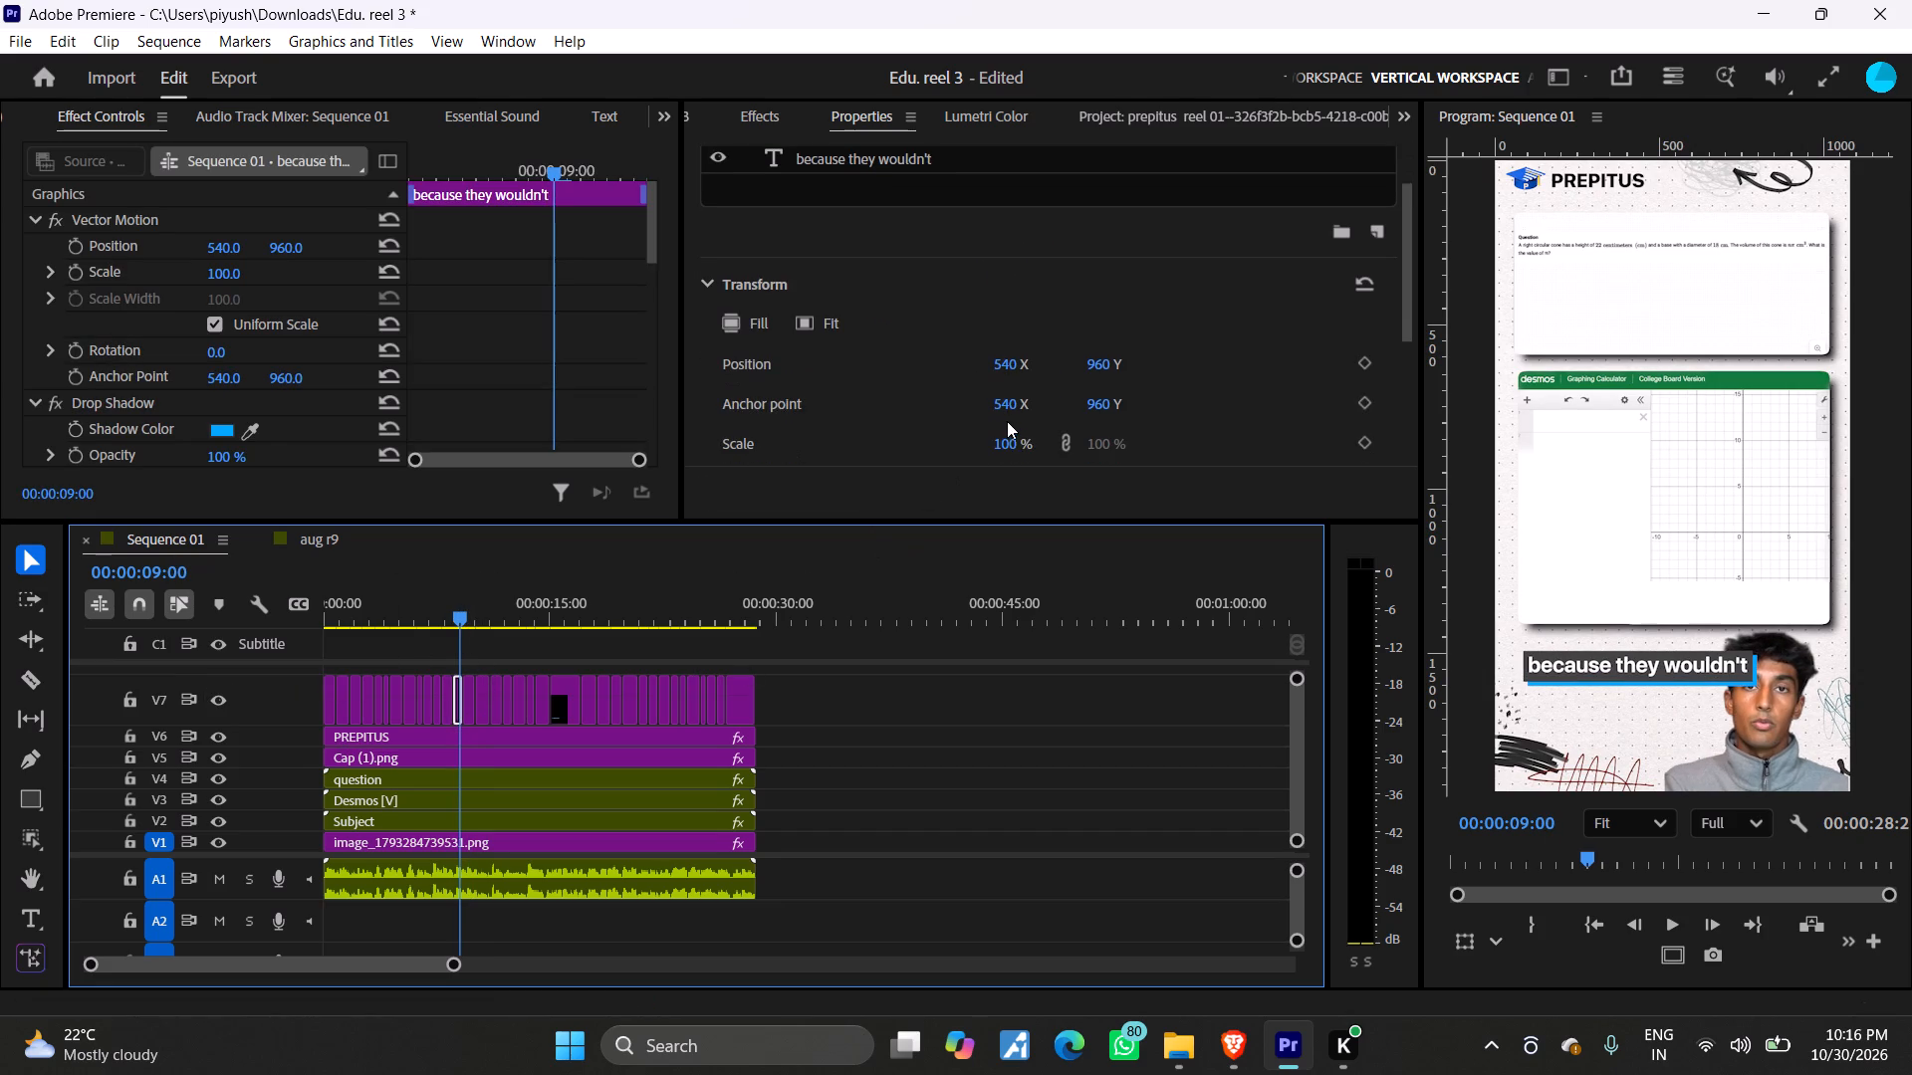
drag(1016, 442, 999, 444)
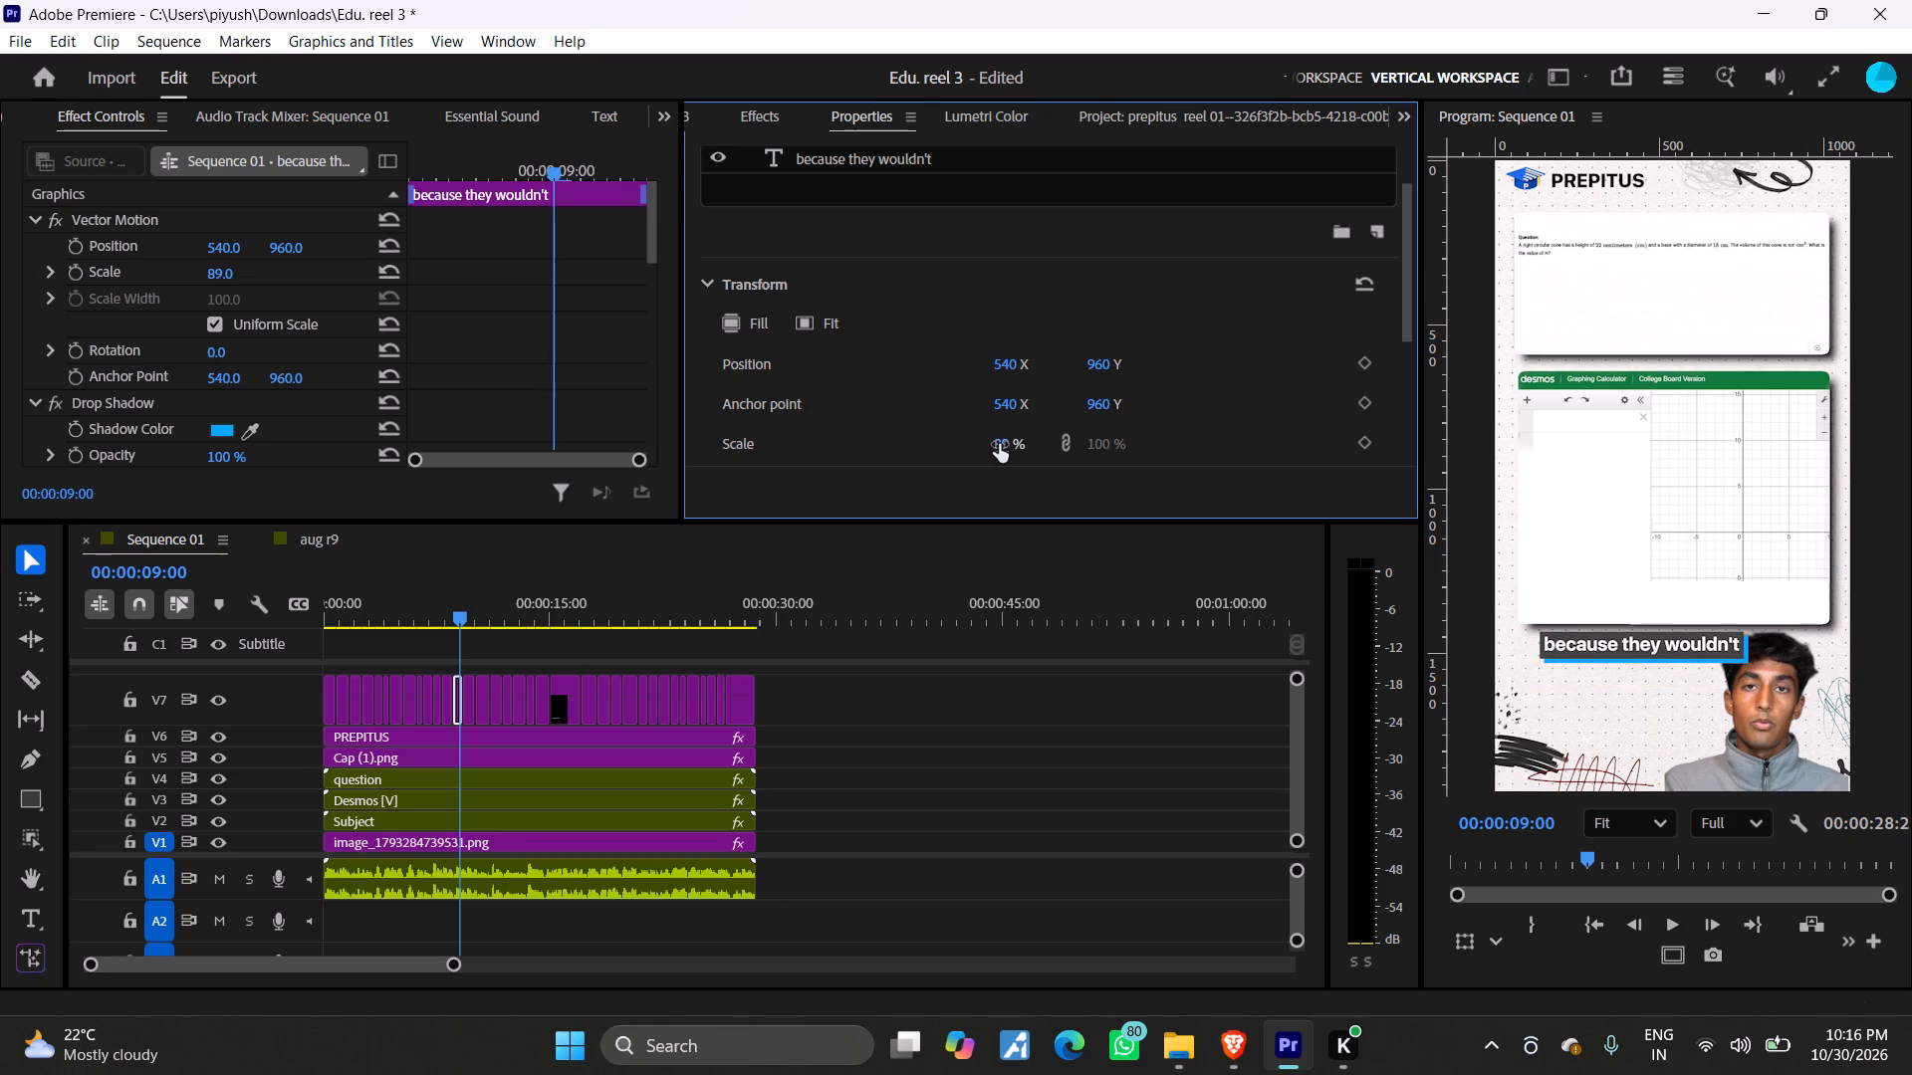
drag(1008, 370, 947, 376)
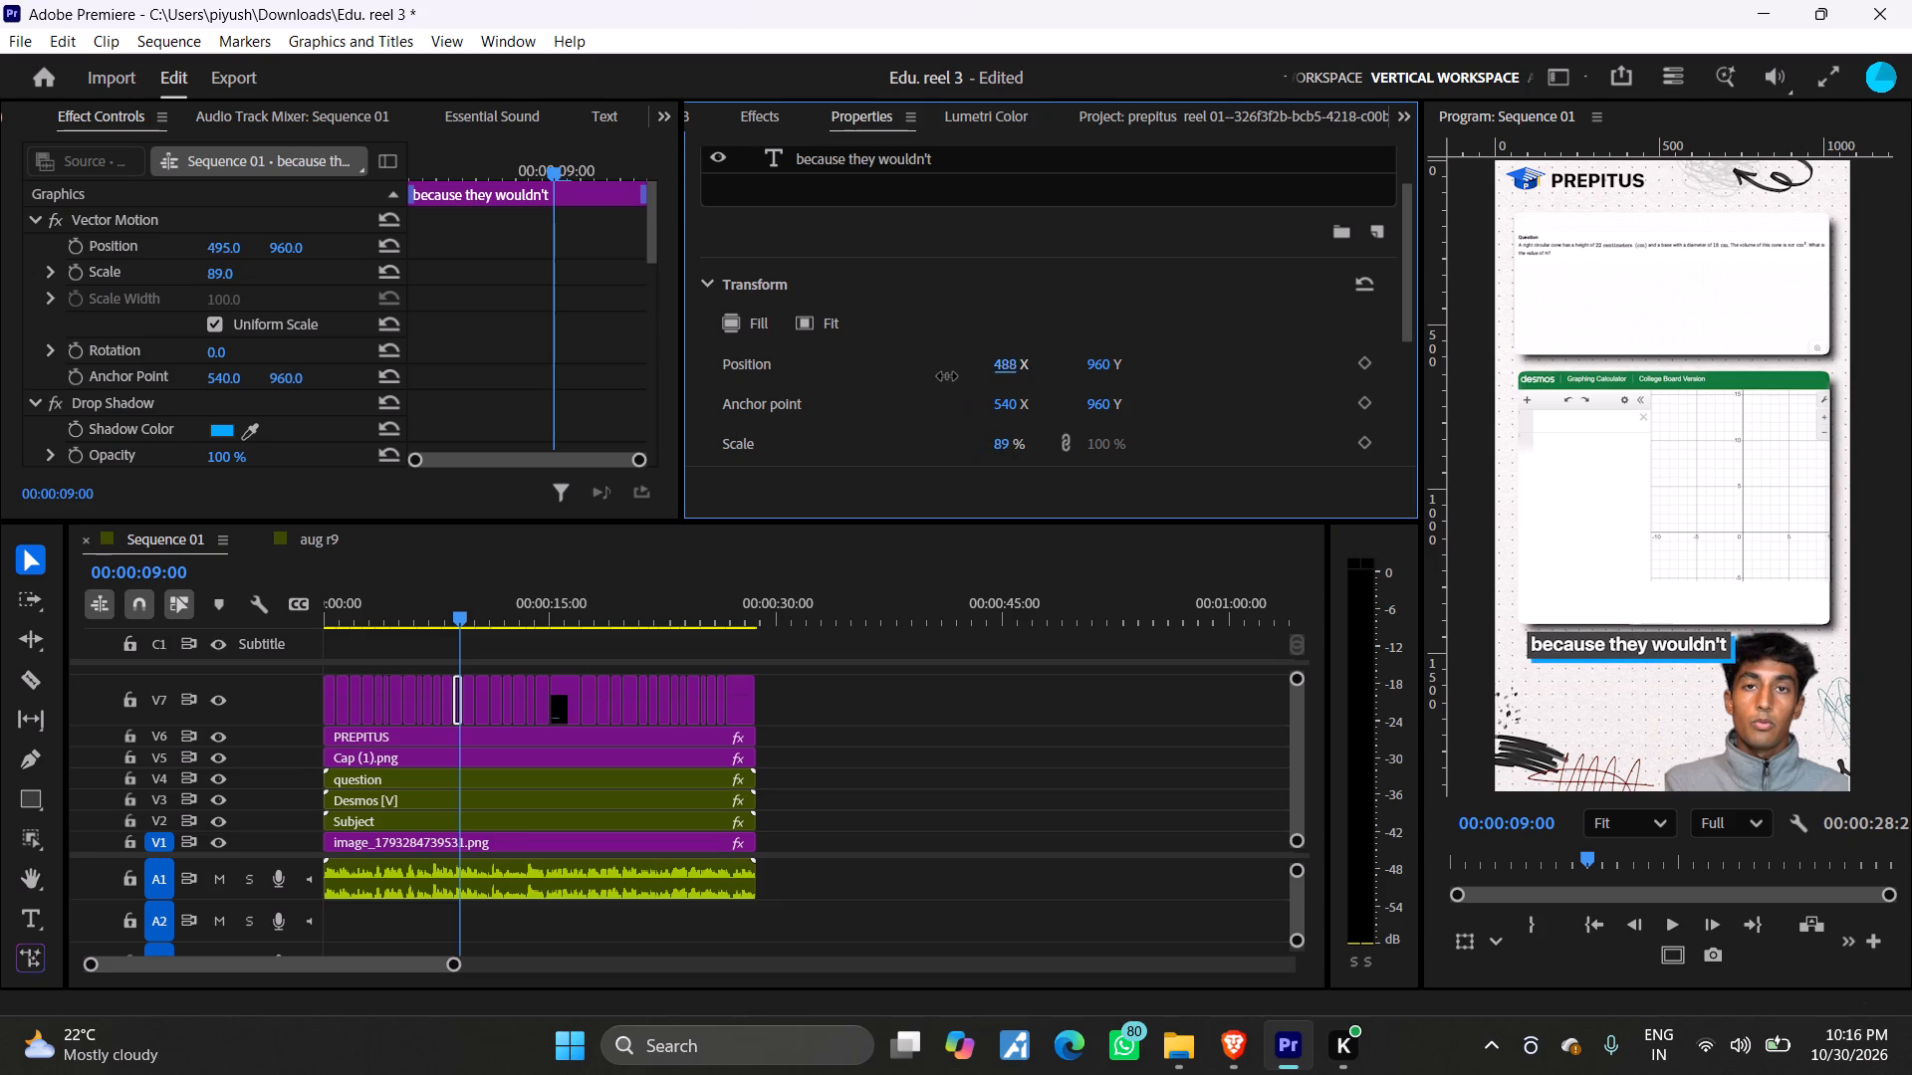
drag(947, 376, 920, 380)
click(1000, 436)
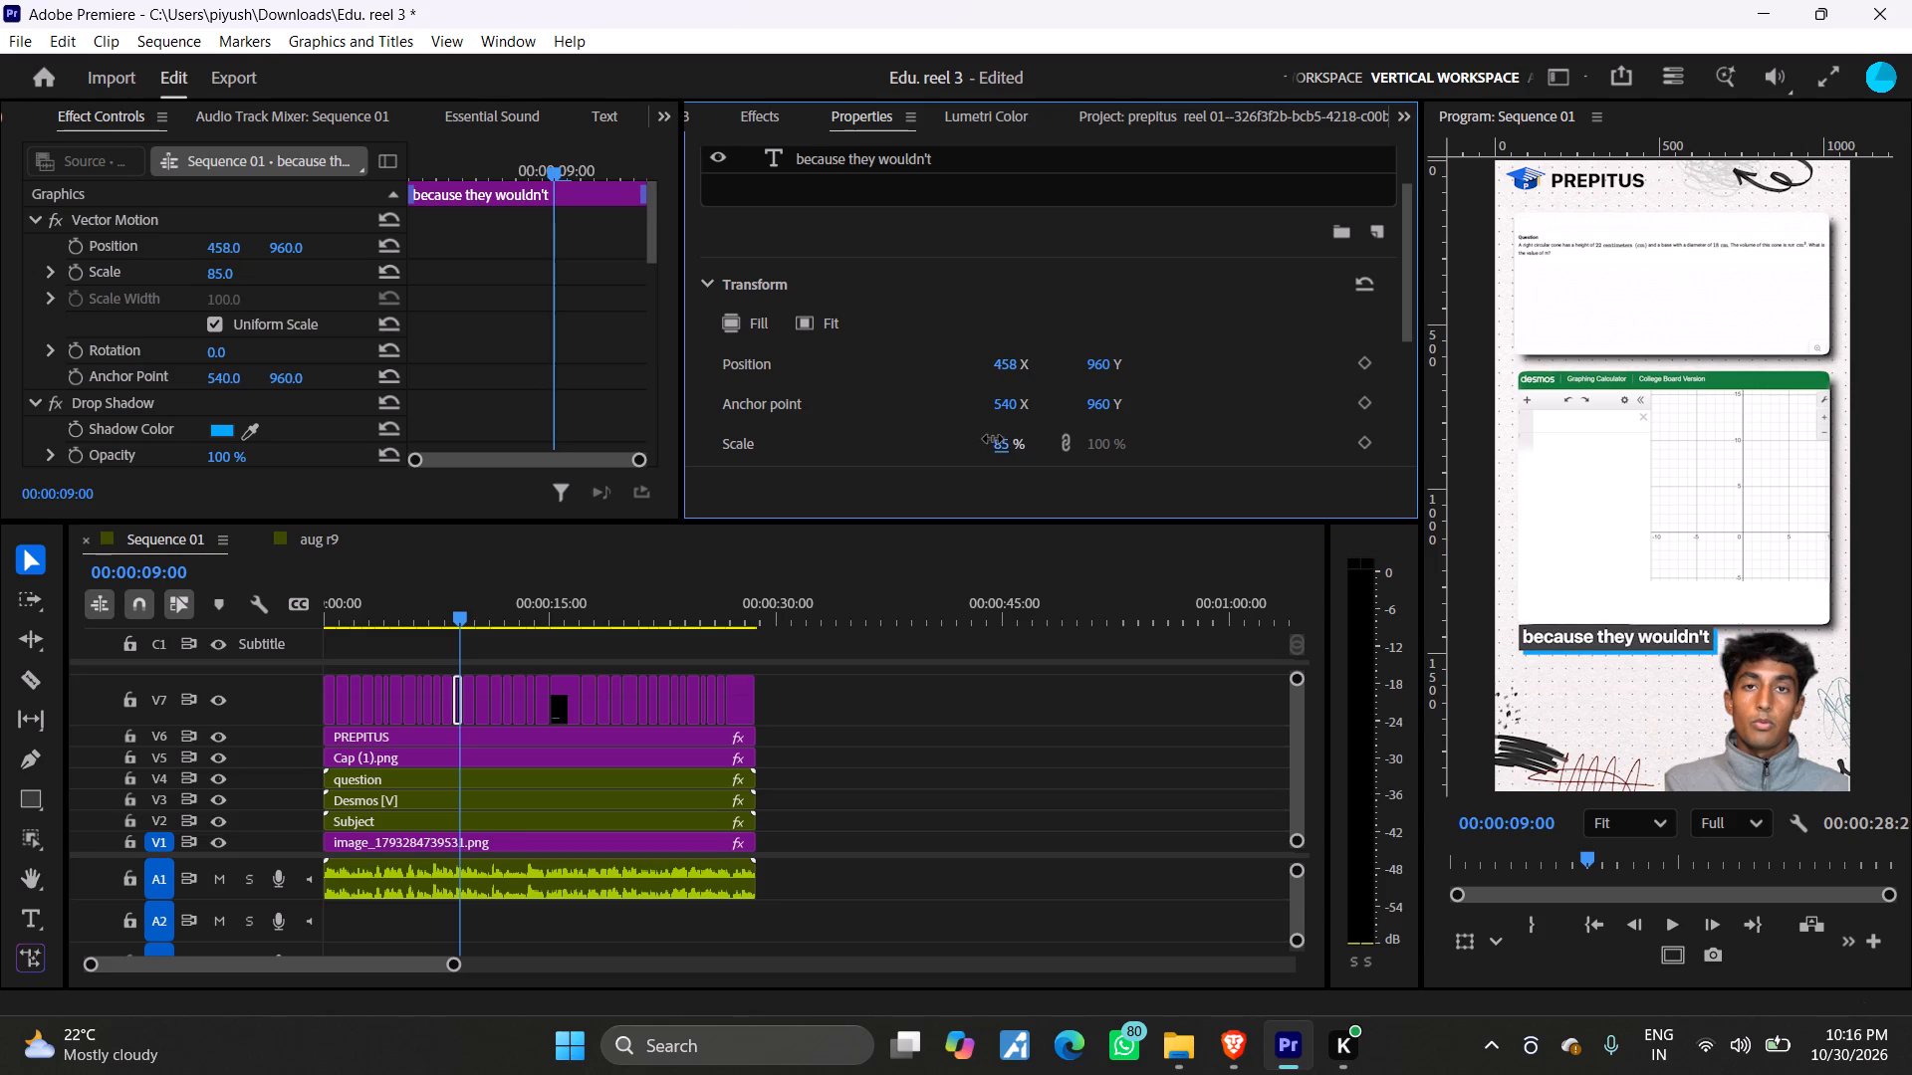
drag(1016, 367, 1051, 370)
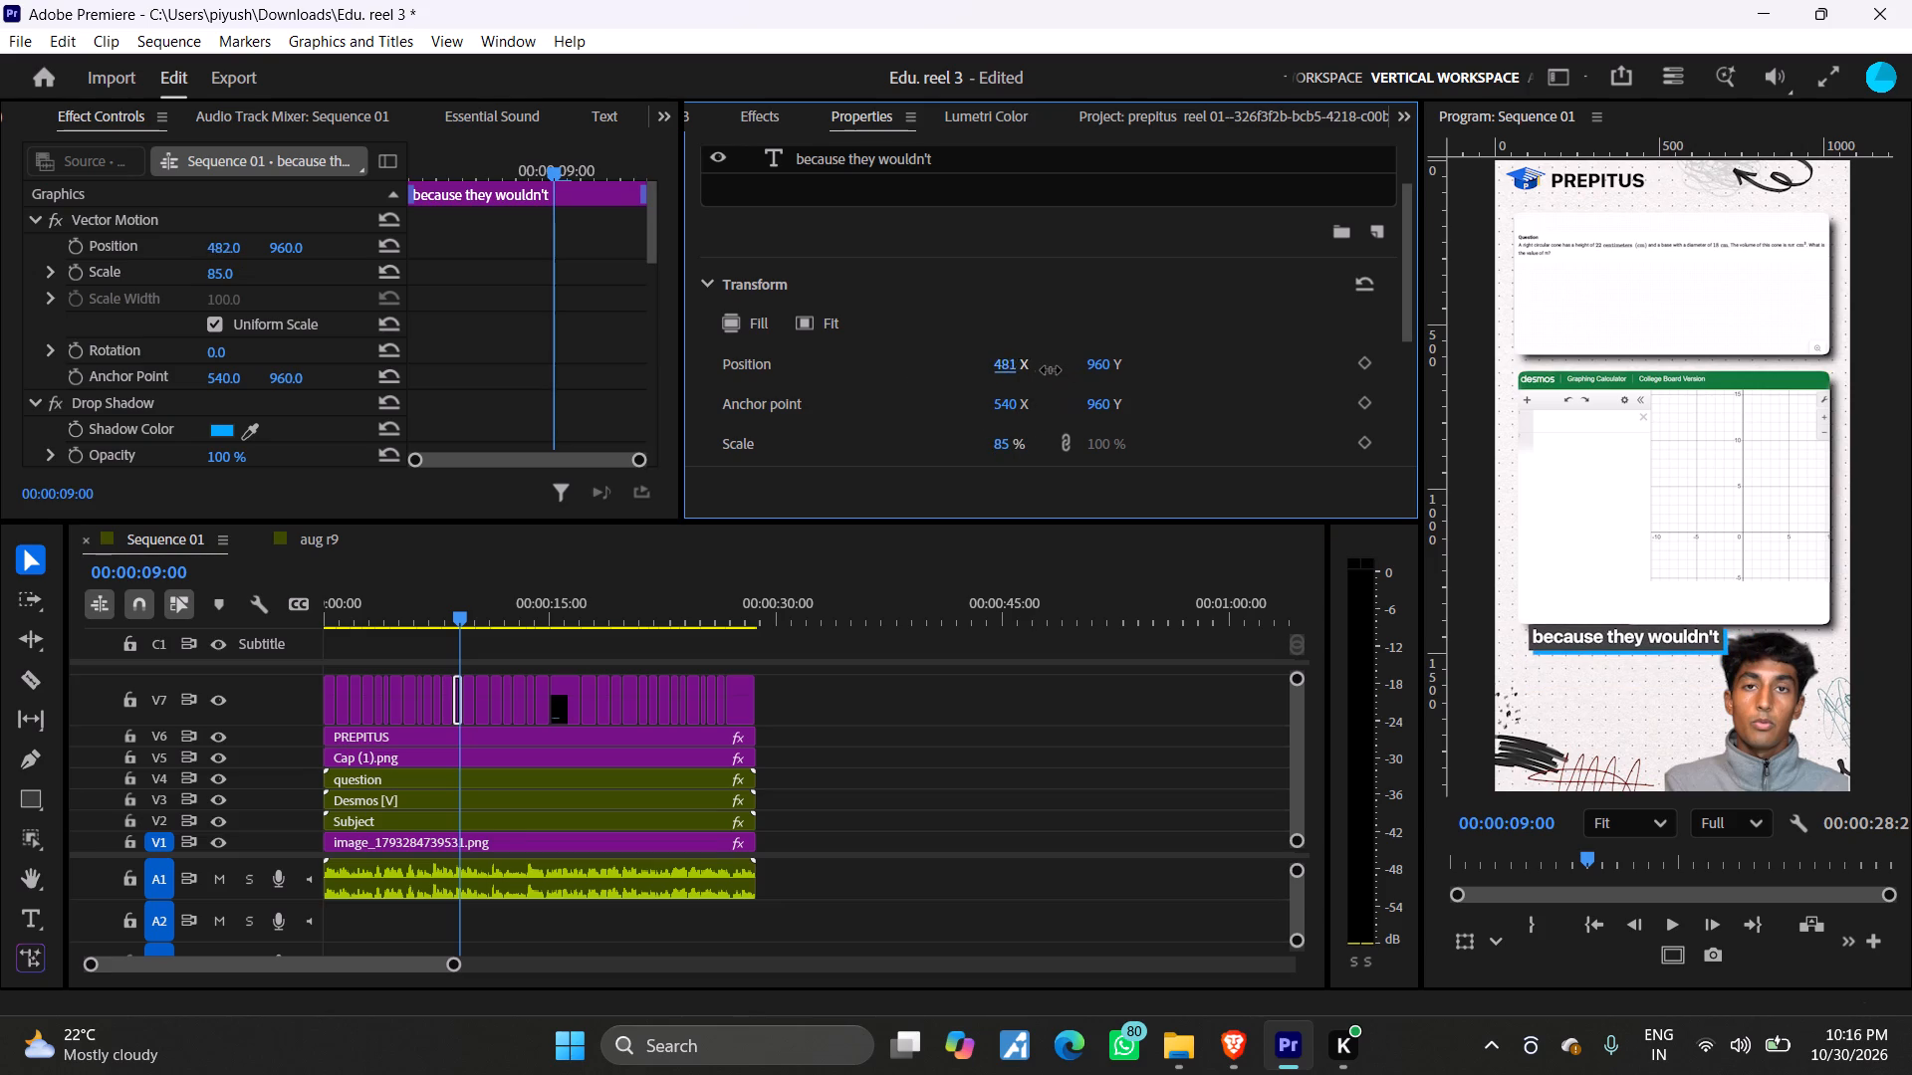
drag(1051, 370, 1036, 372)
drag(1099, 365, 1206, 362)
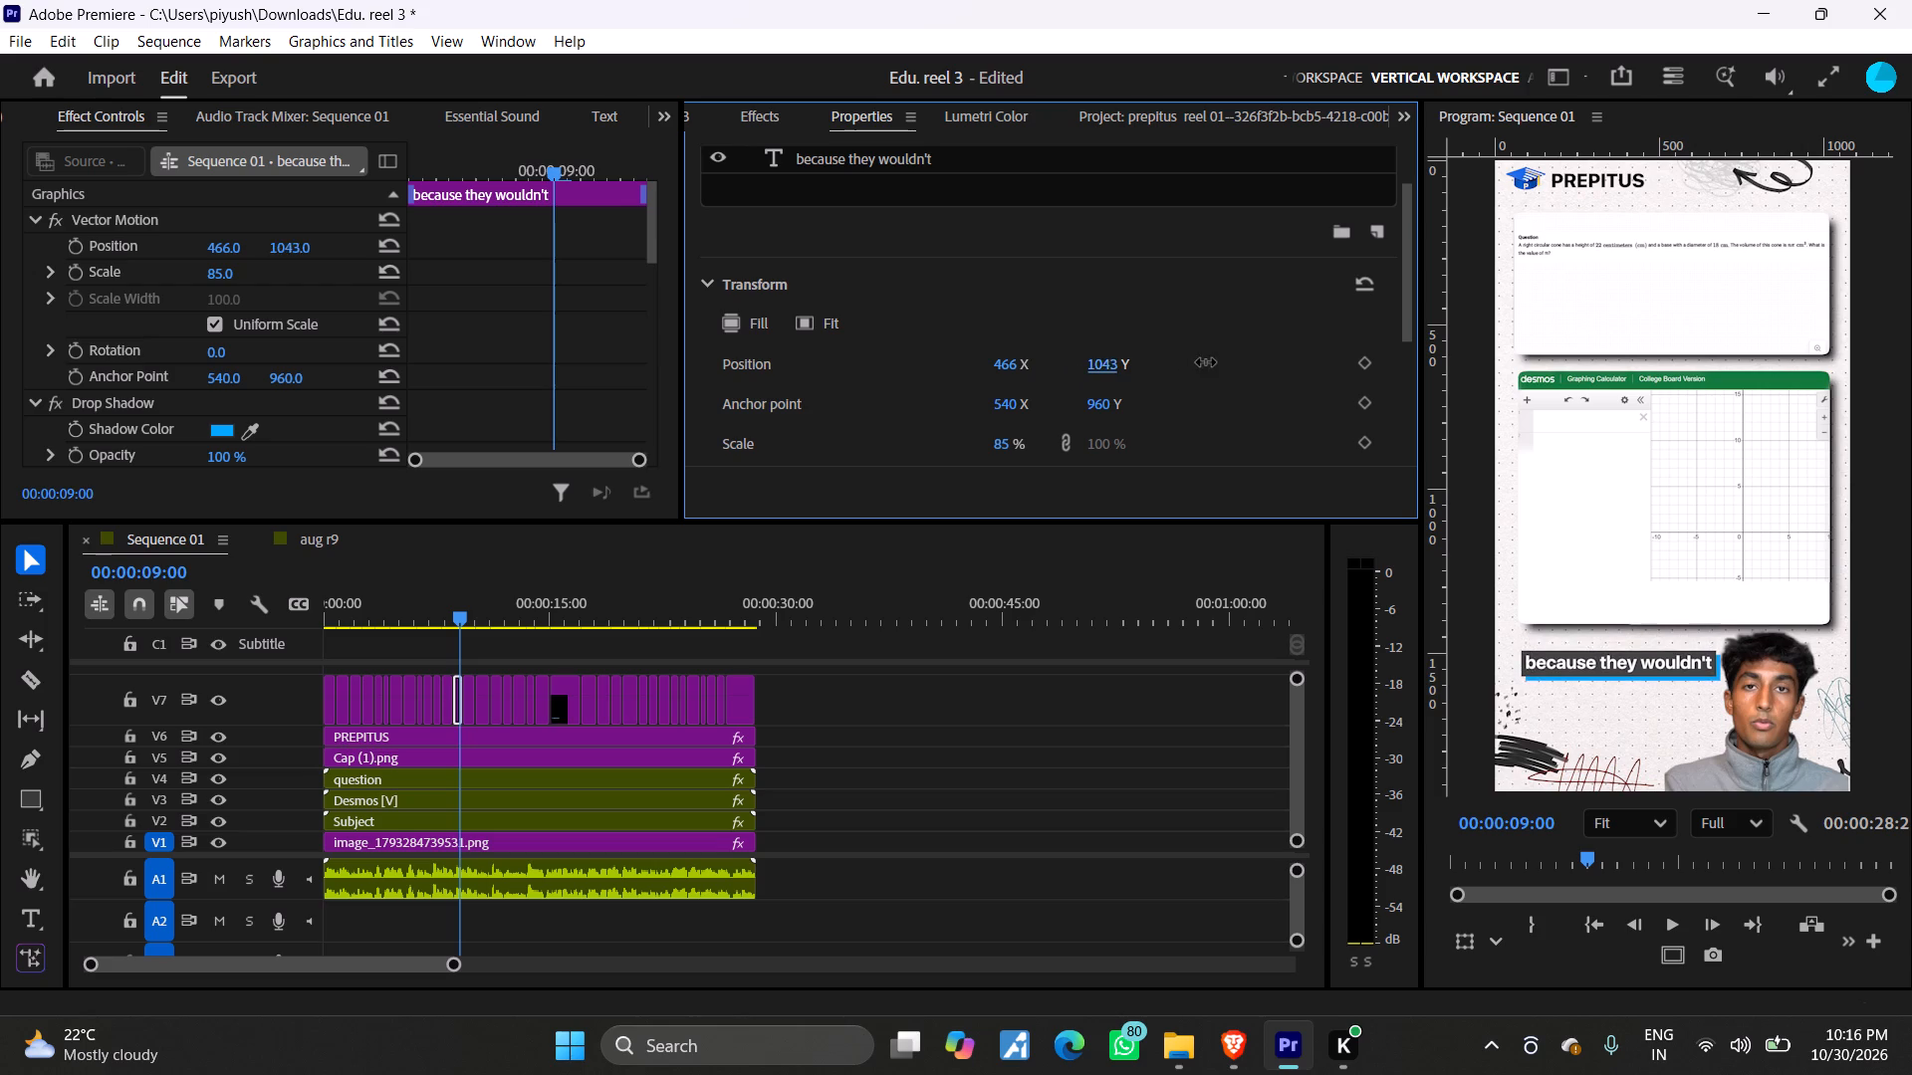
drag(1206, 362, 1251, 368)
click(463, 629)
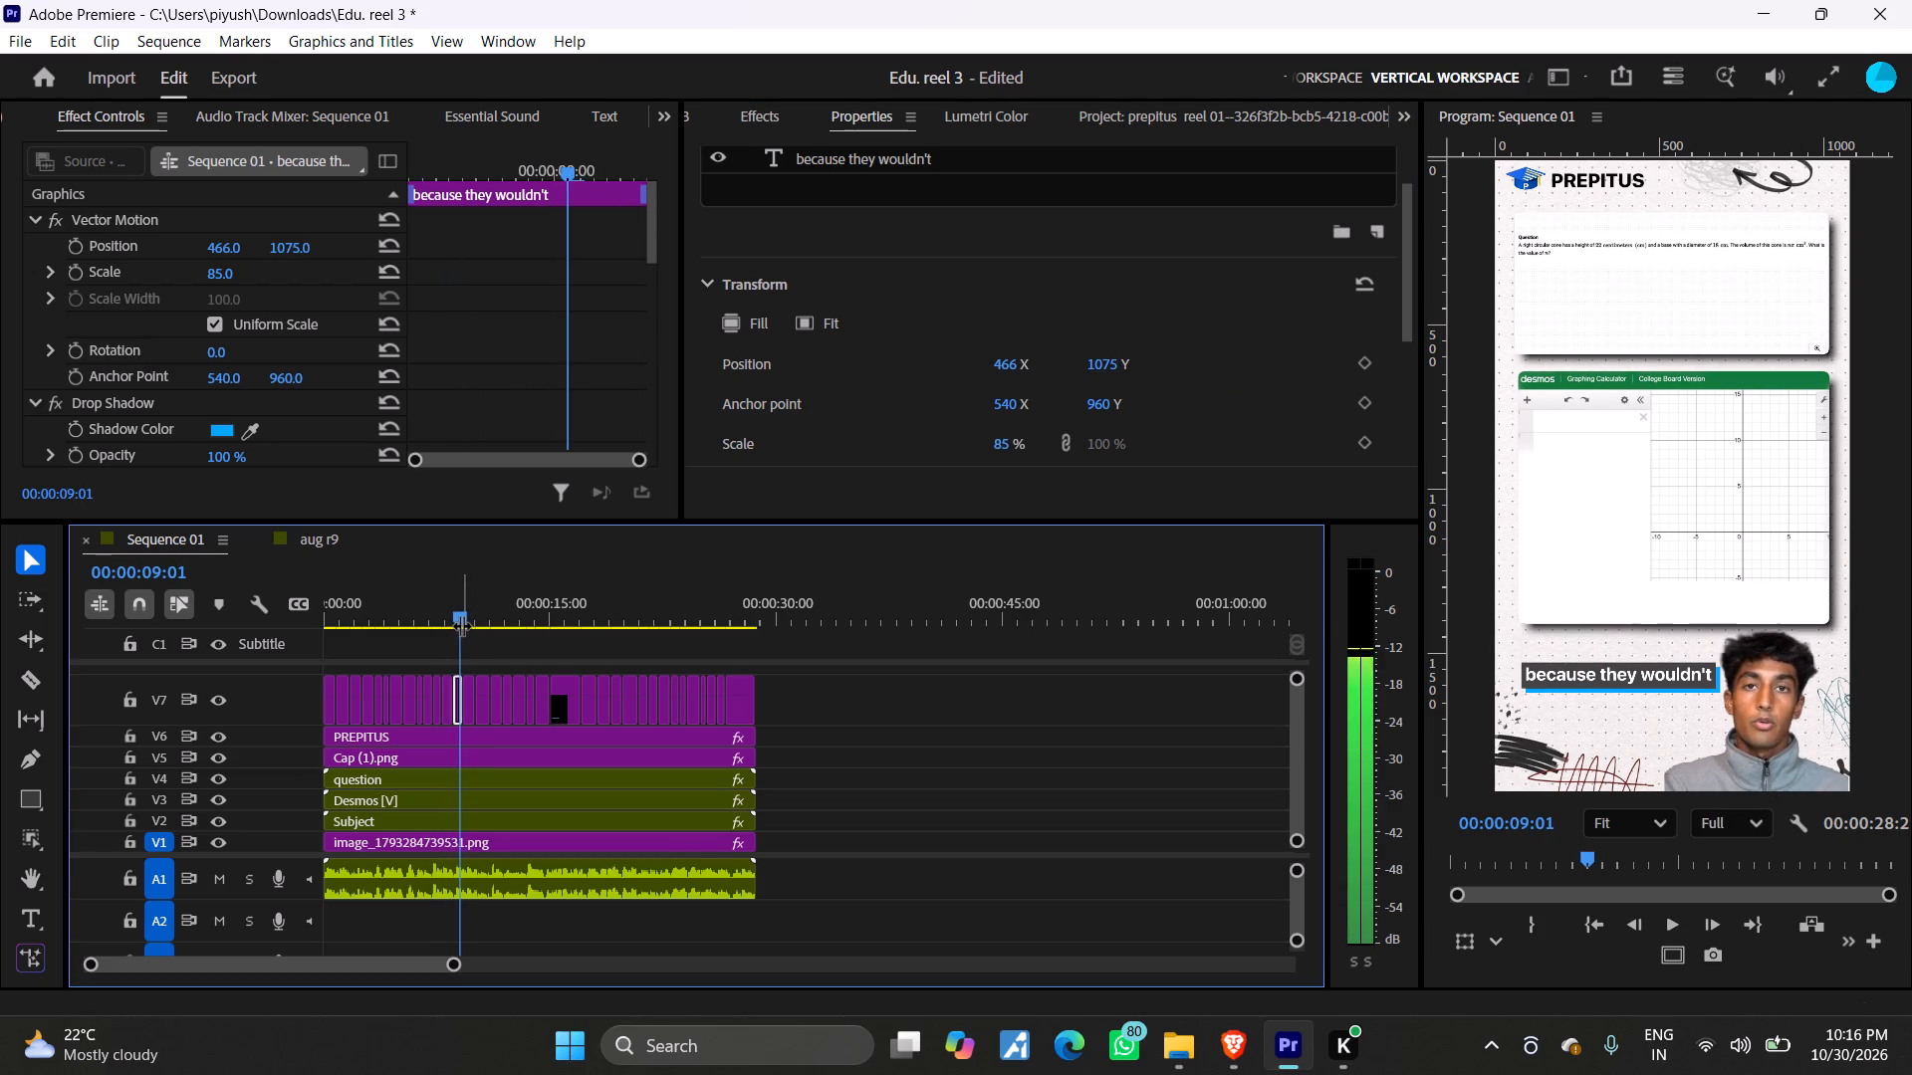
drag(1106, 372, 1092, 372)
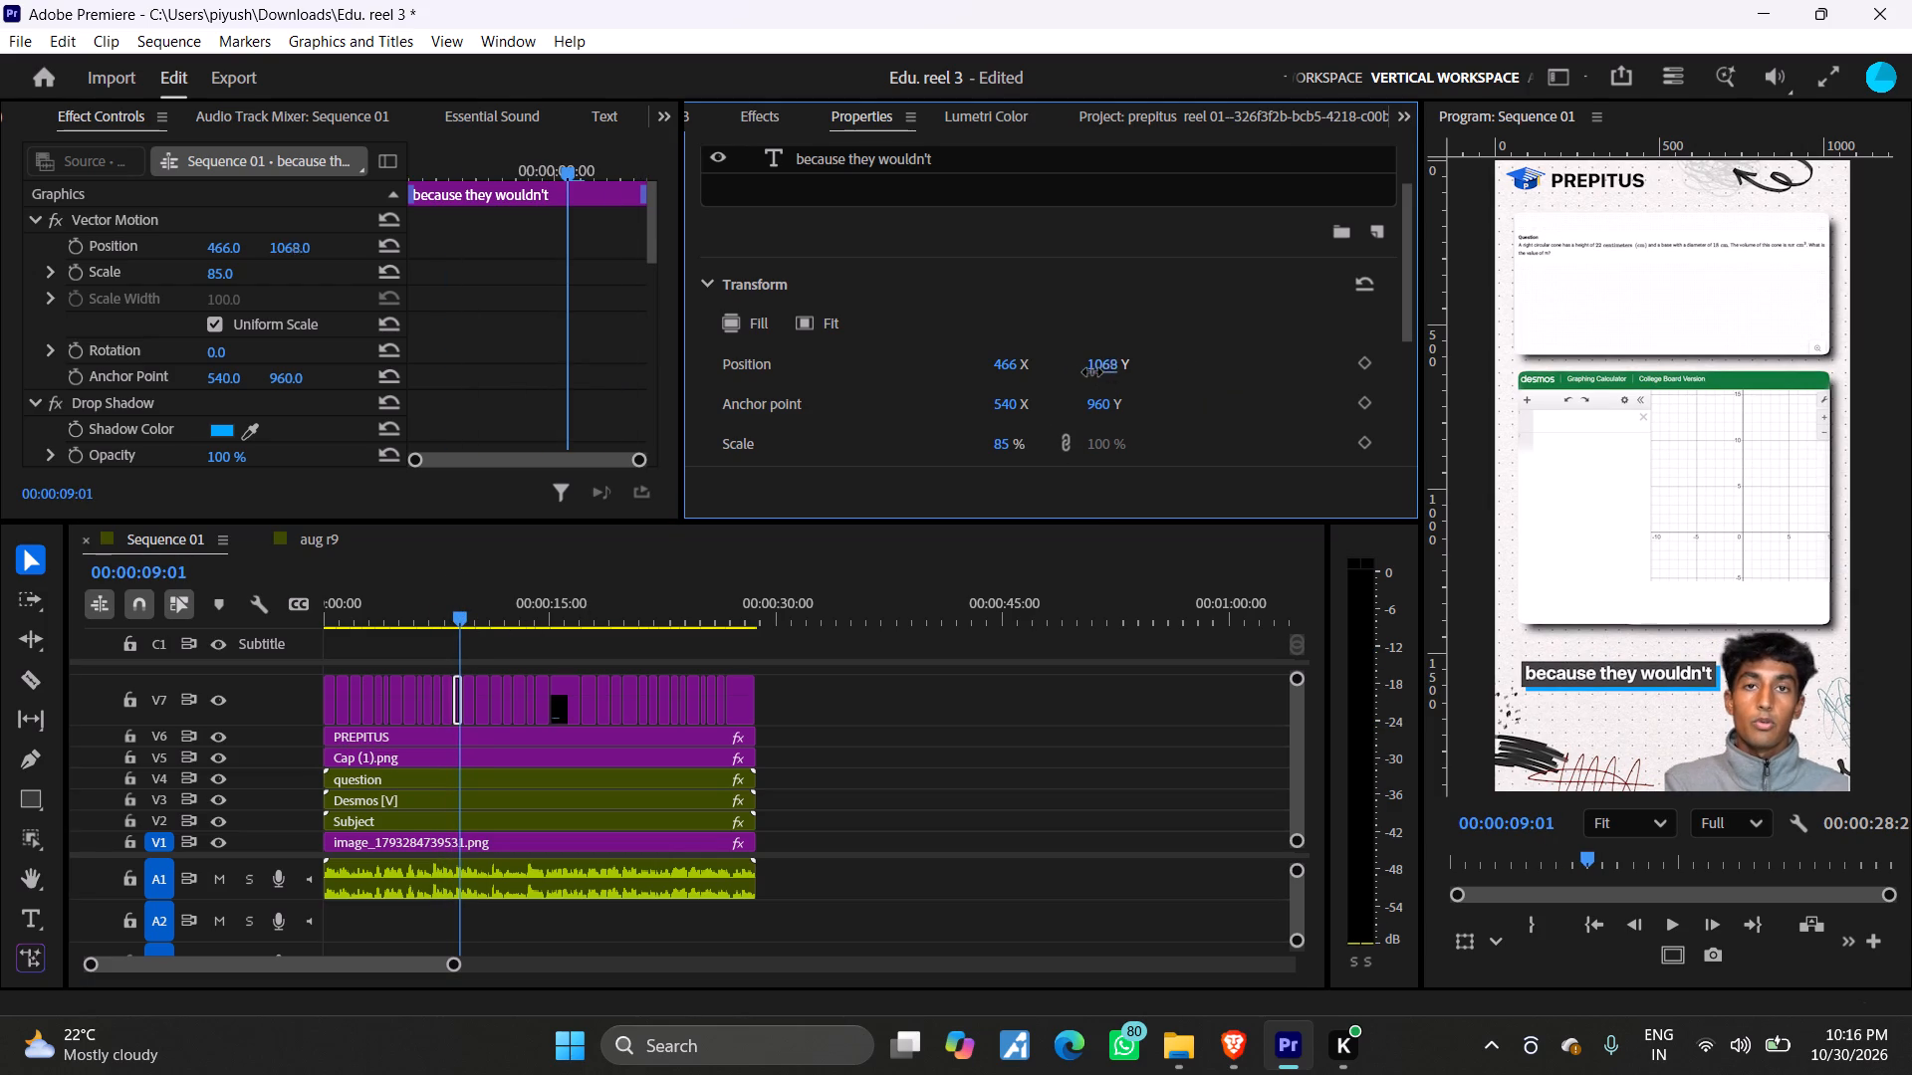
drag(1092, 372, 1083, 375)
Play on from "because they wouldn't" and set the Subject clip's horizontal position on V2 to 839, away from the captions.
key(space)
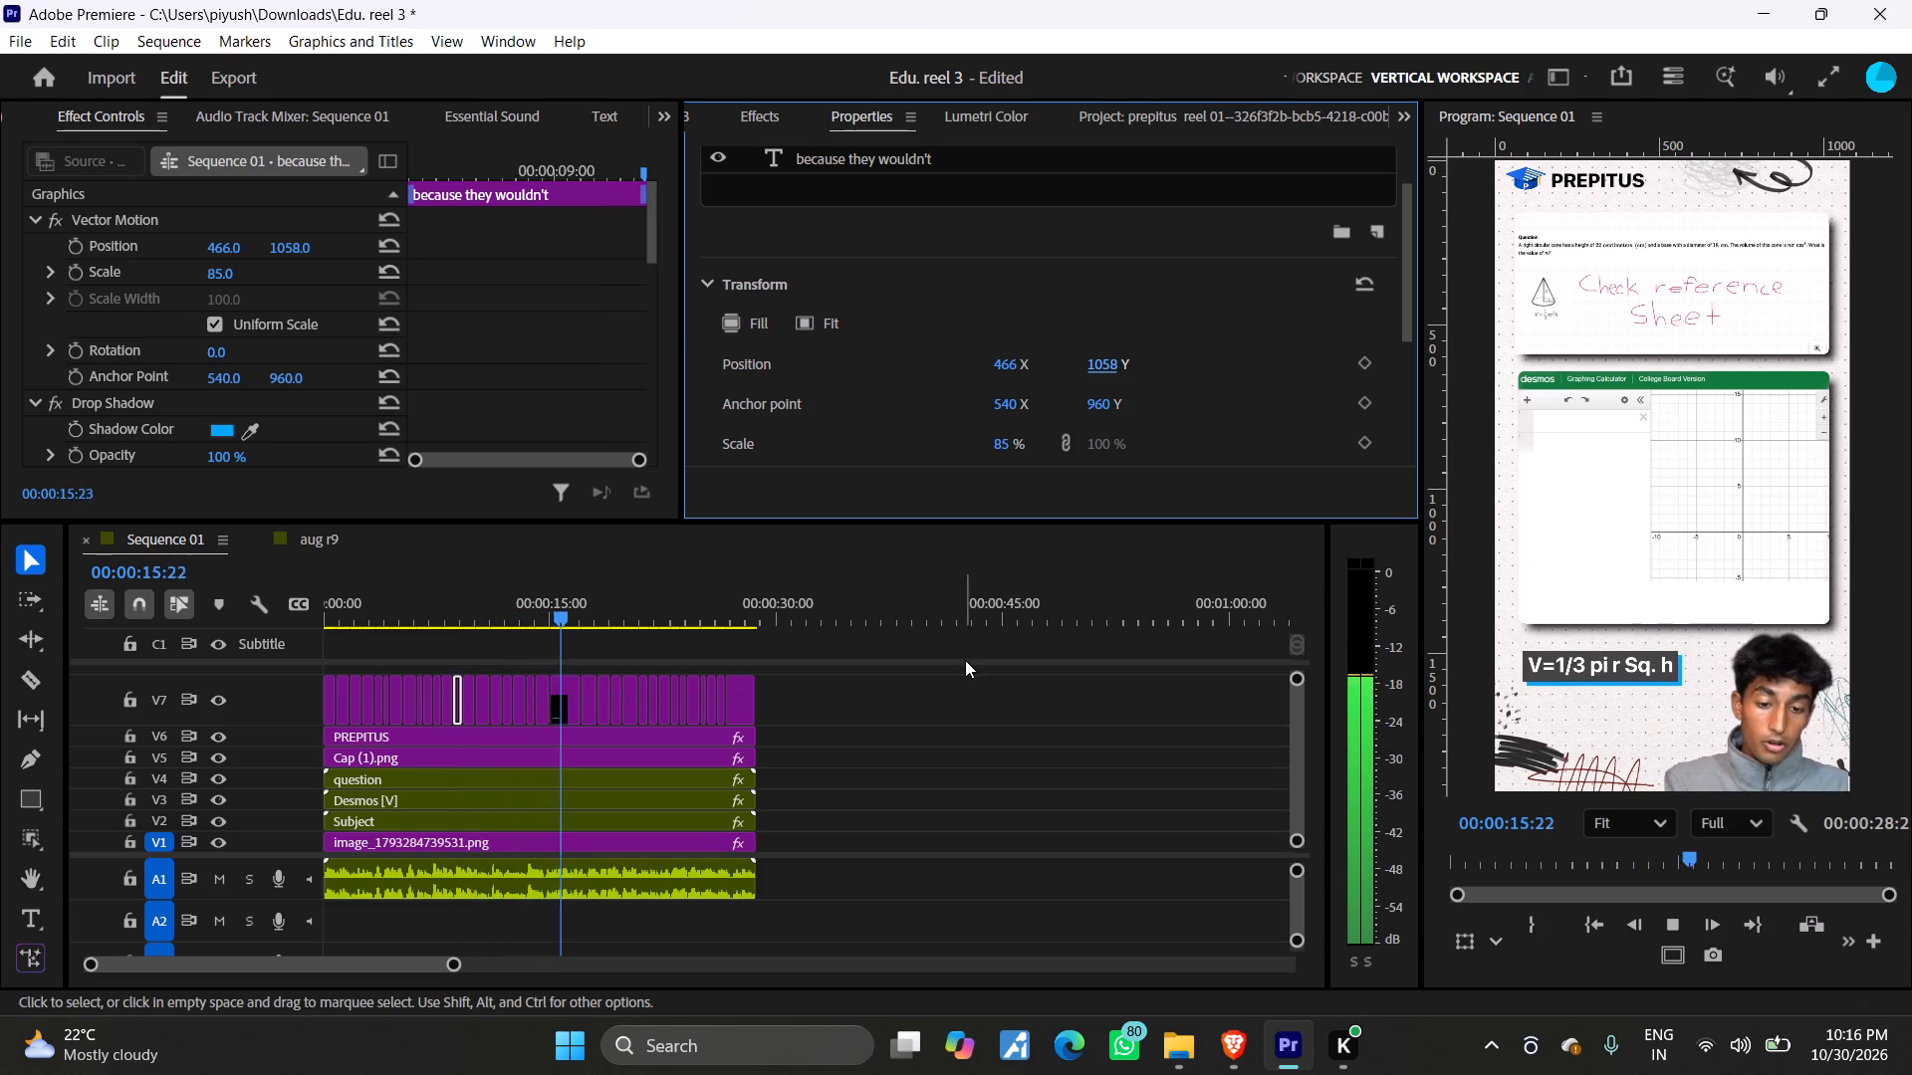
click(486, 815)
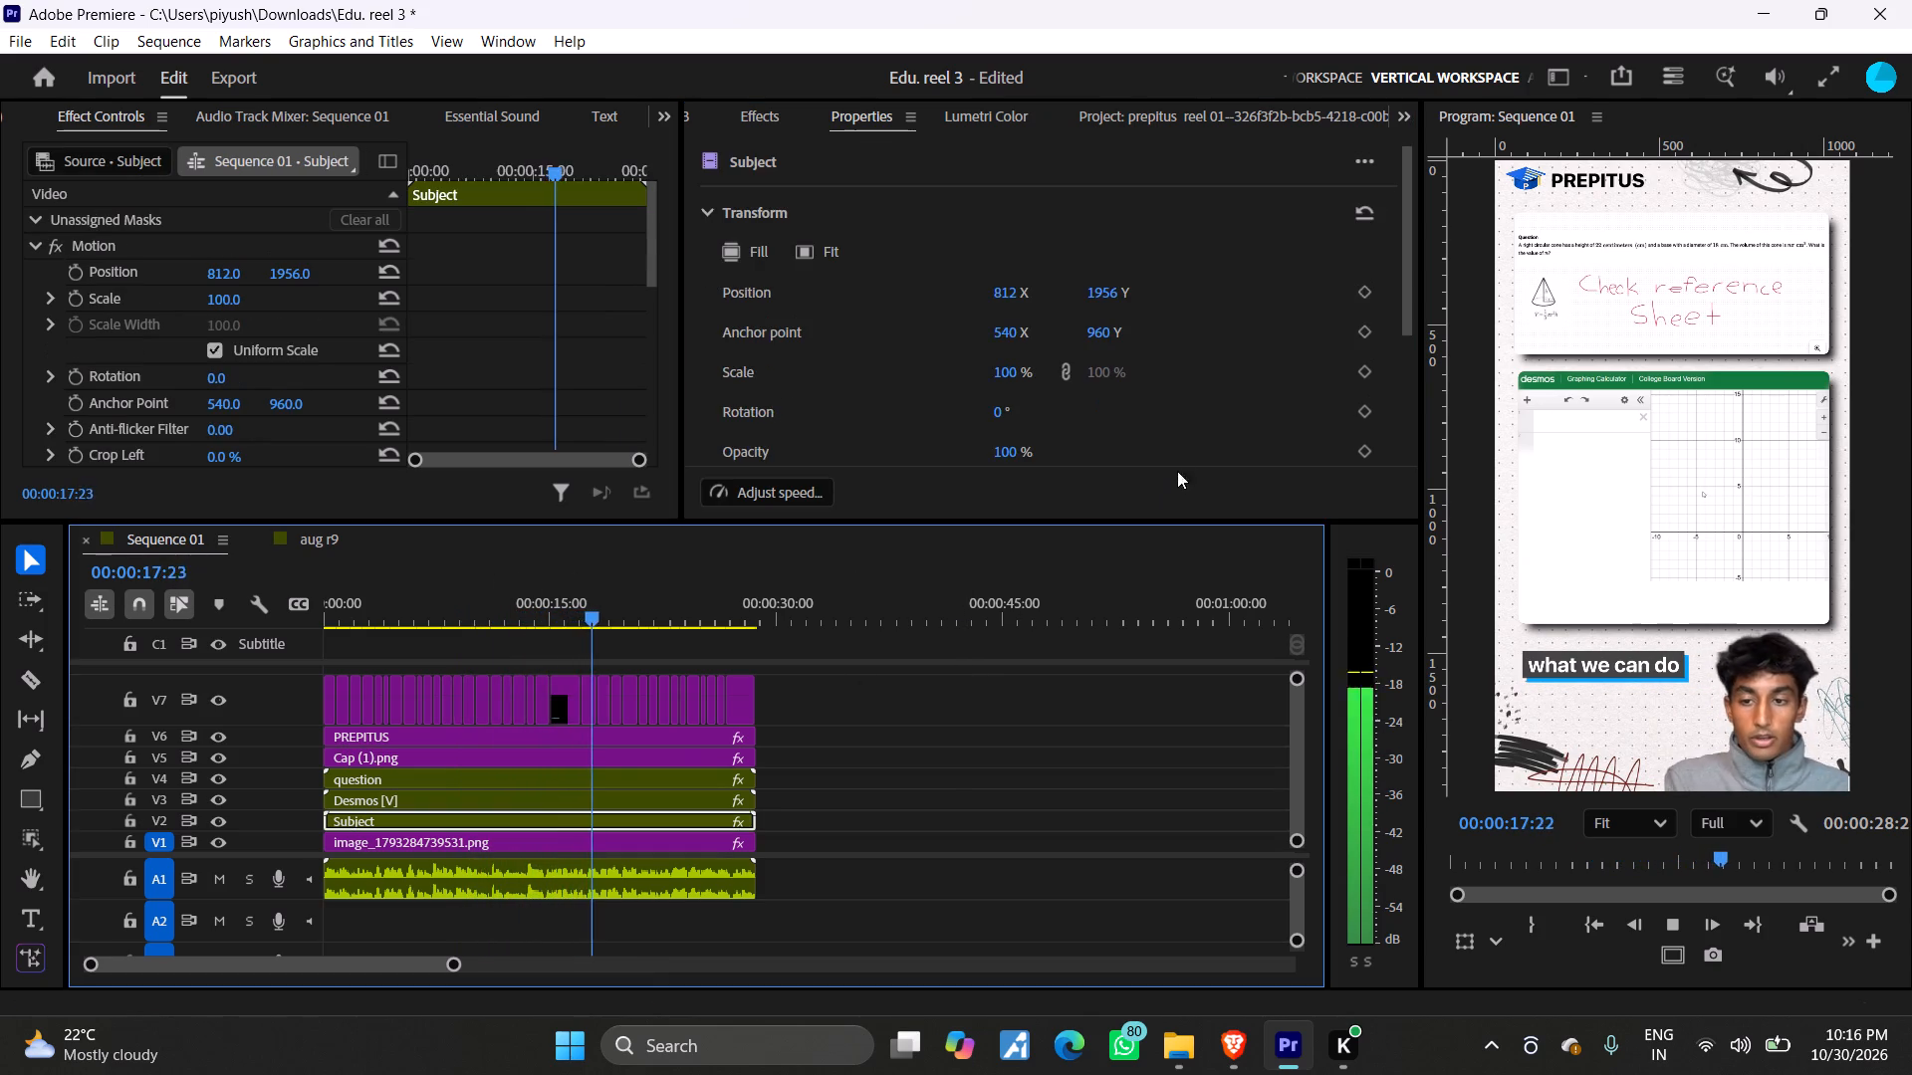
drag(1010, 297, 1017, 296)
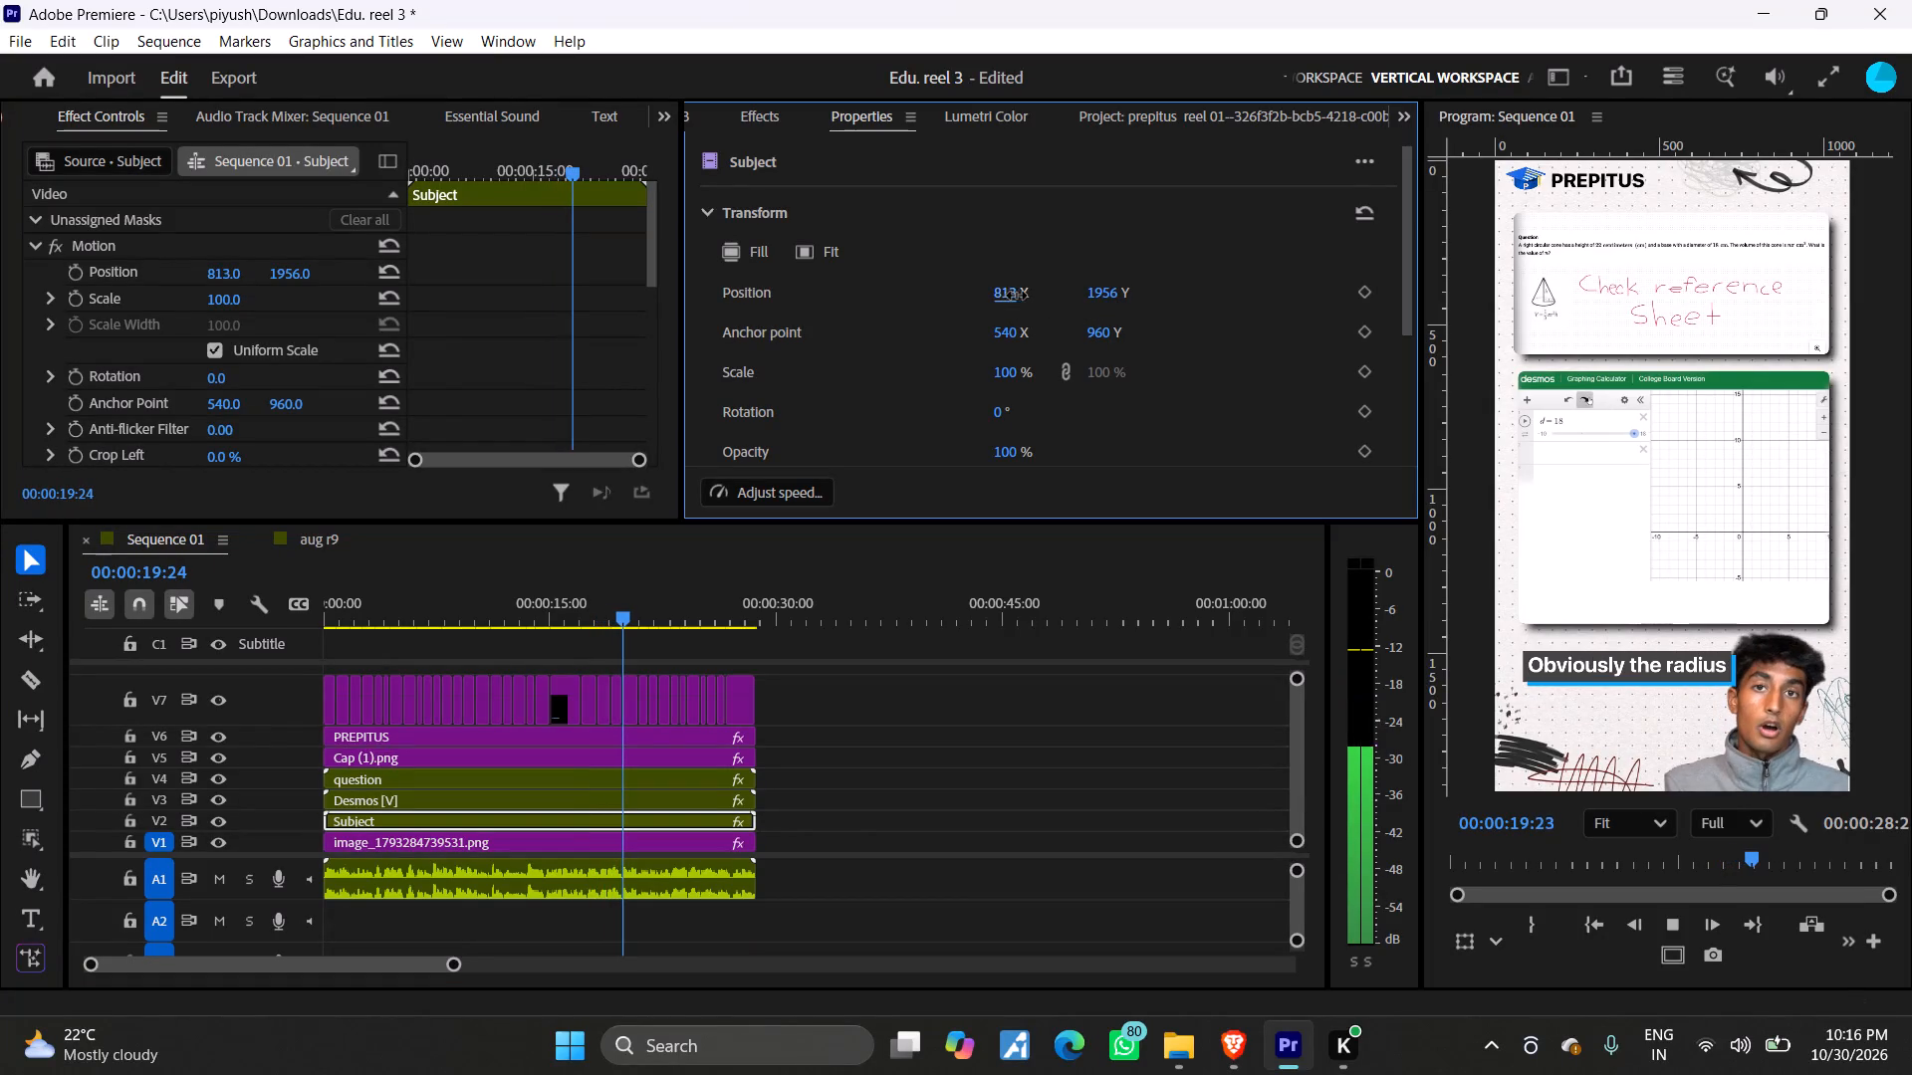
drag(1017, 296, 1043, 291)
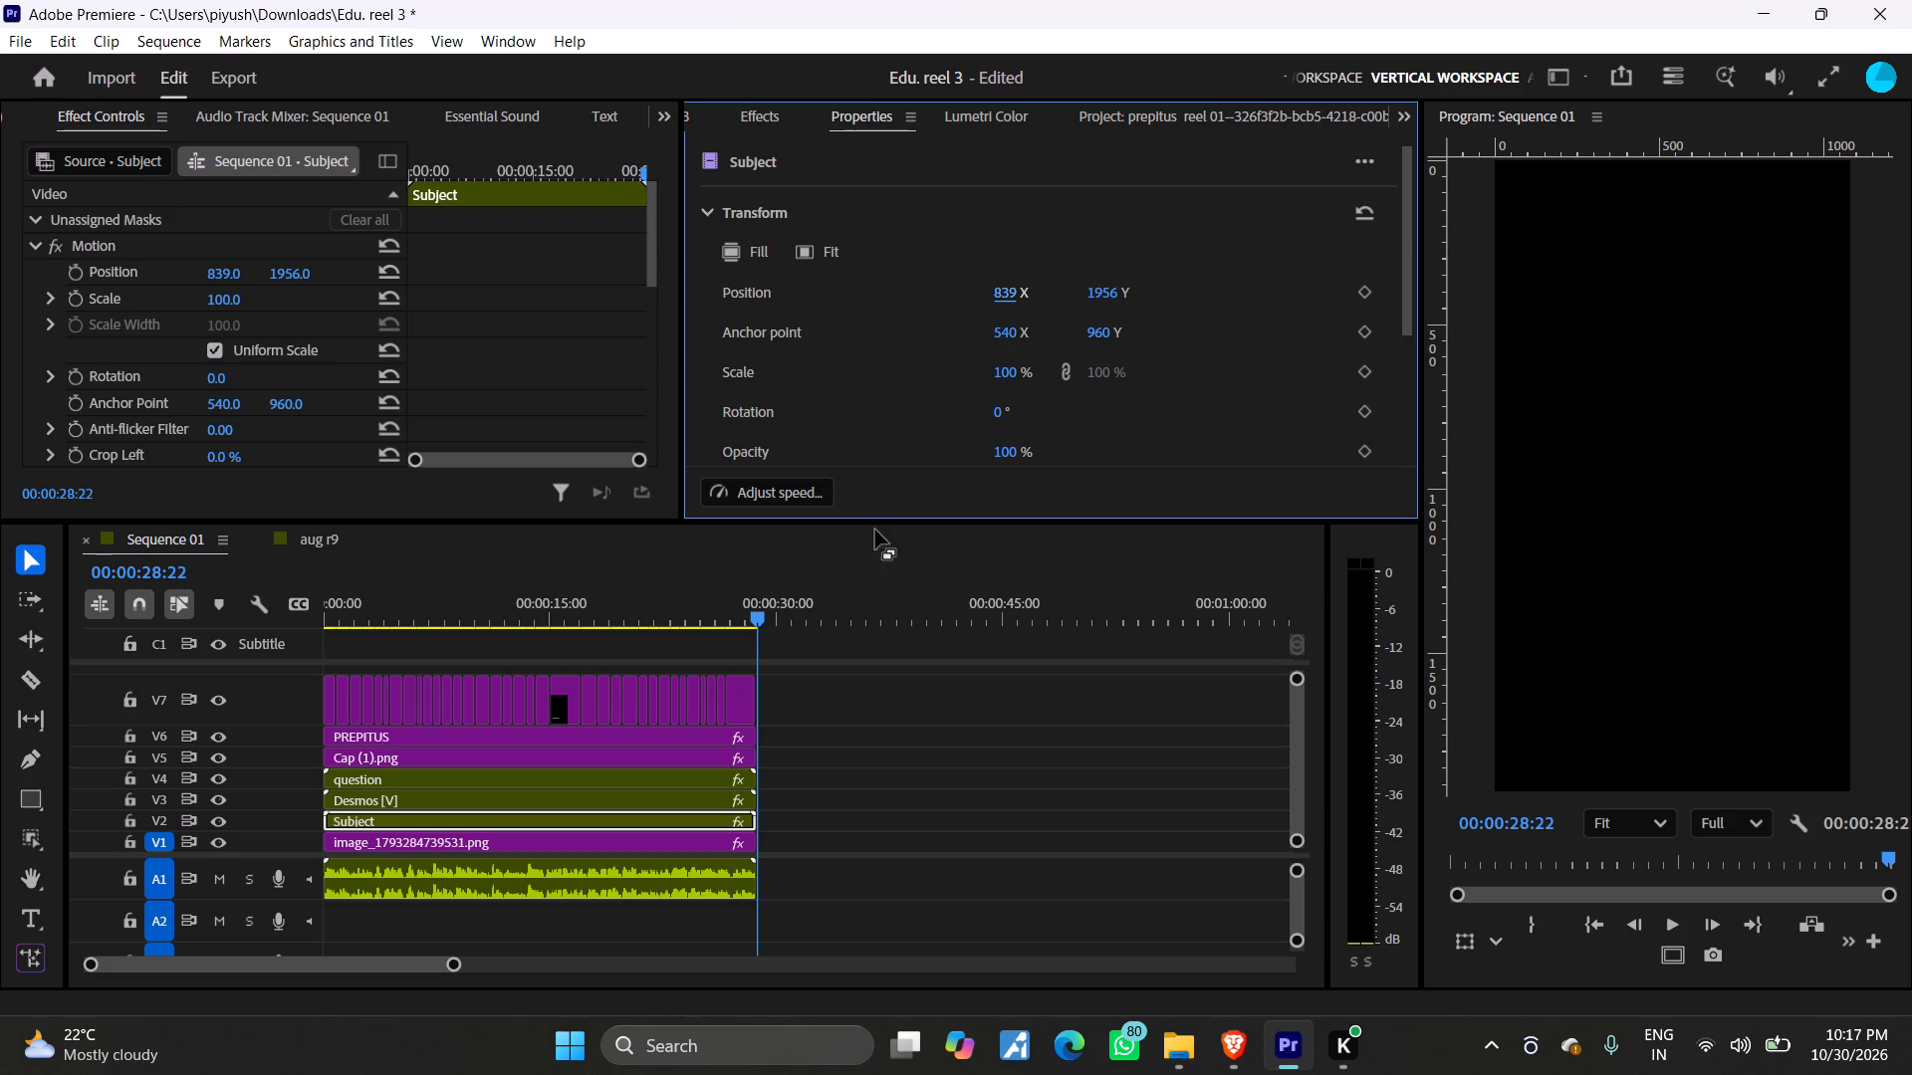
Raise the gain of the Desmos audio on A1 by 5 dB, listening to the opening seconds to judge the level.
drag(747, 605, 741, 606)
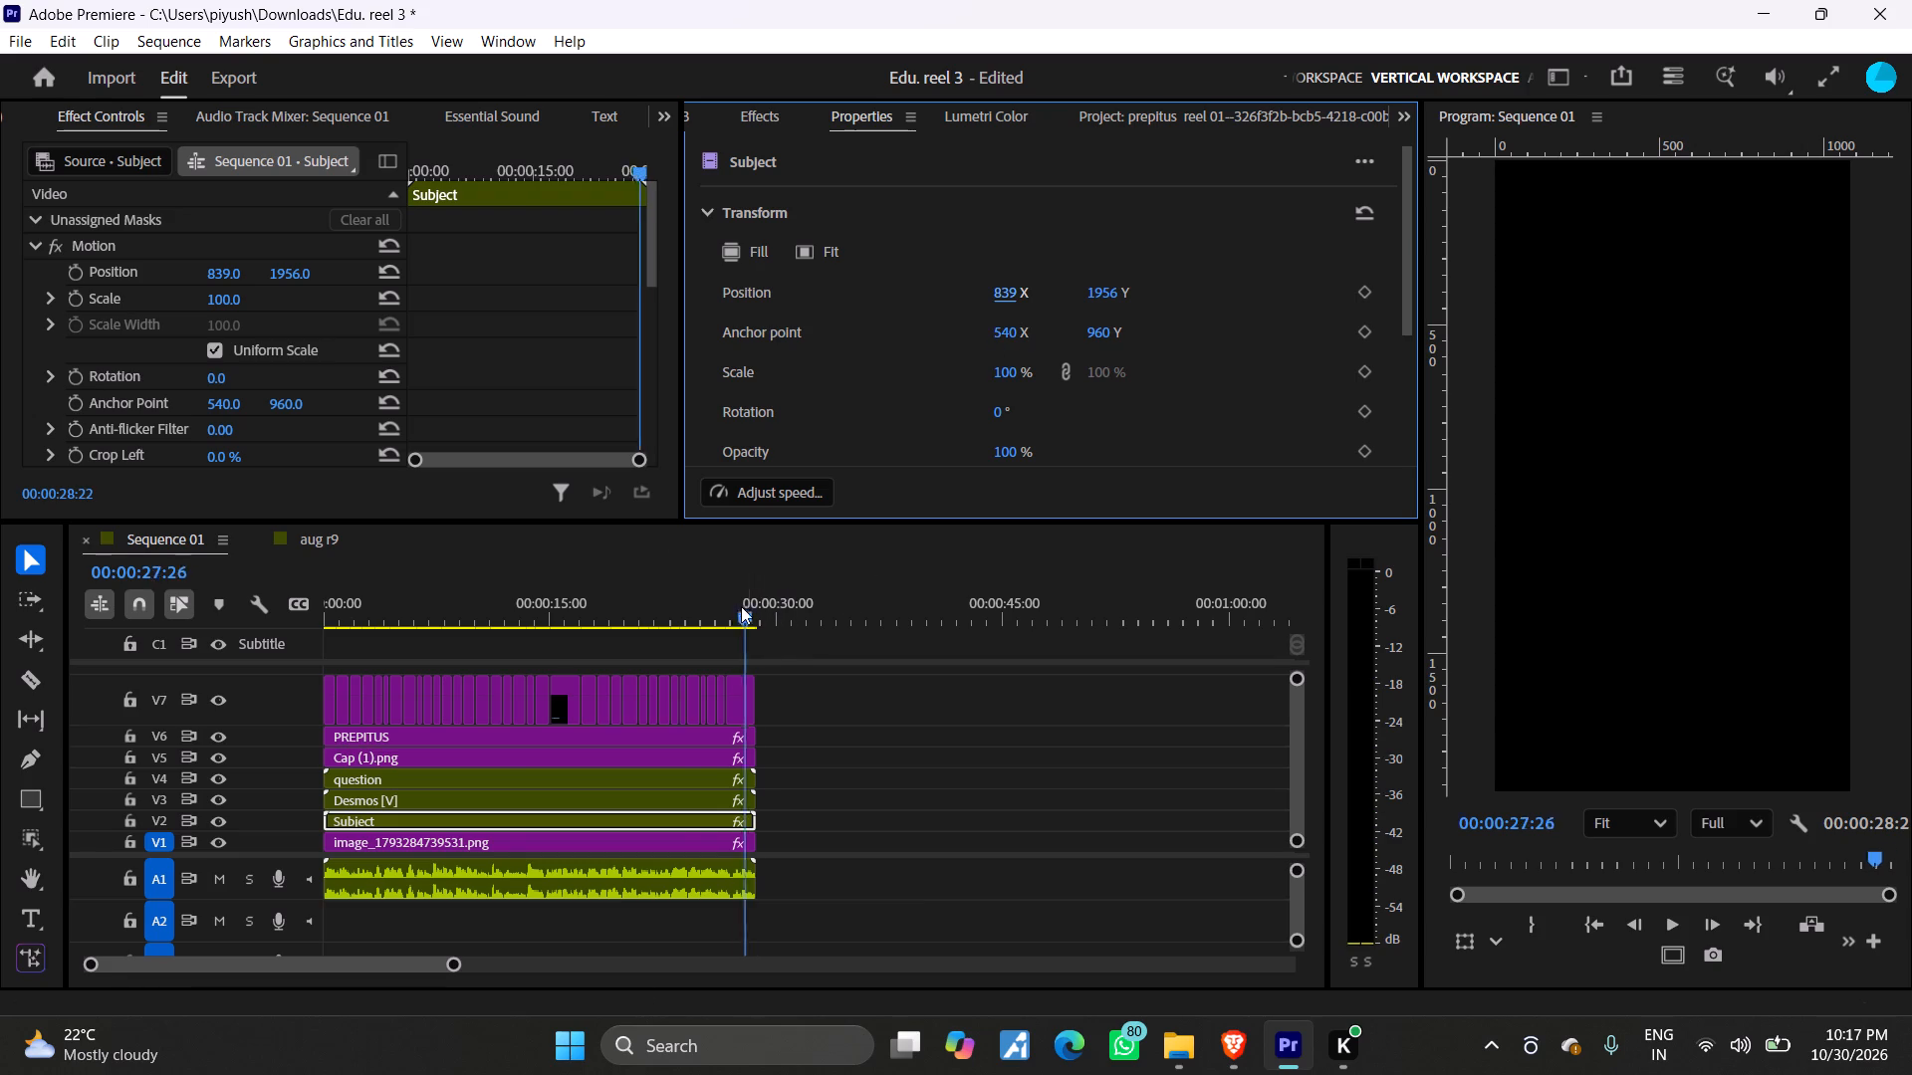
drag(741, 606, 23, 706)
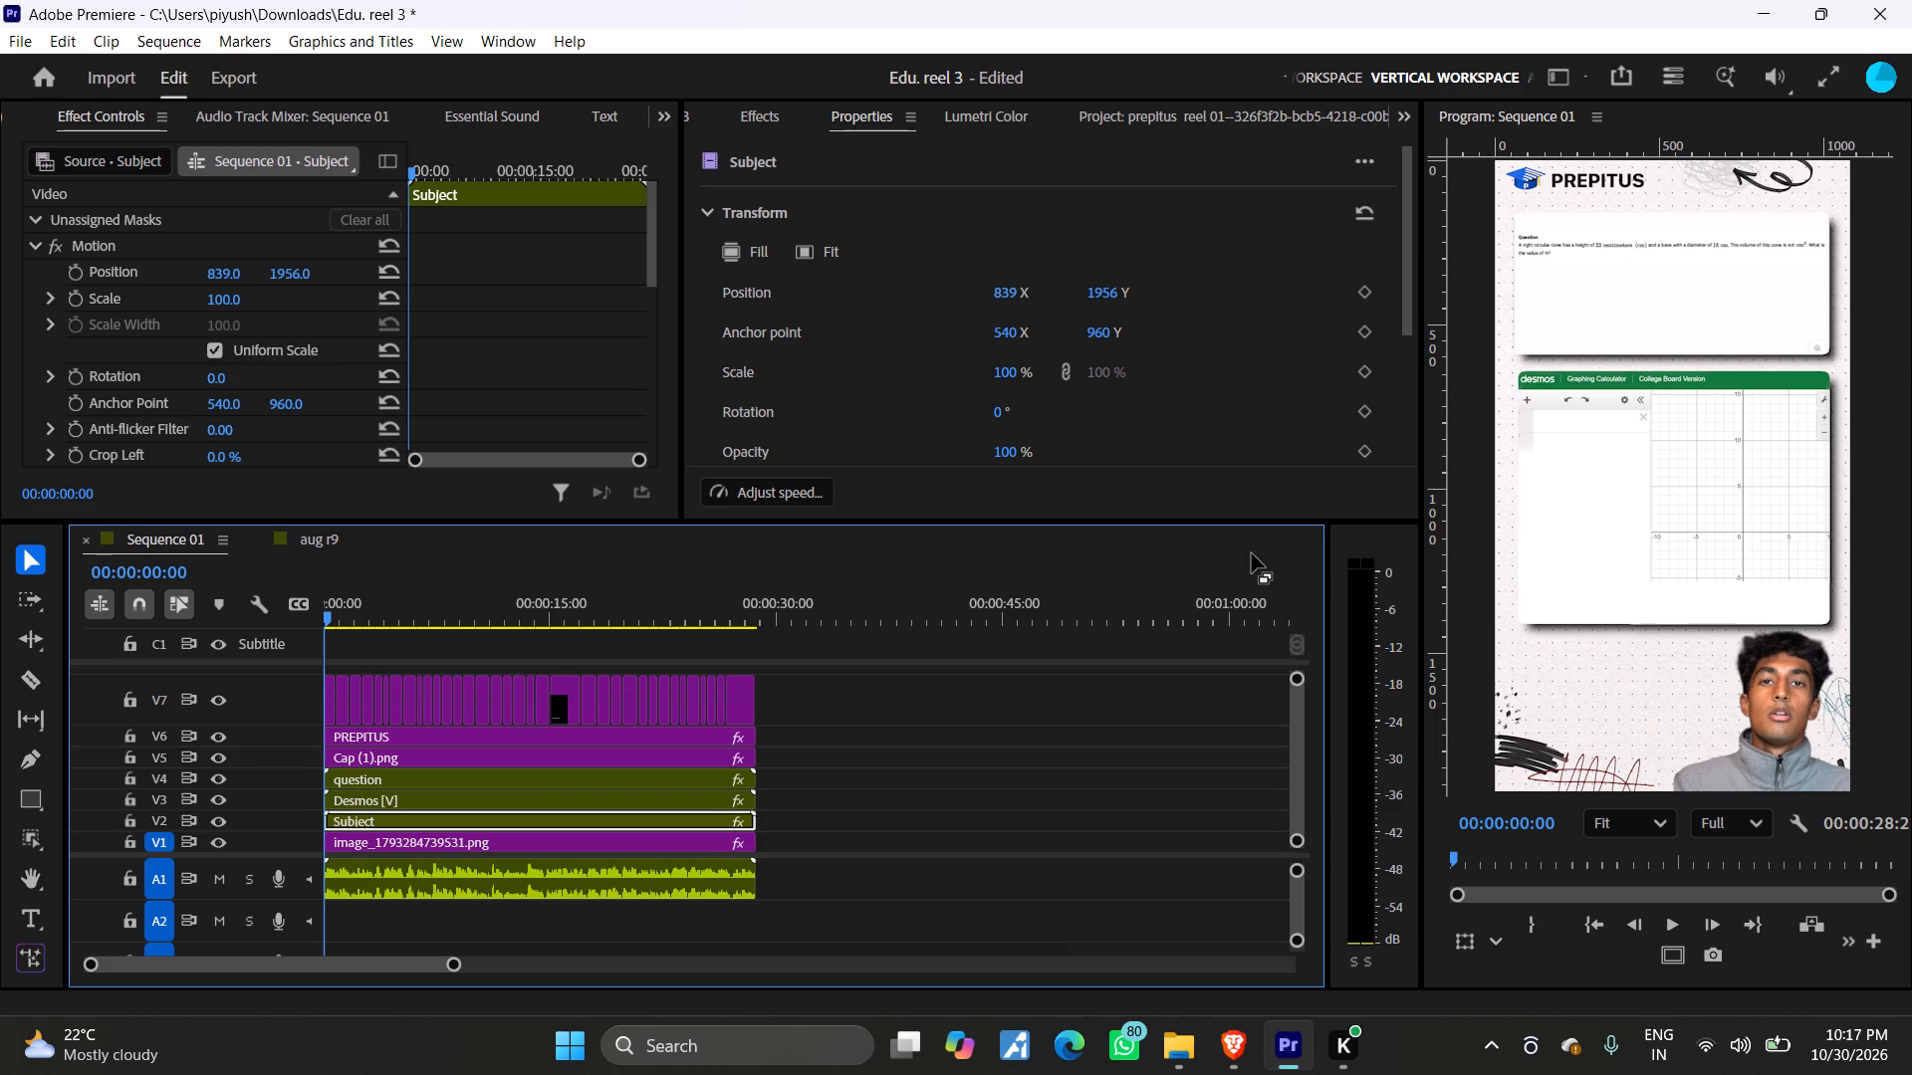
key(space)
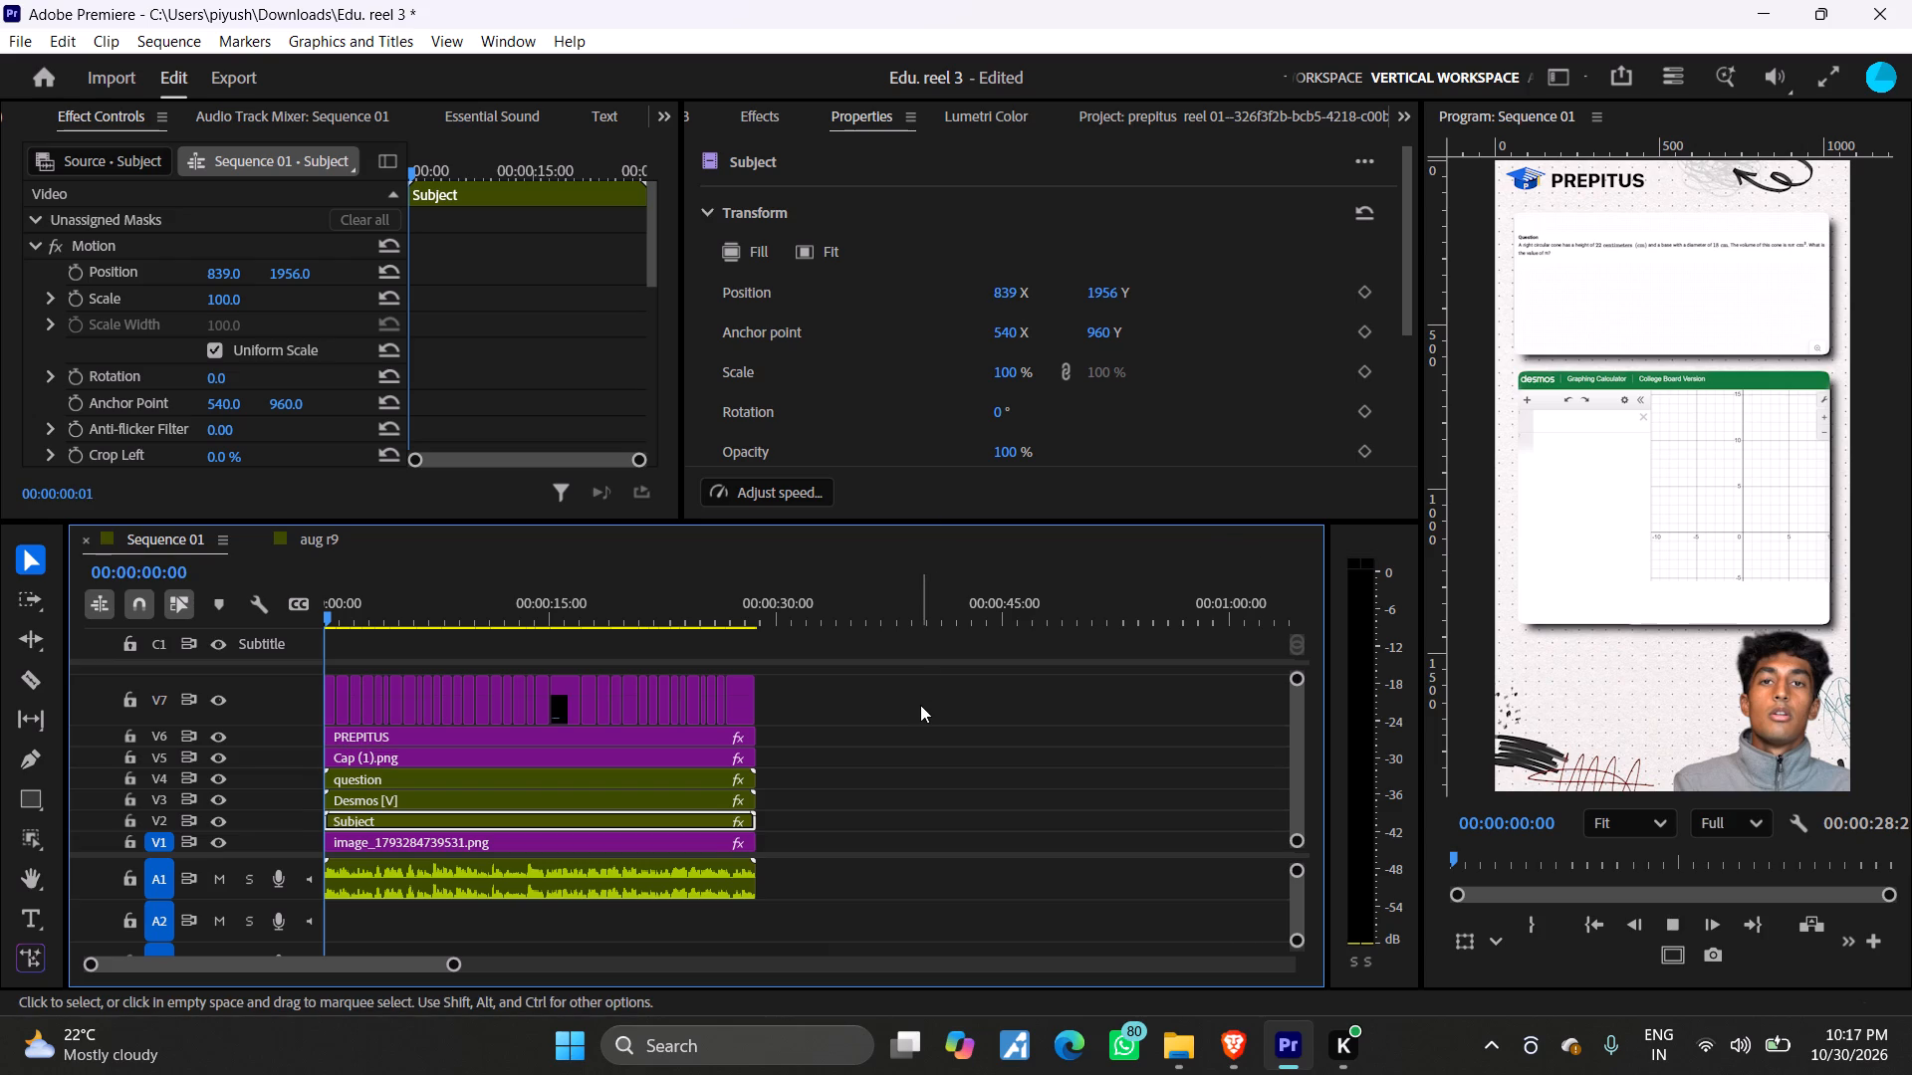
key(space)
click(519, 881)
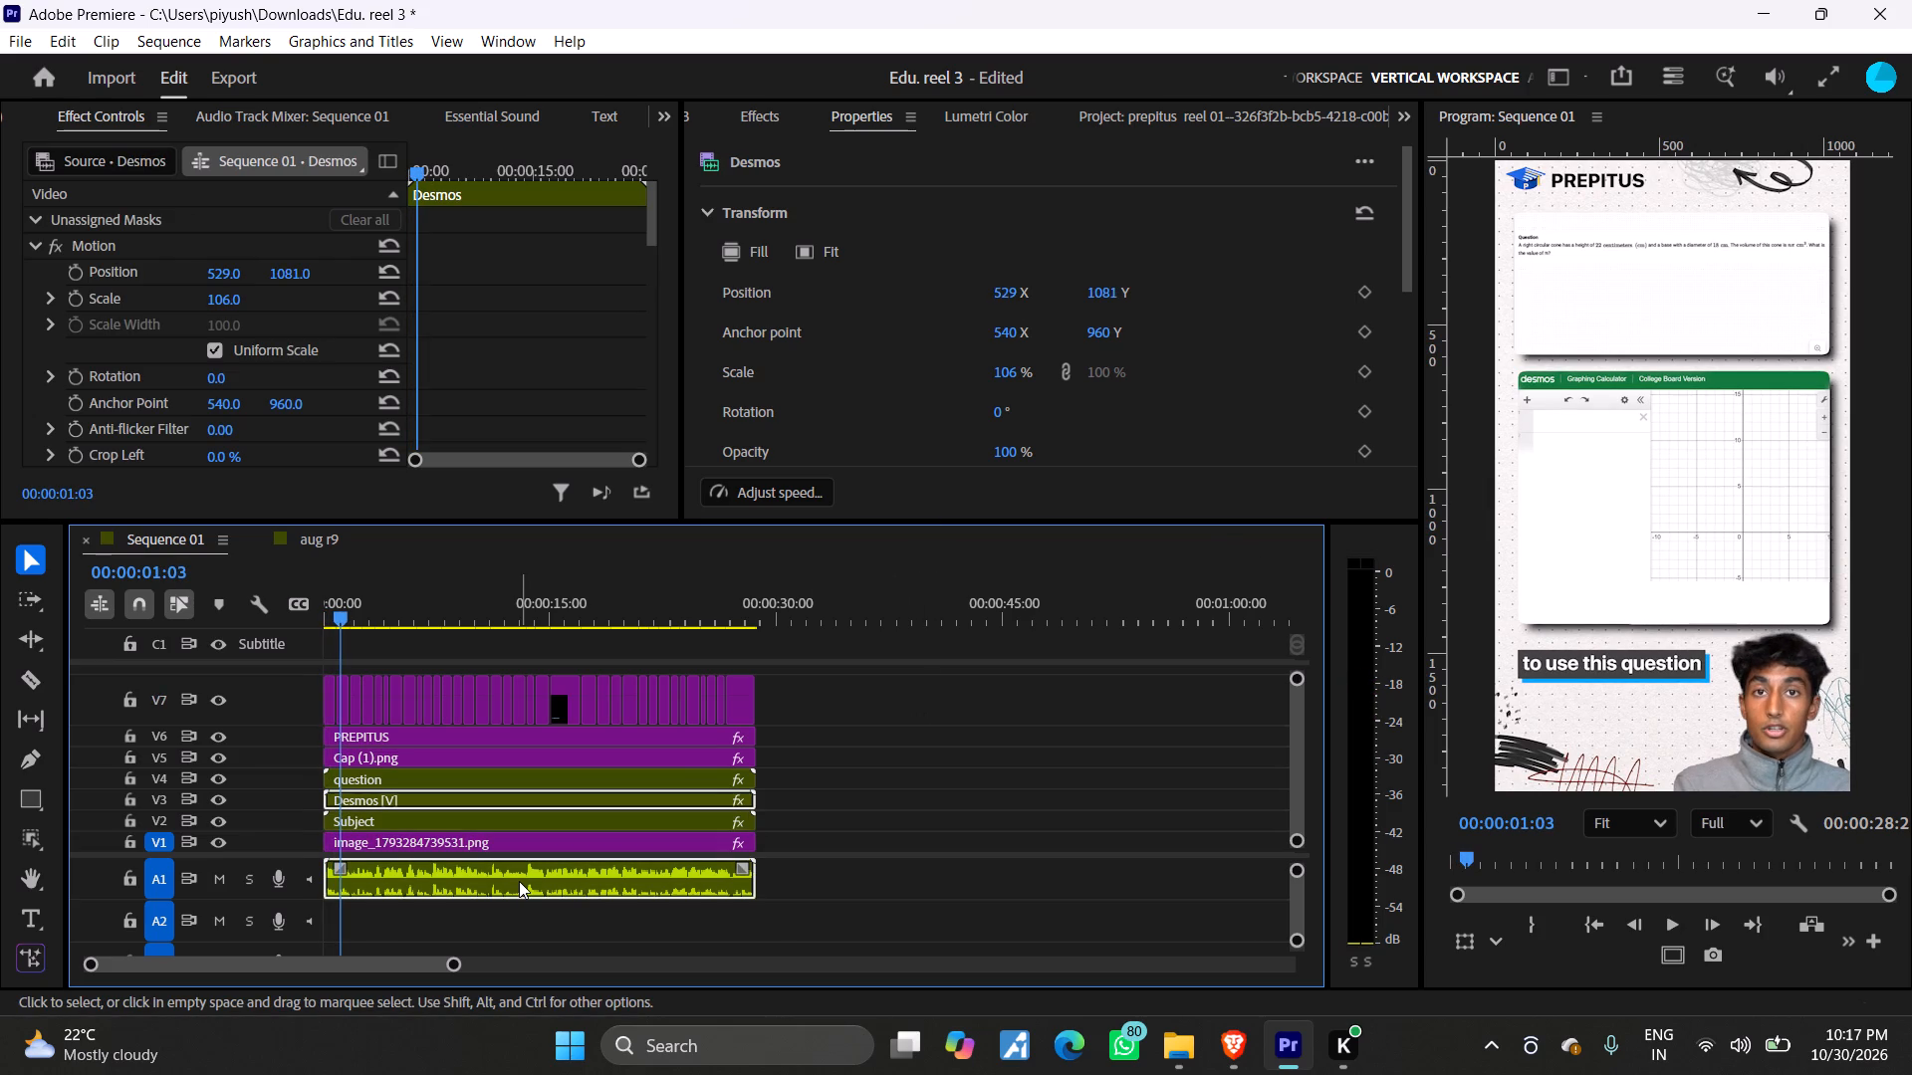
key(g)
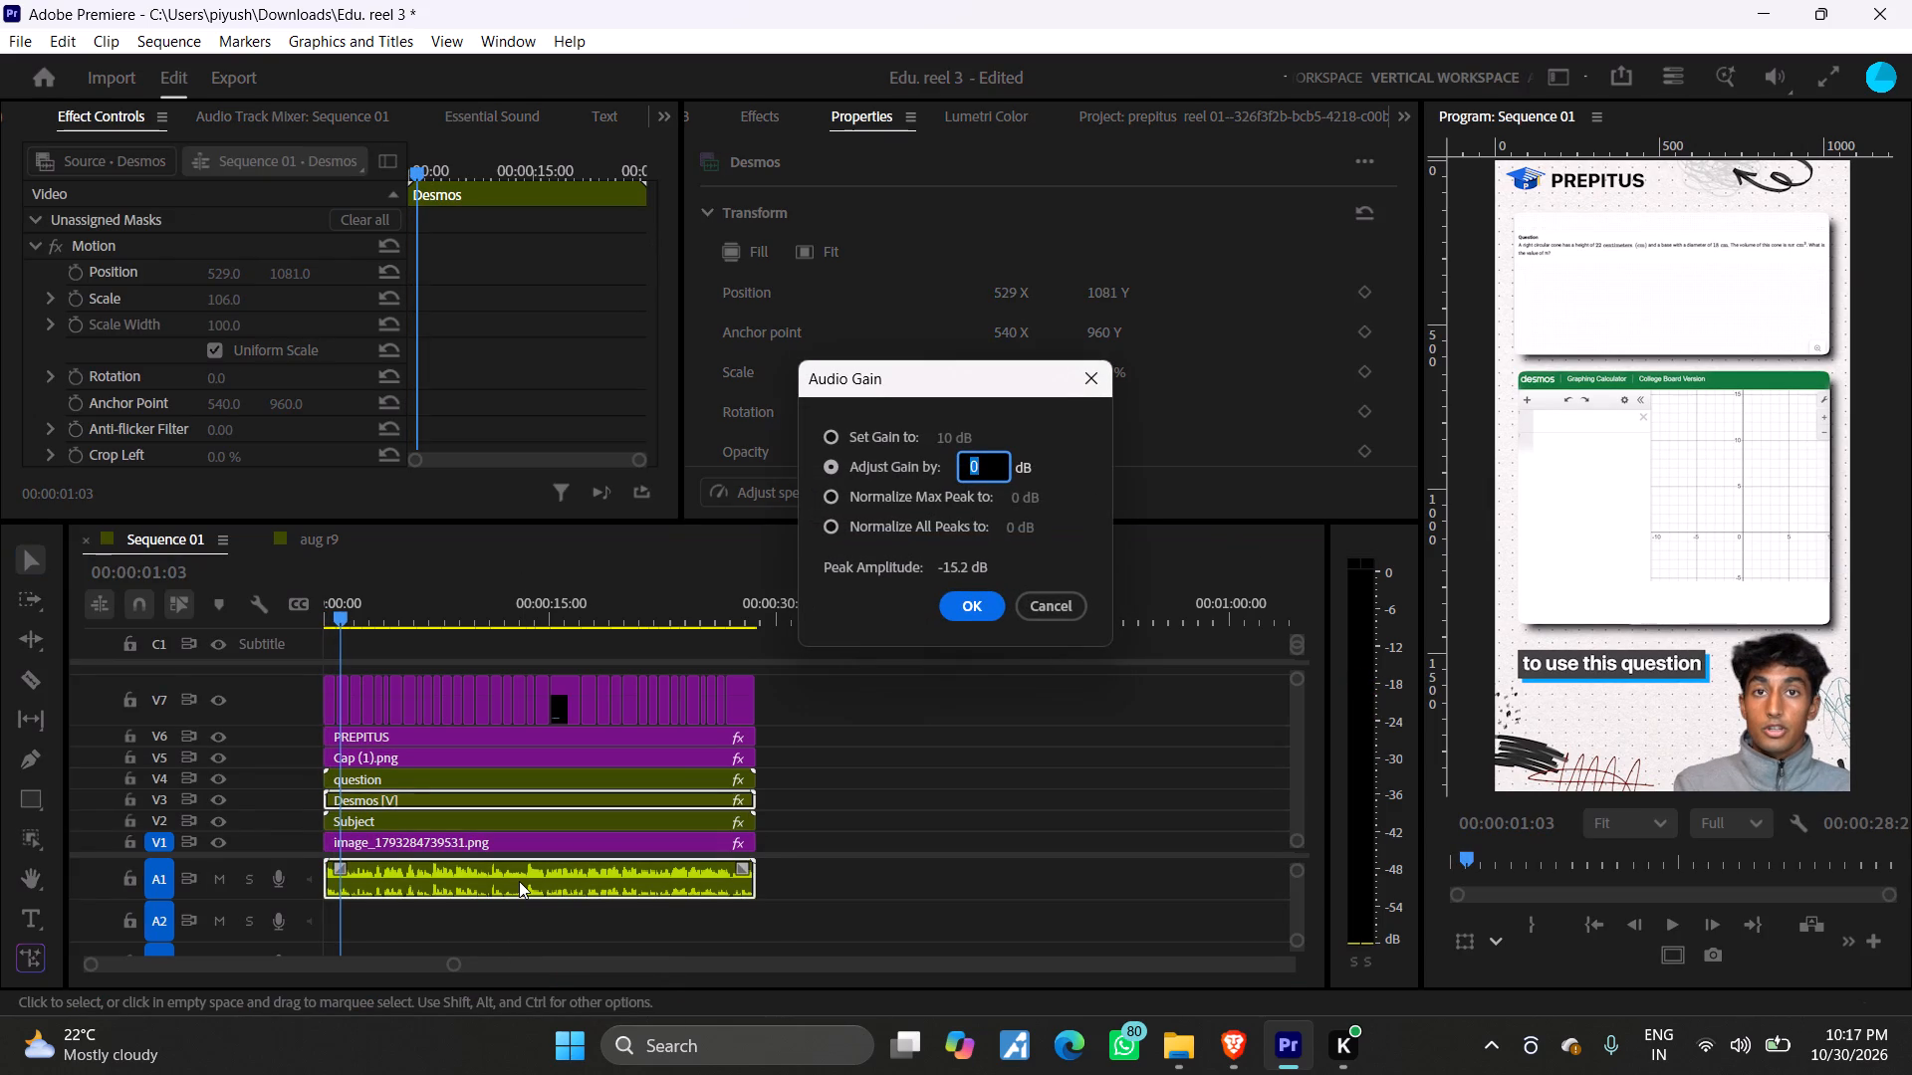
text(+5)
key(Return)
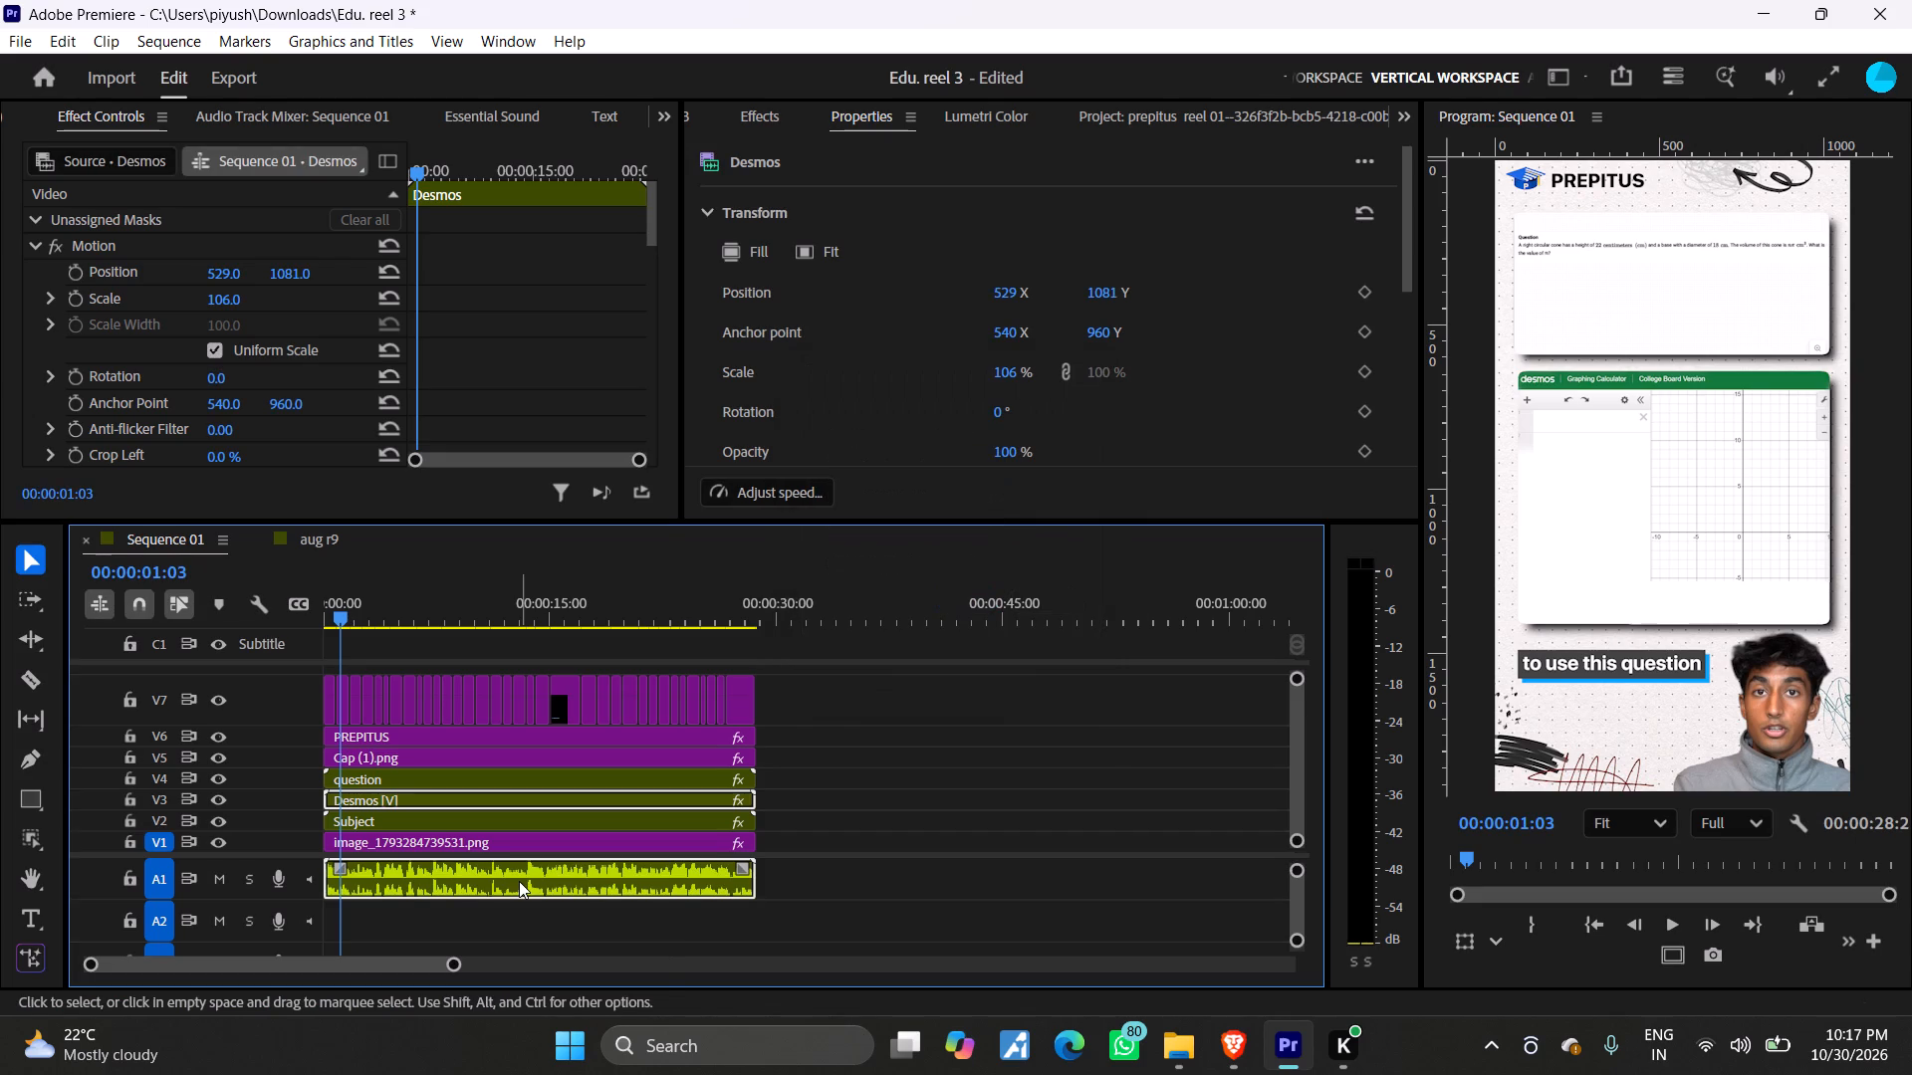
key(space)
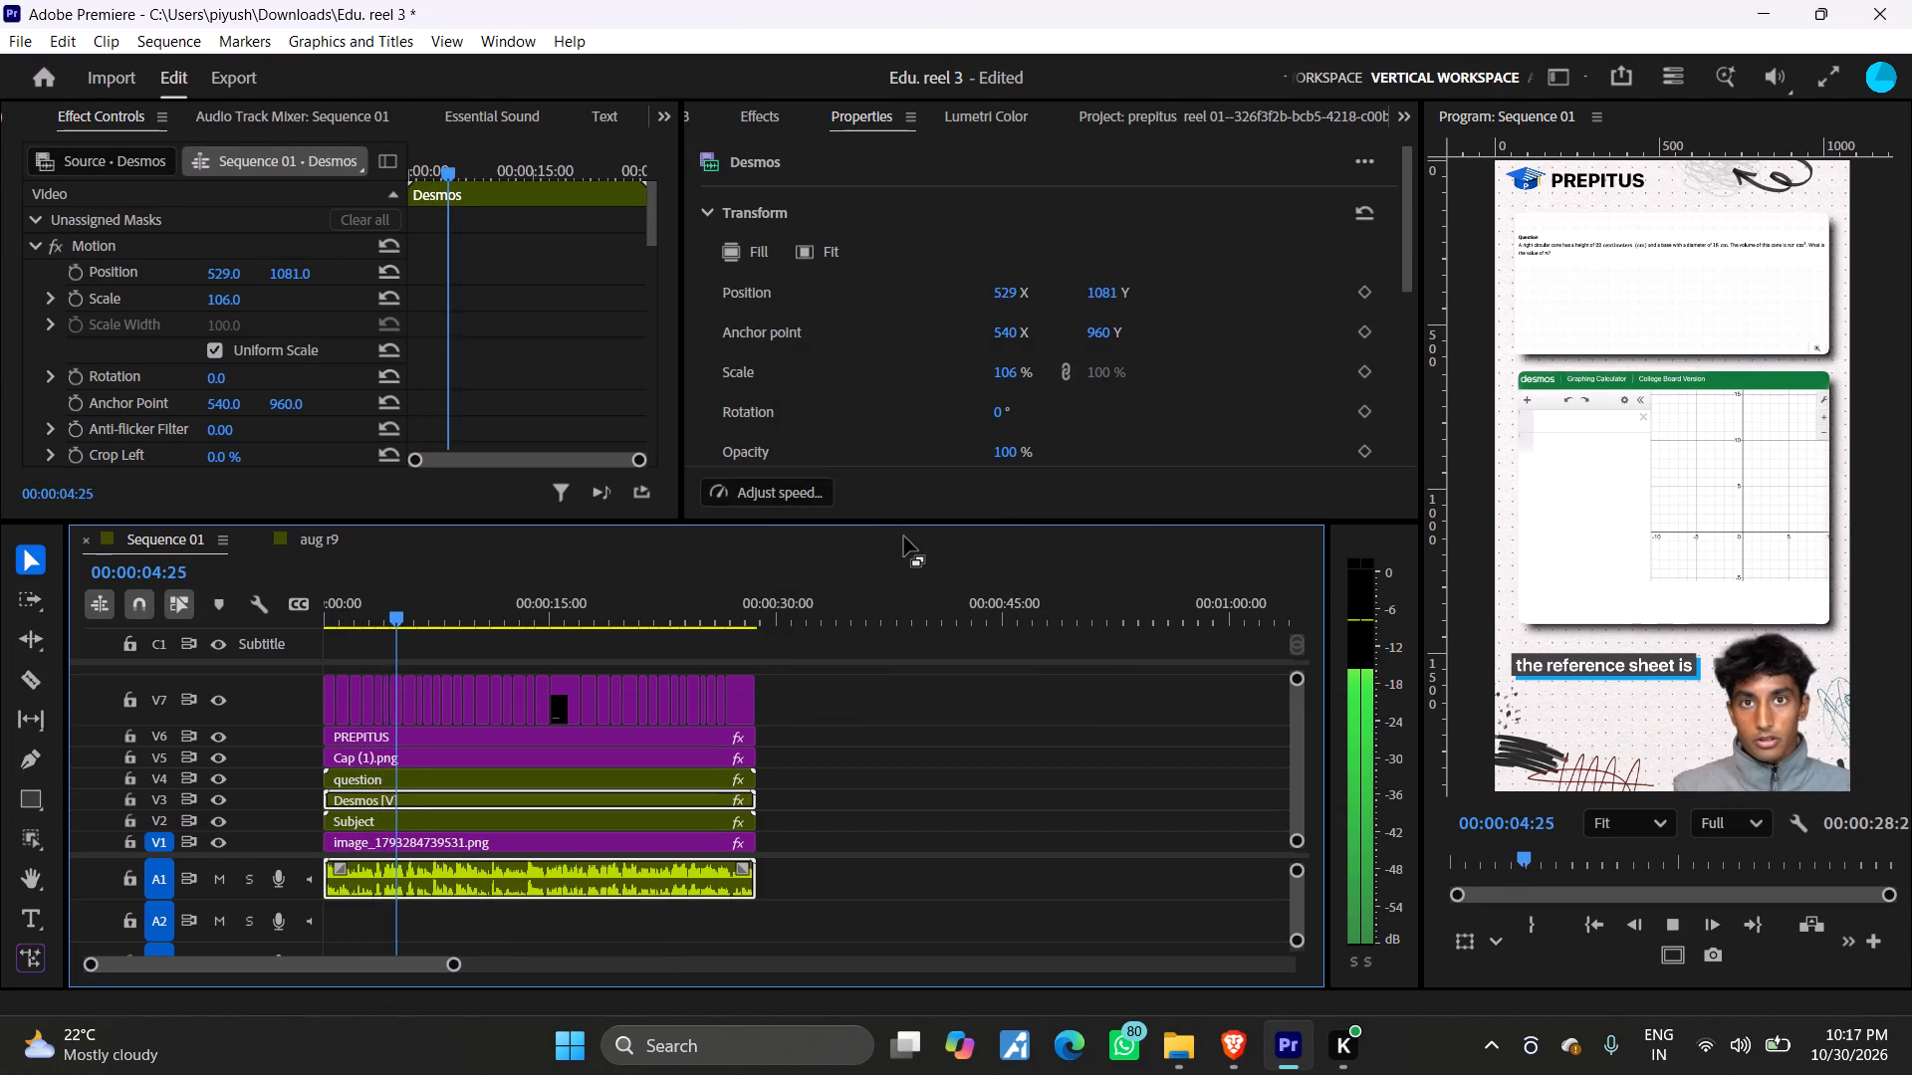
key(space)
Raise the gain of the Desmos audio on A1 by another 2 dB, listen briefly, and return to the sequence start.
click(569, 873)
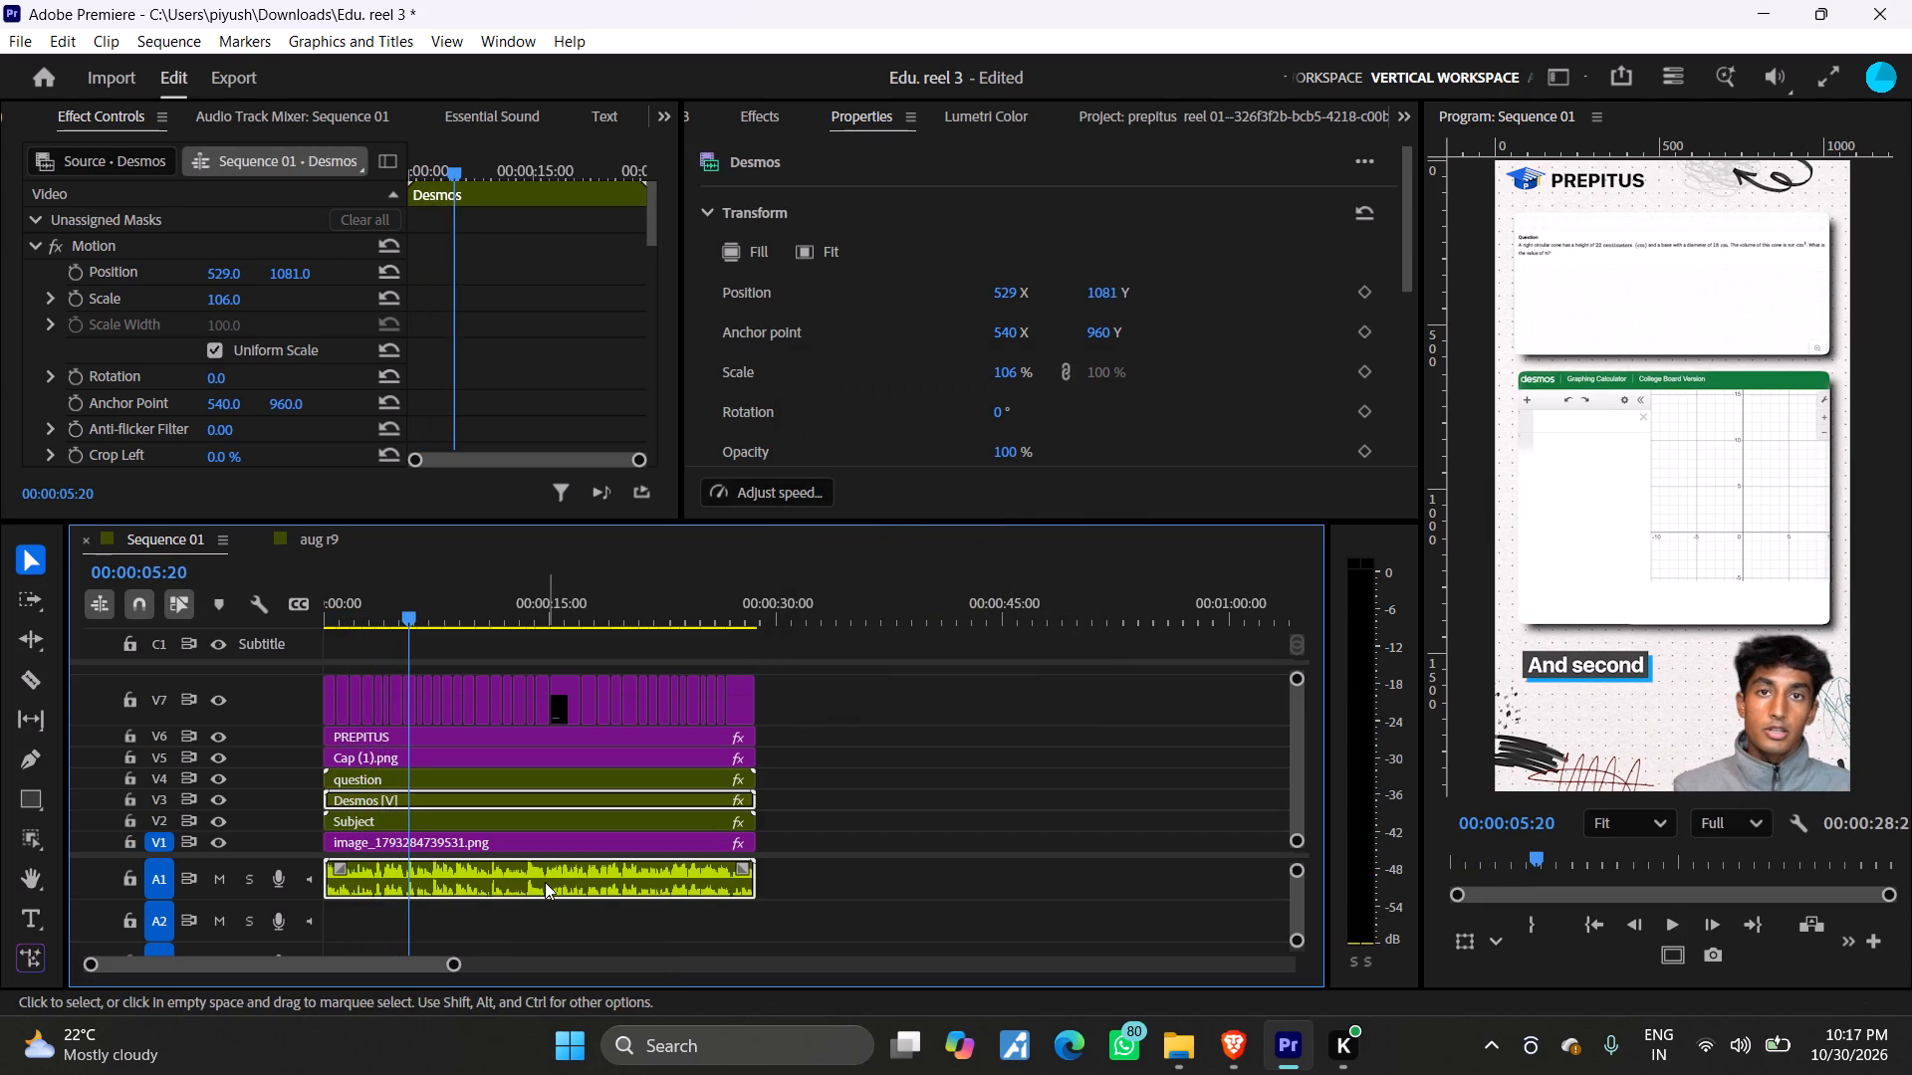
click(545, 882)
text(g+)
key(2)
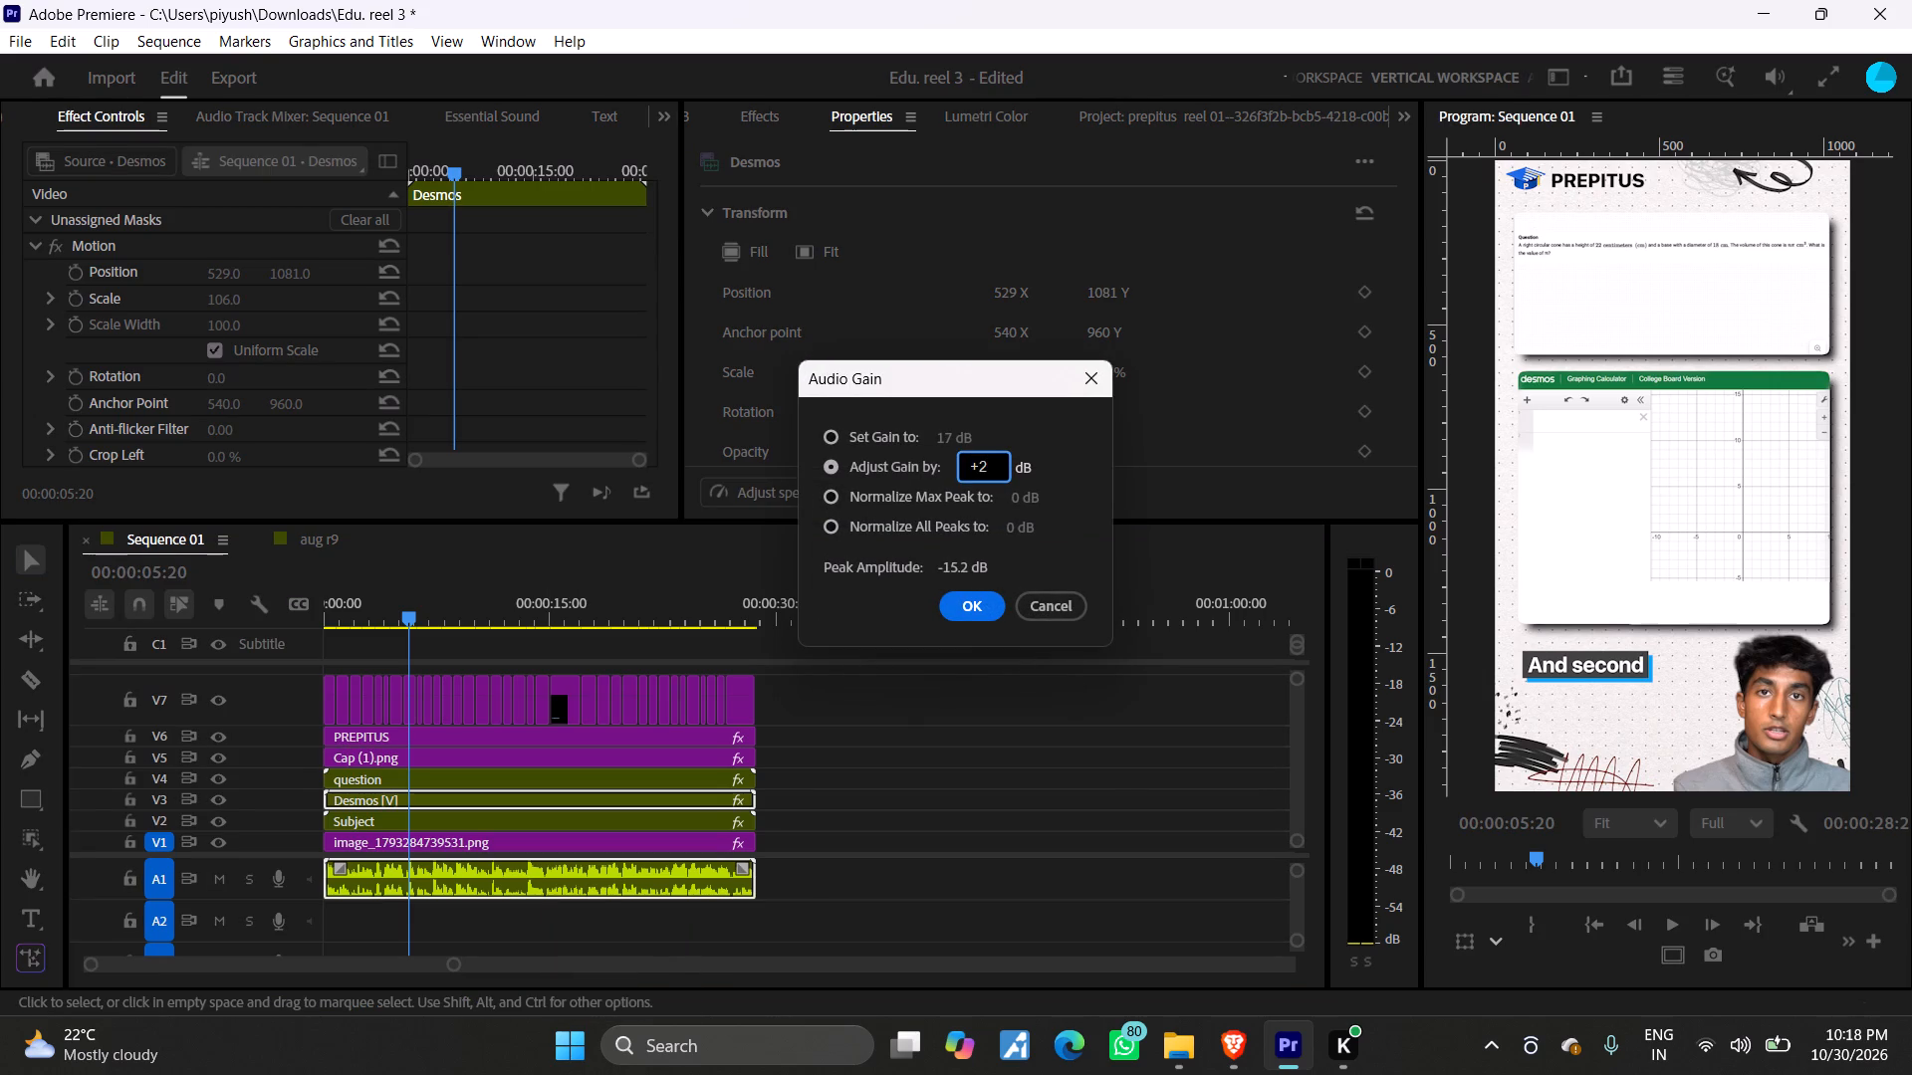
key(Return)
key(space)
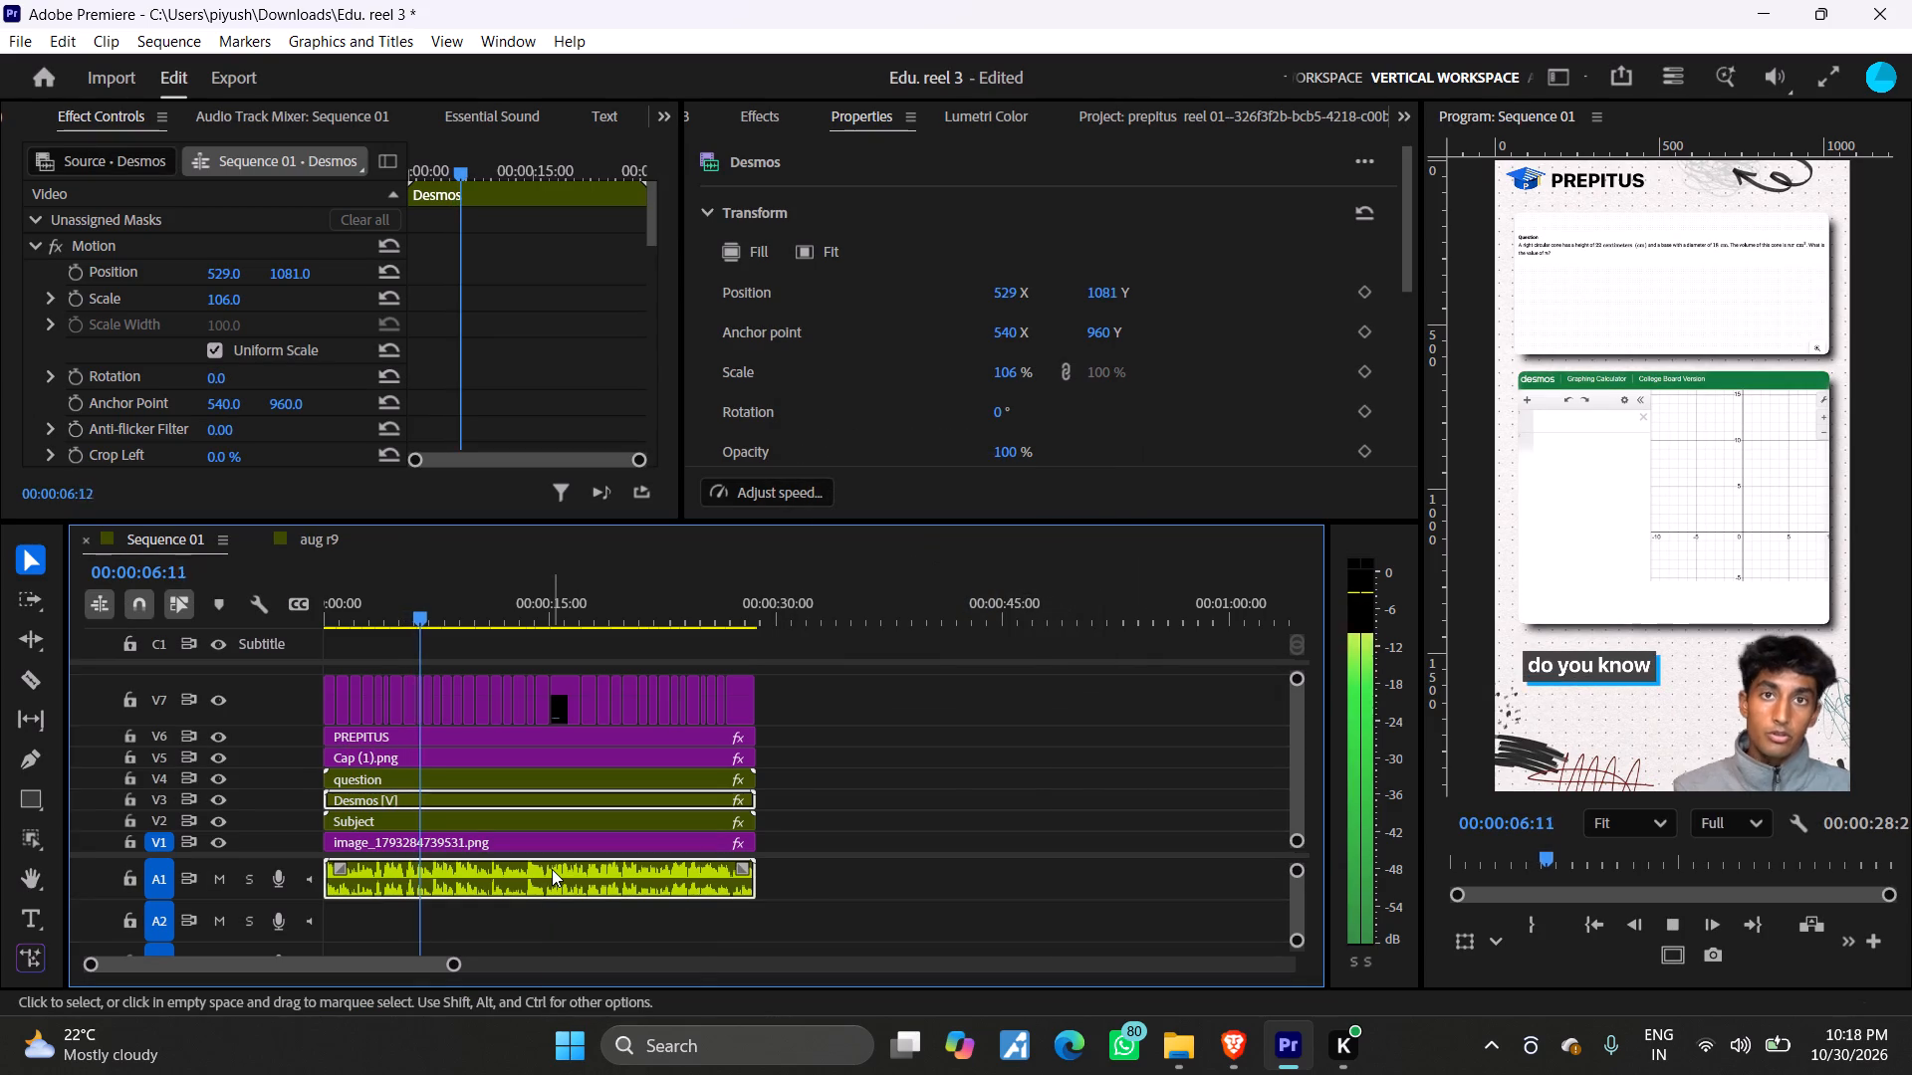
key(space)
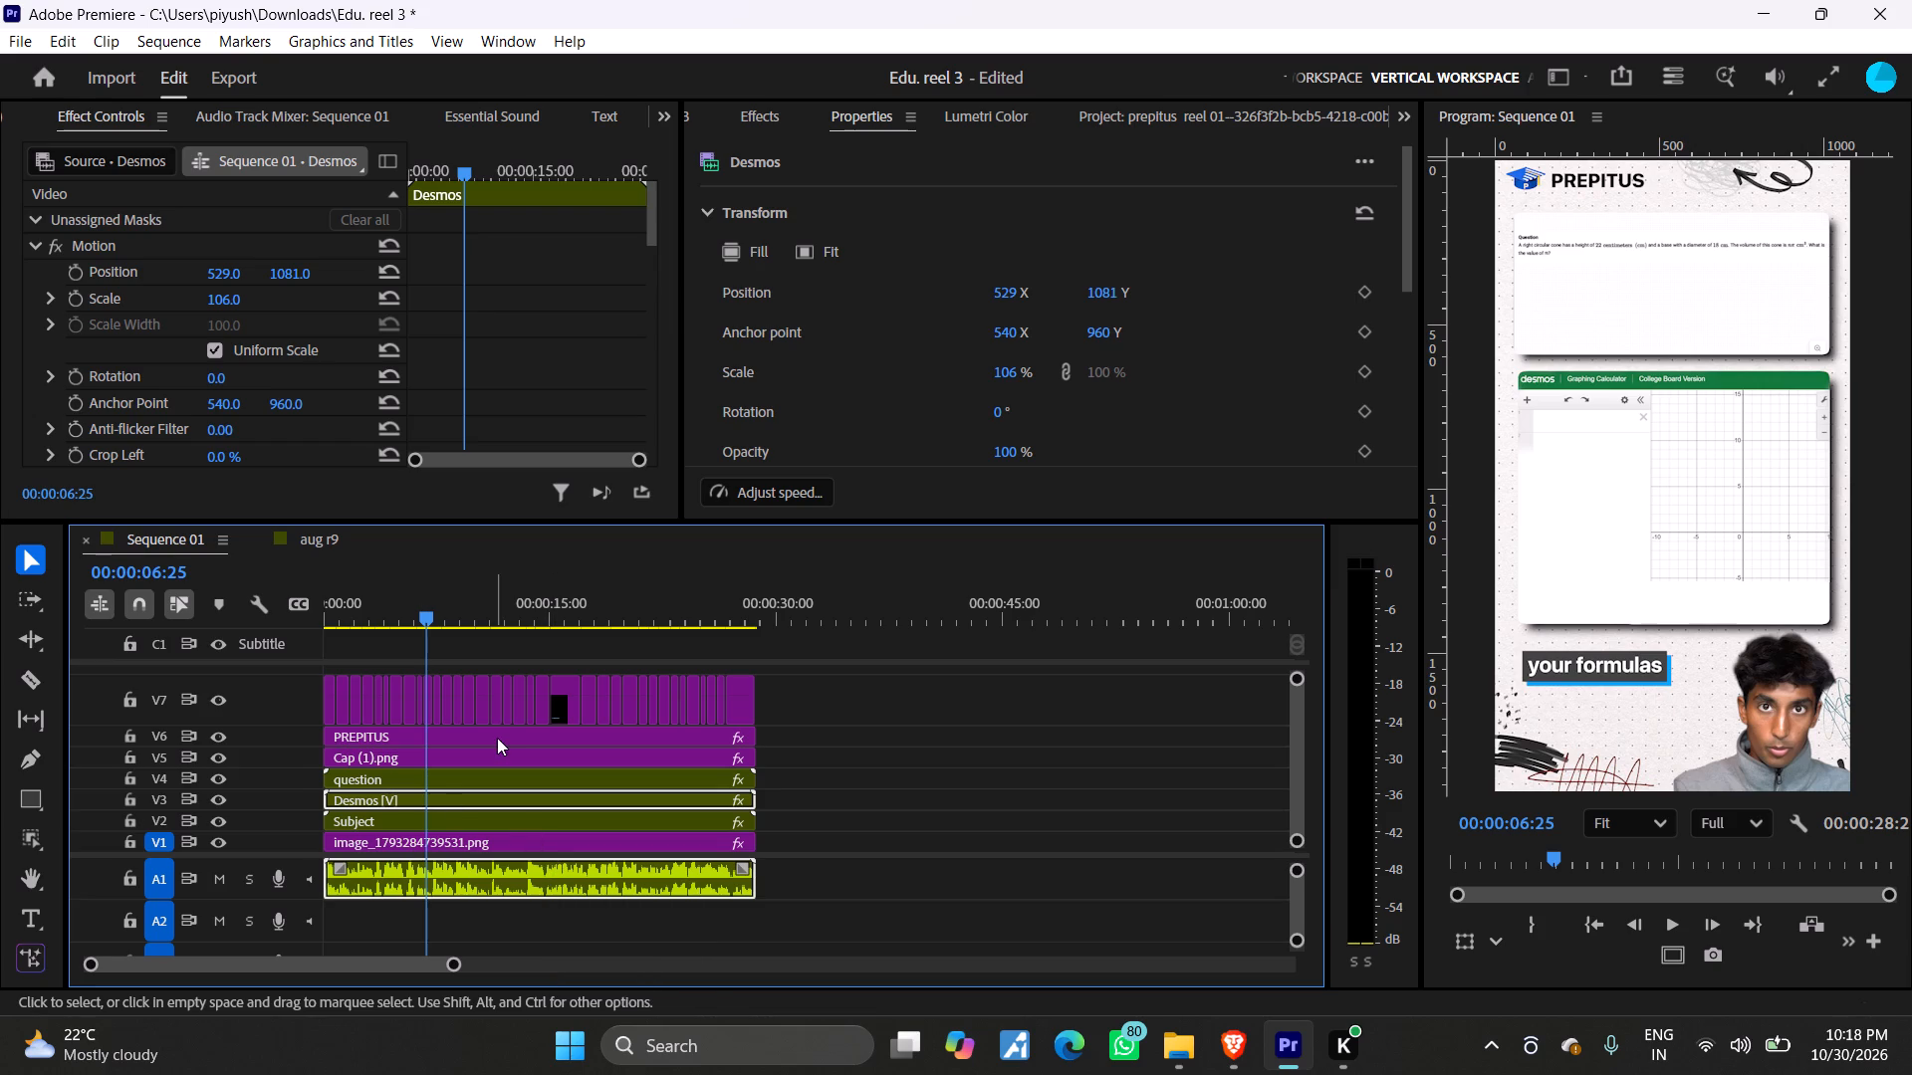
drag(427, 614, 288, 631)
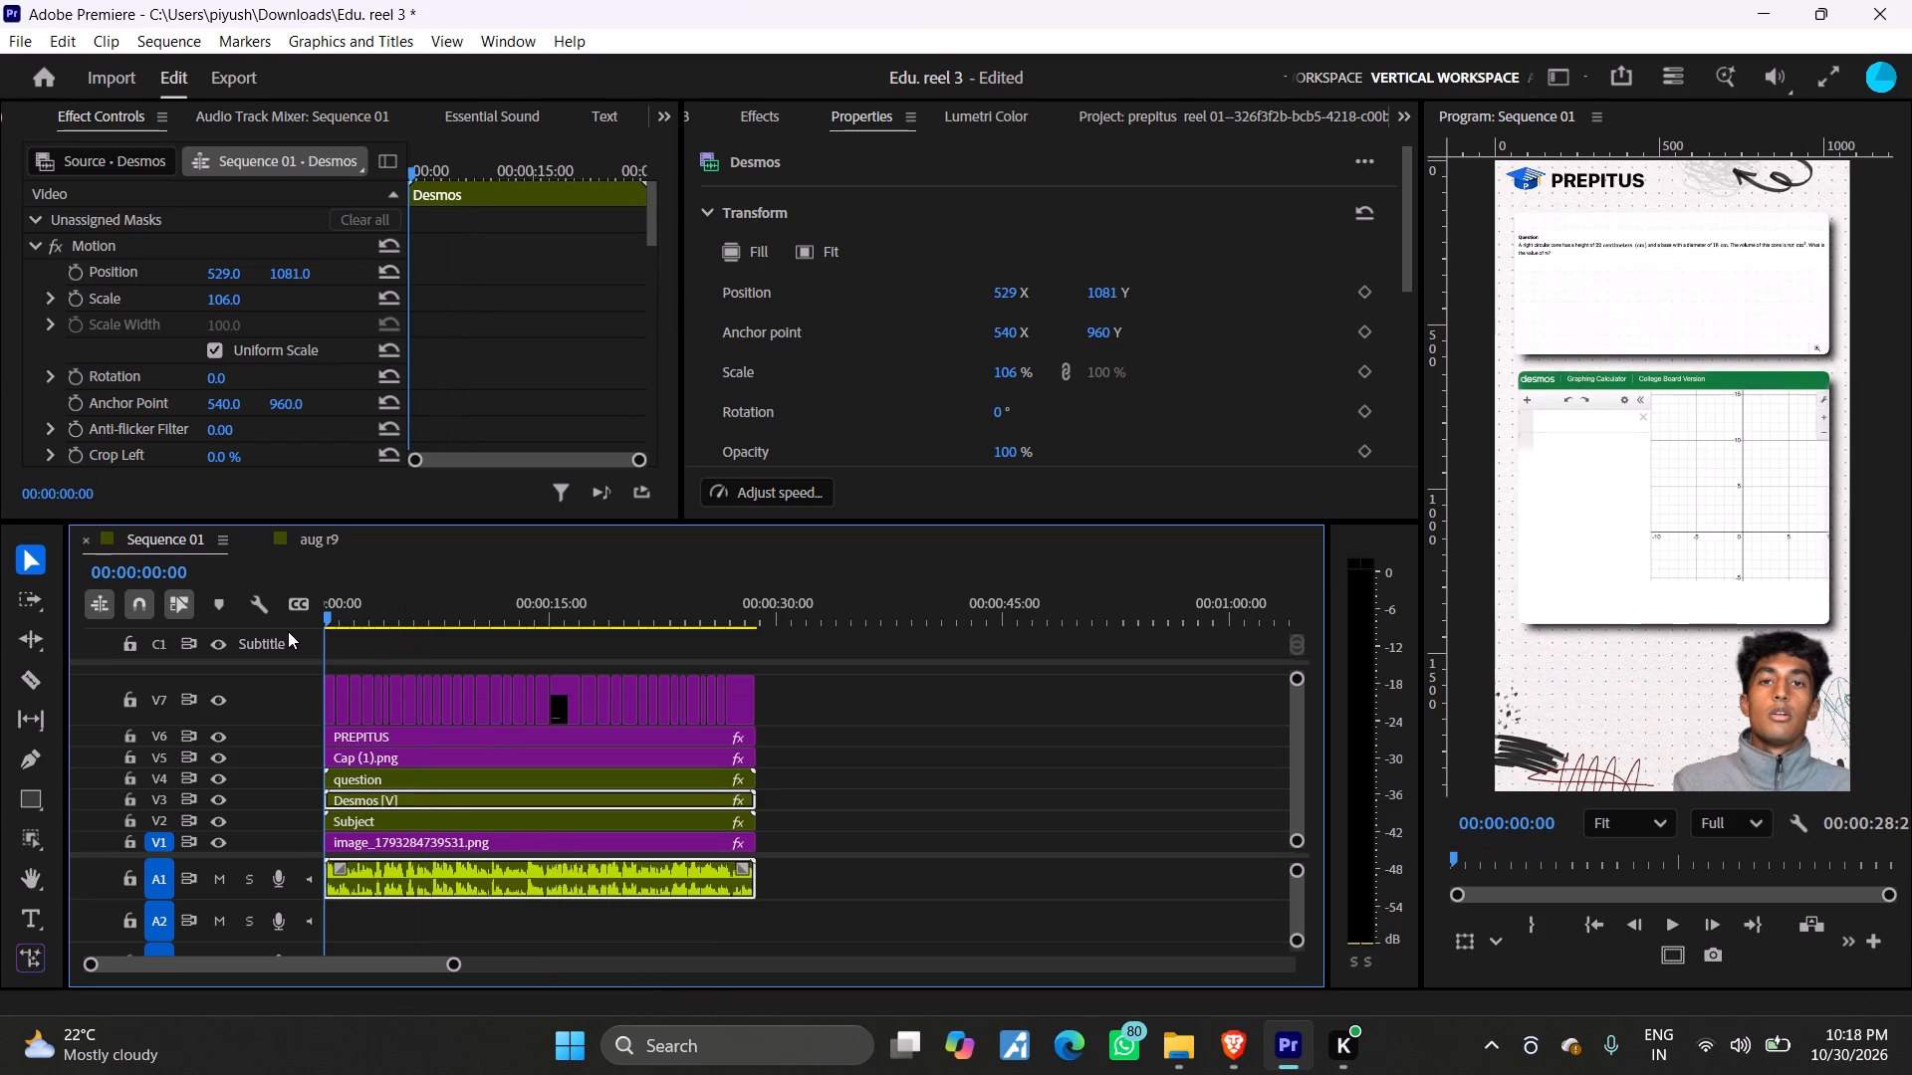